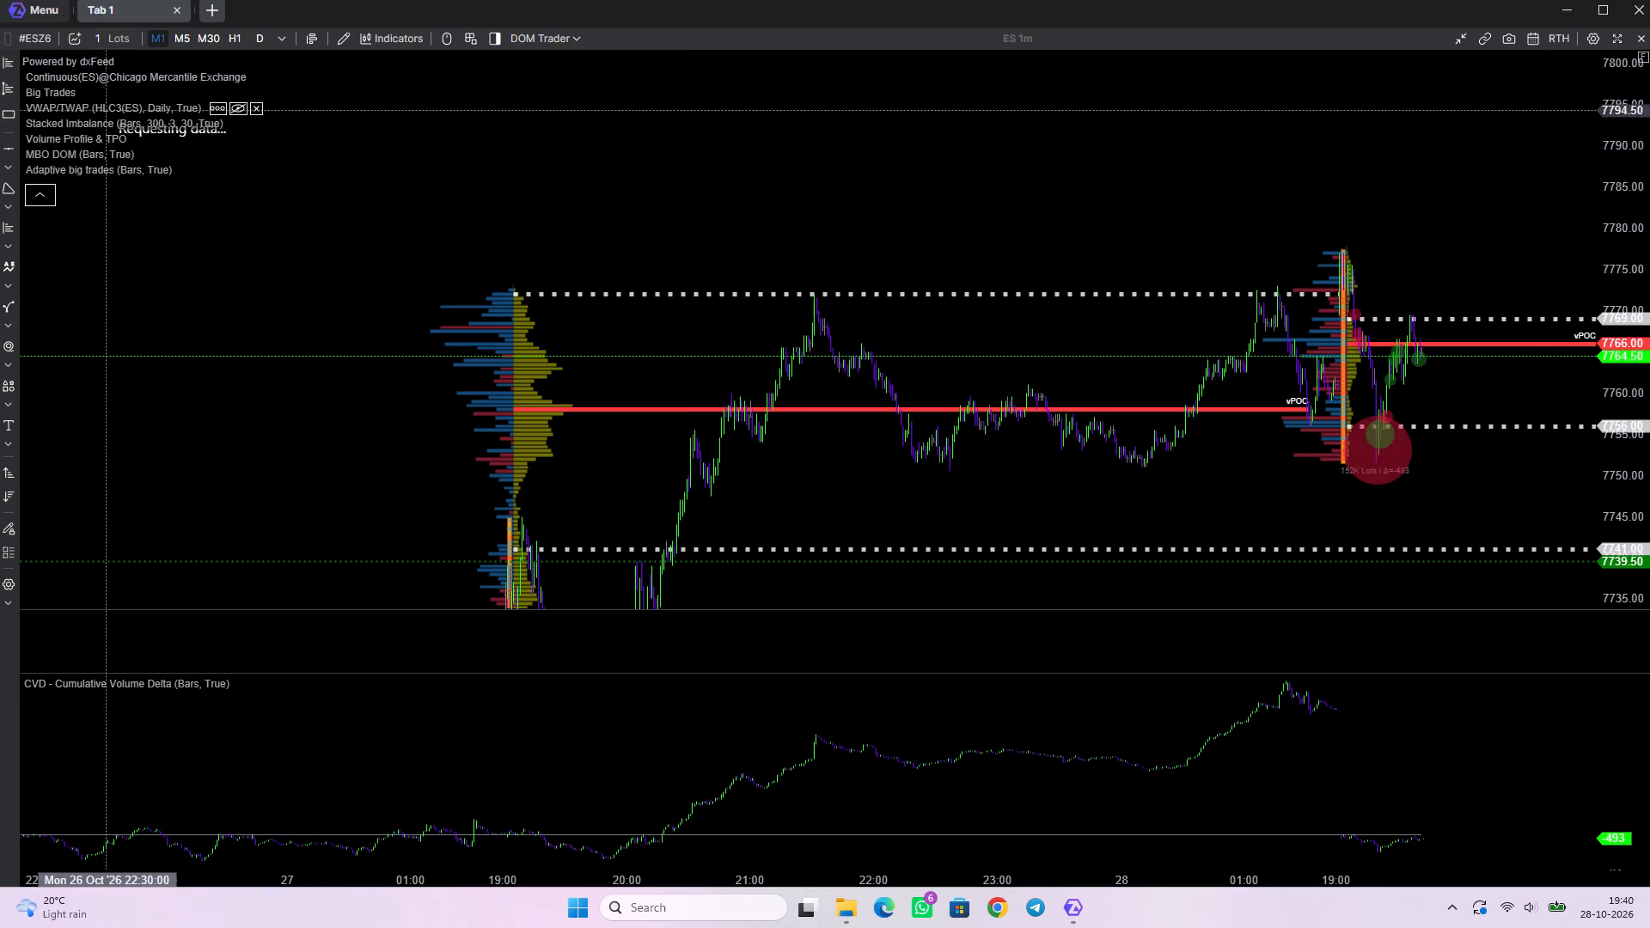
Switch the ES chart to the 30-minute timeframe.
left_click(217, 31)
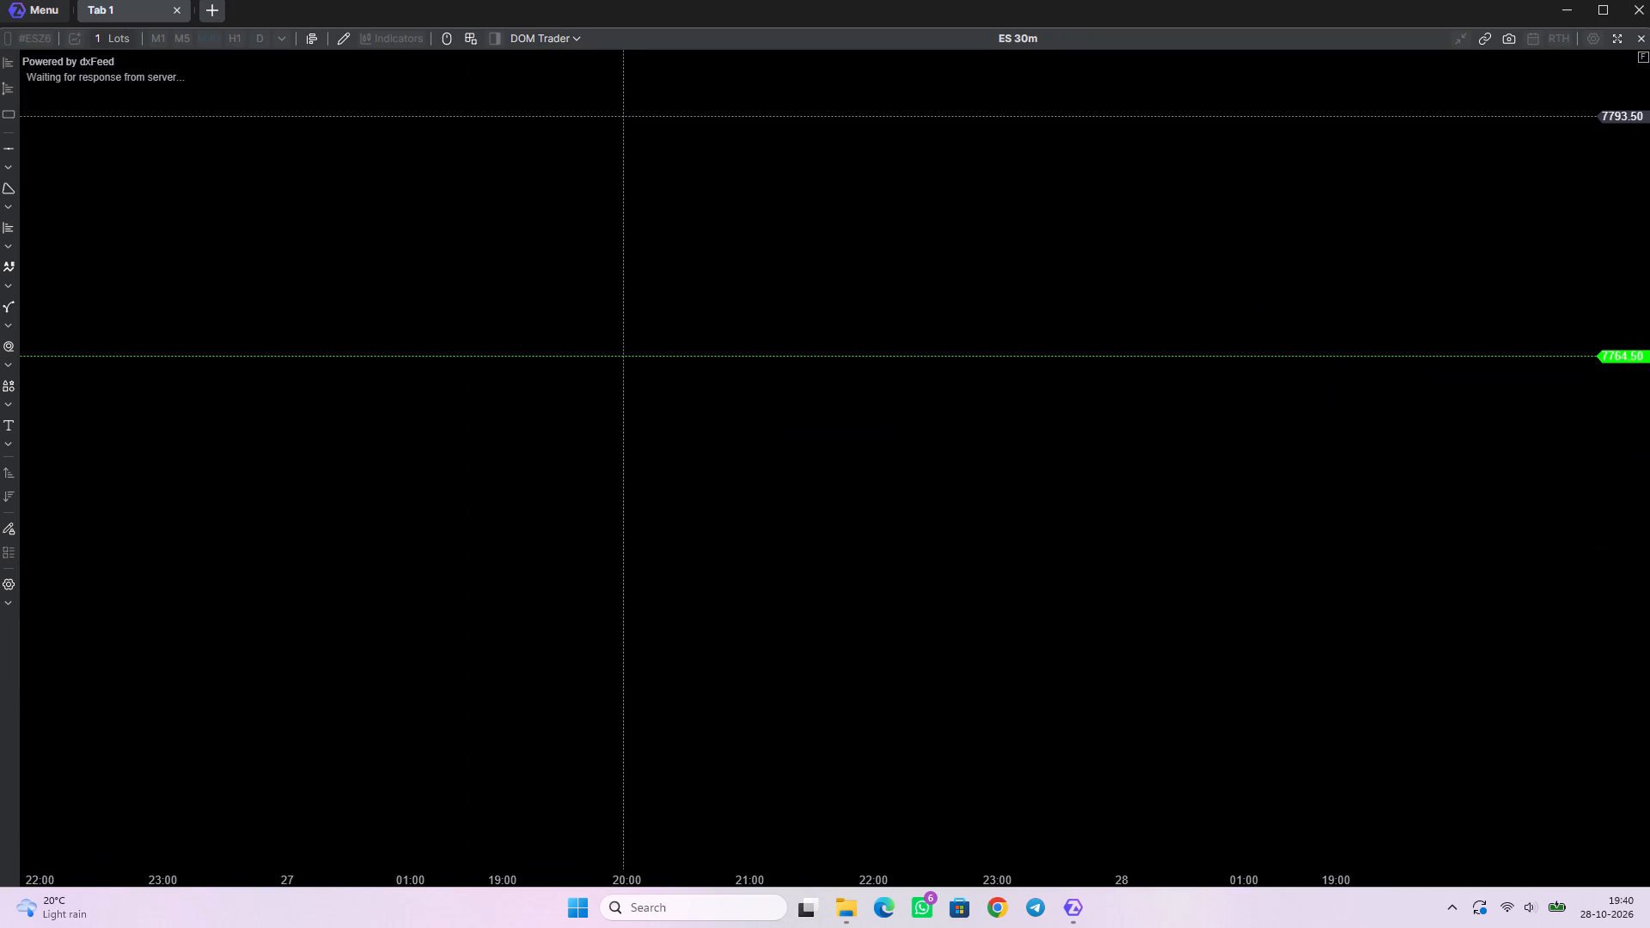
scroll(1605, 275, "down", 4)
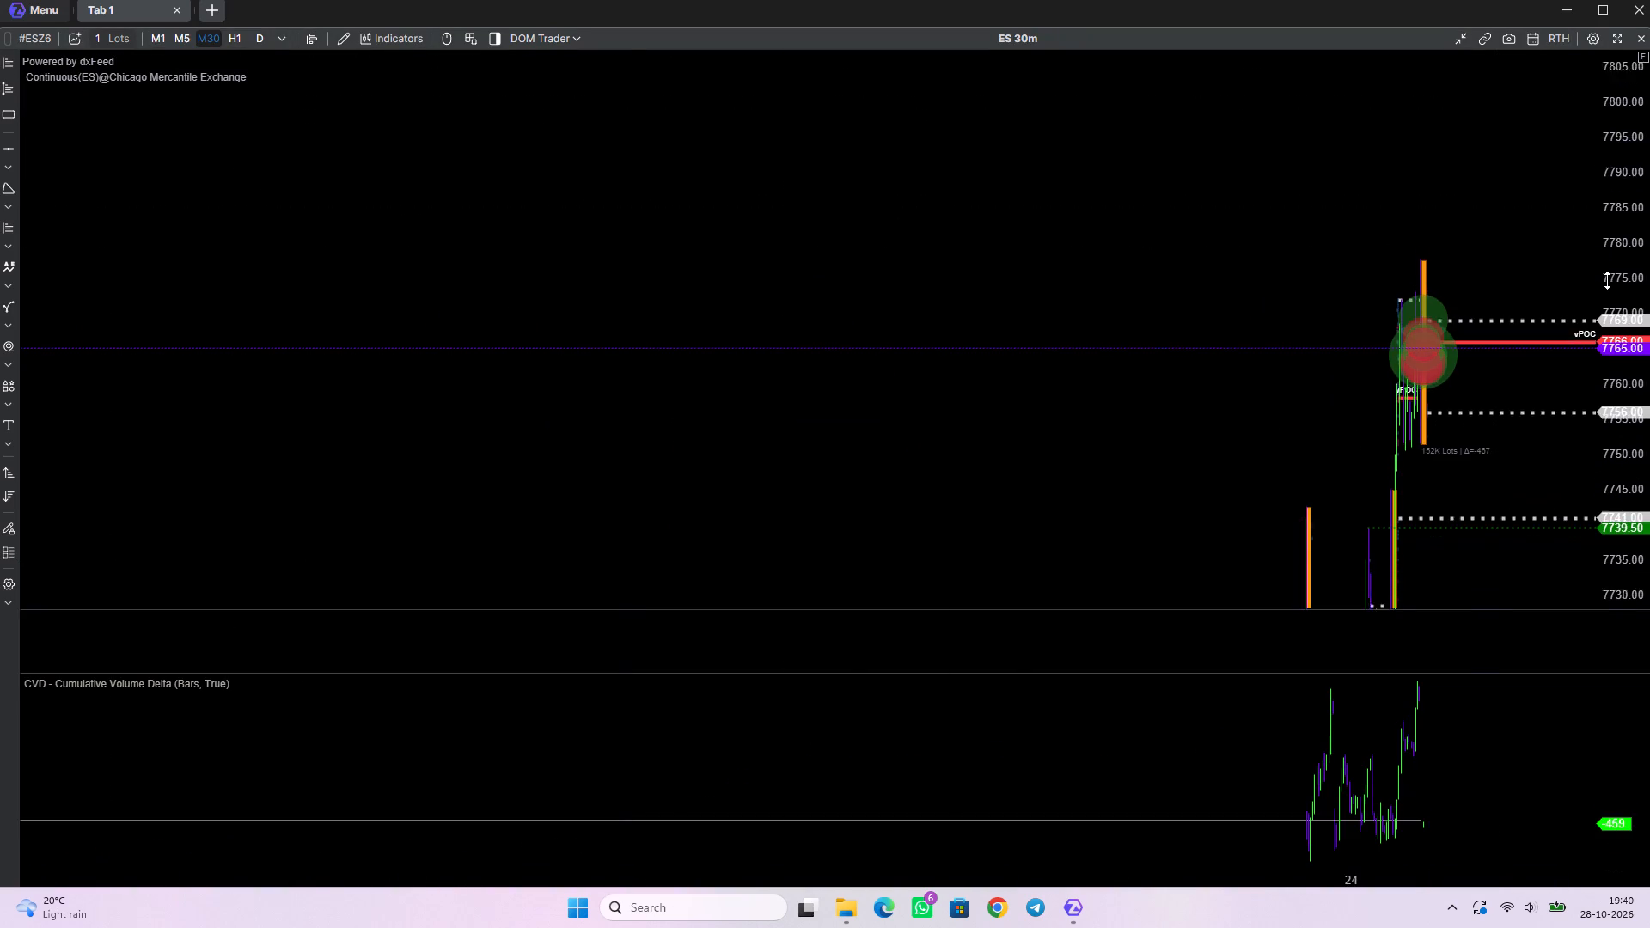
scroll(1607, 280, "down", 20)
scroll(1607, 280, "down", 20)
scroll(1607, 280, "down", 3)
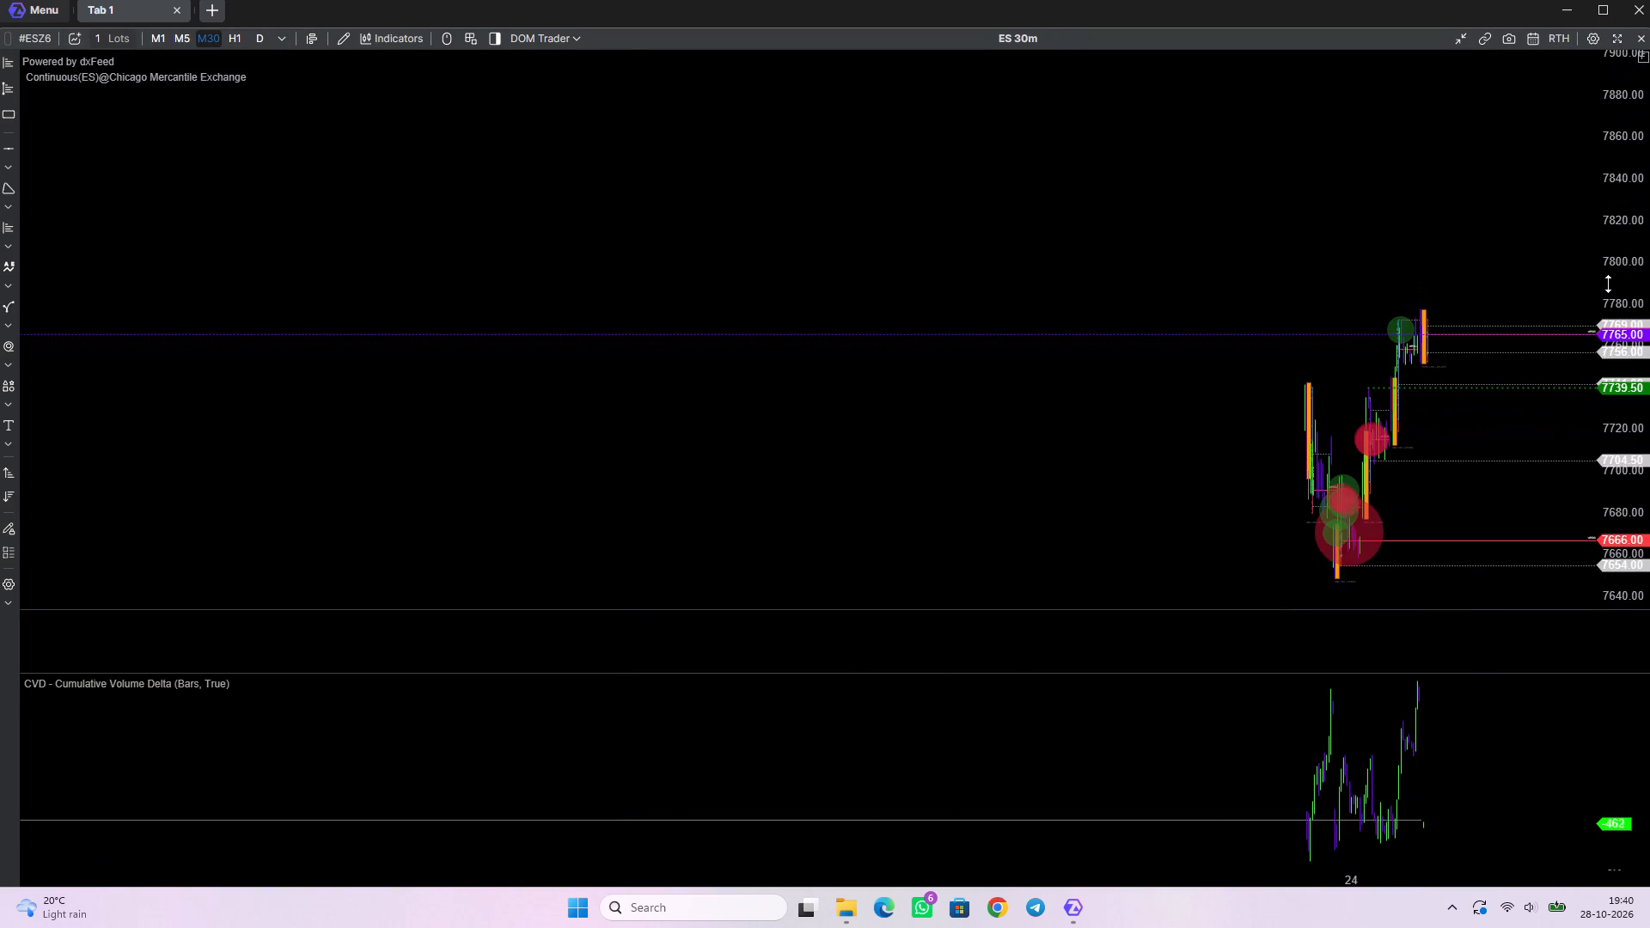
left_click(284, 40)
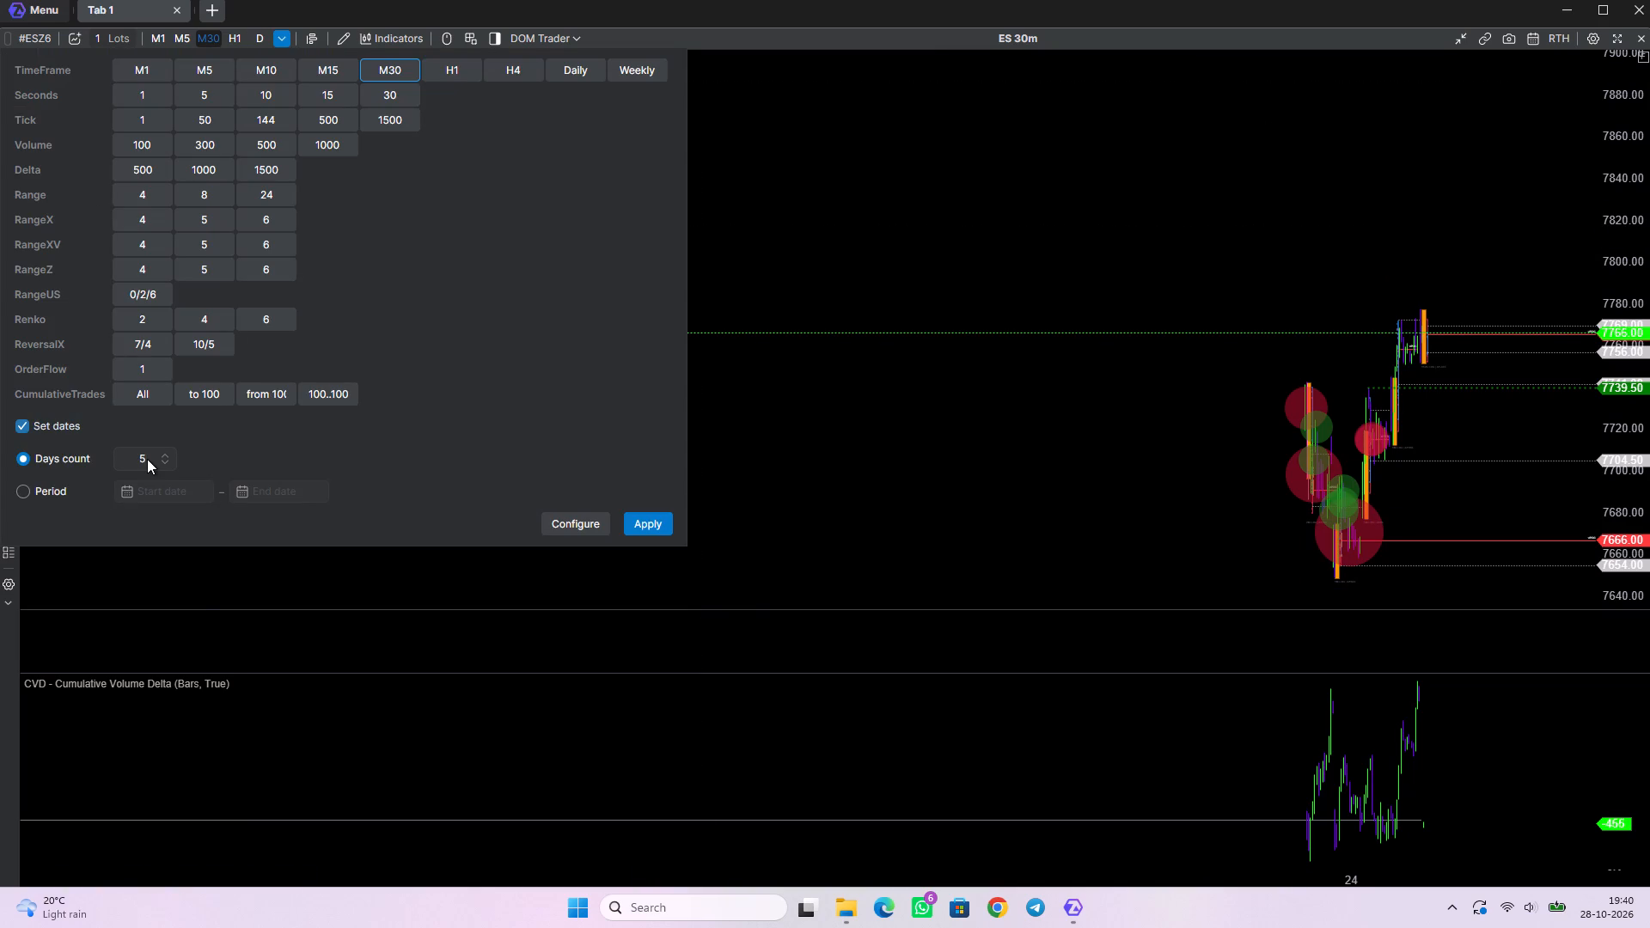
left_click(956, 221)
Hide the Volume Profile & TPO indicator on the 30-minute chart.
scroll(1438, 361, "up", 3)
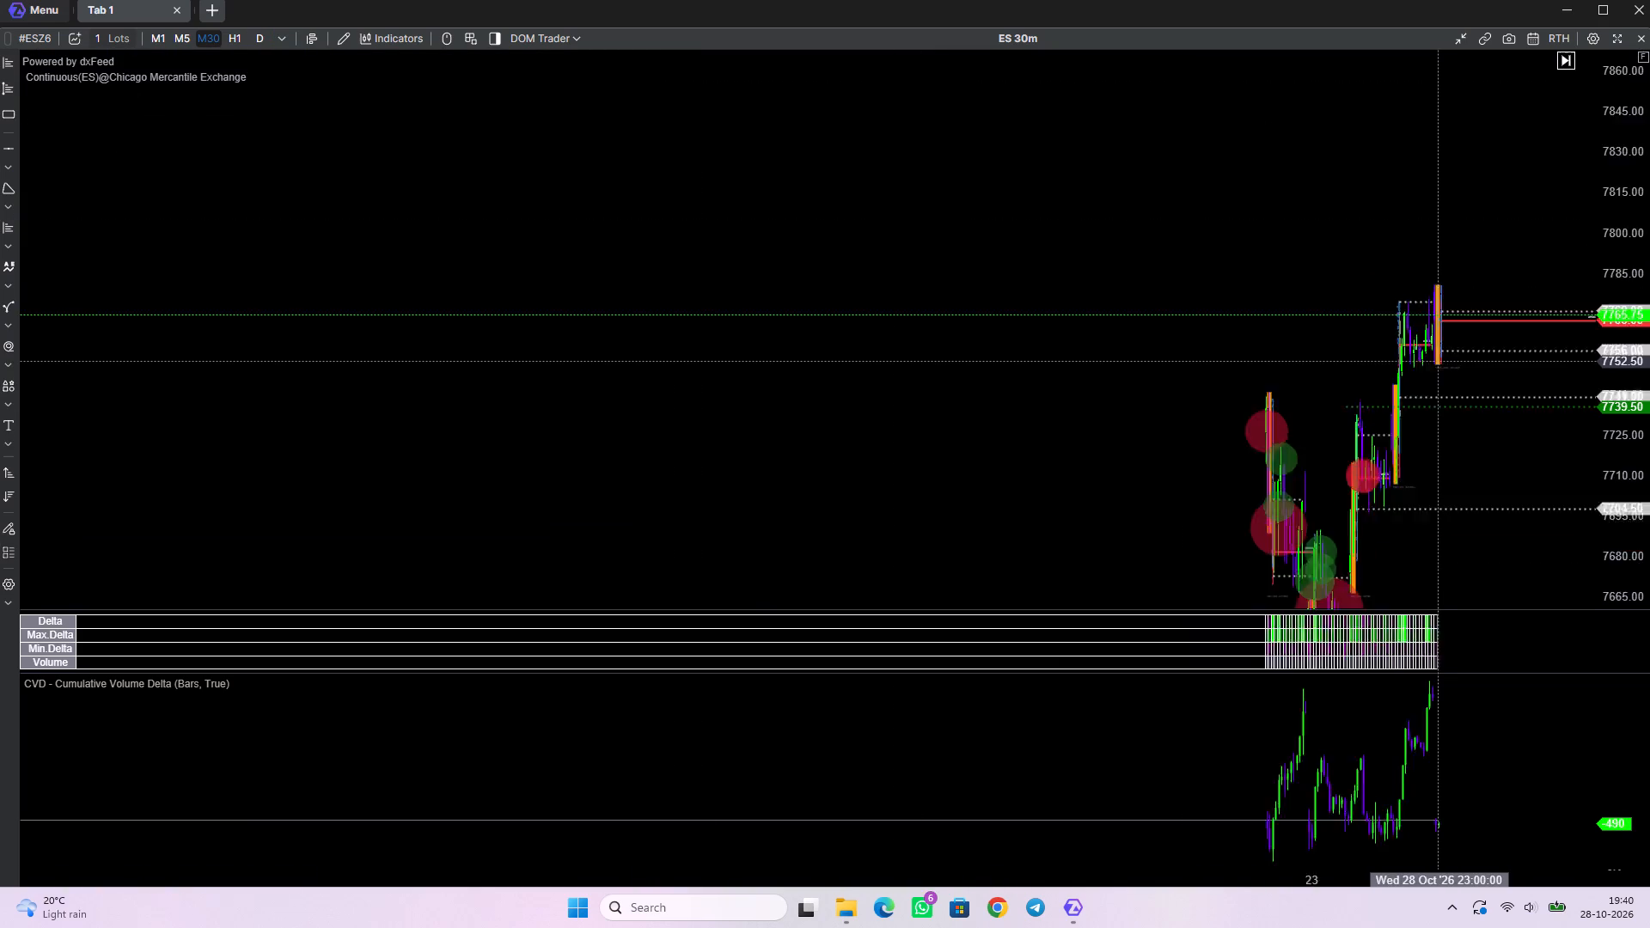
scroll(1437, 361, "up", 19)
left_click_drag(1530, 301, 971, 438)
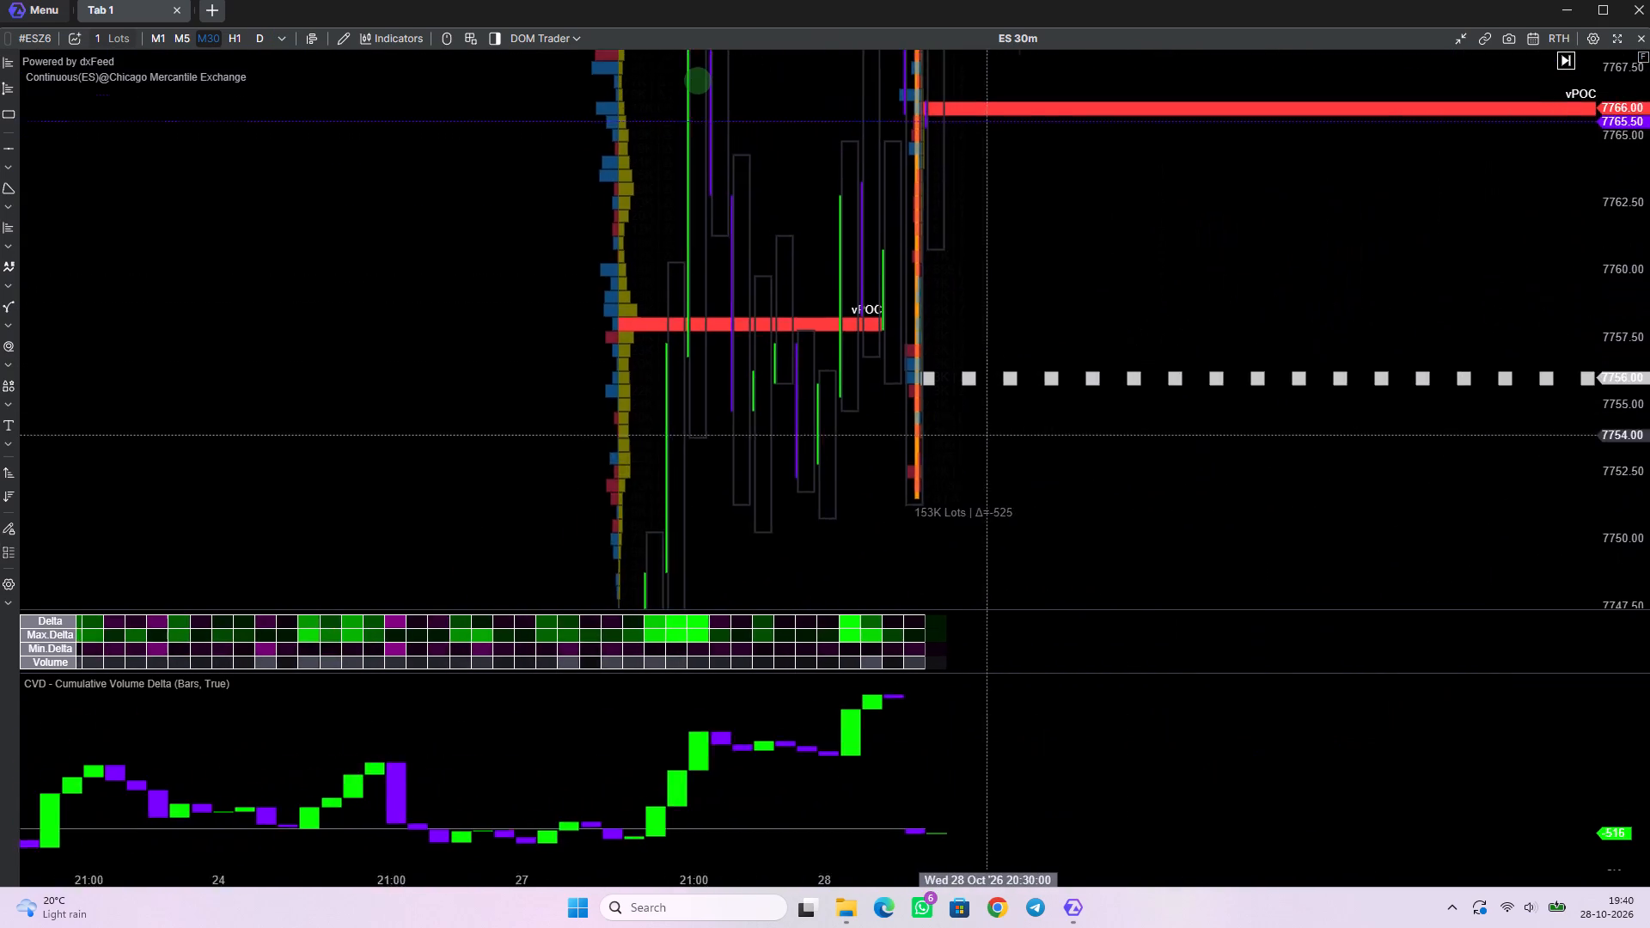
left_click_drag(971, 438, 966, 440)
scroll(840, 412, "up", 4)
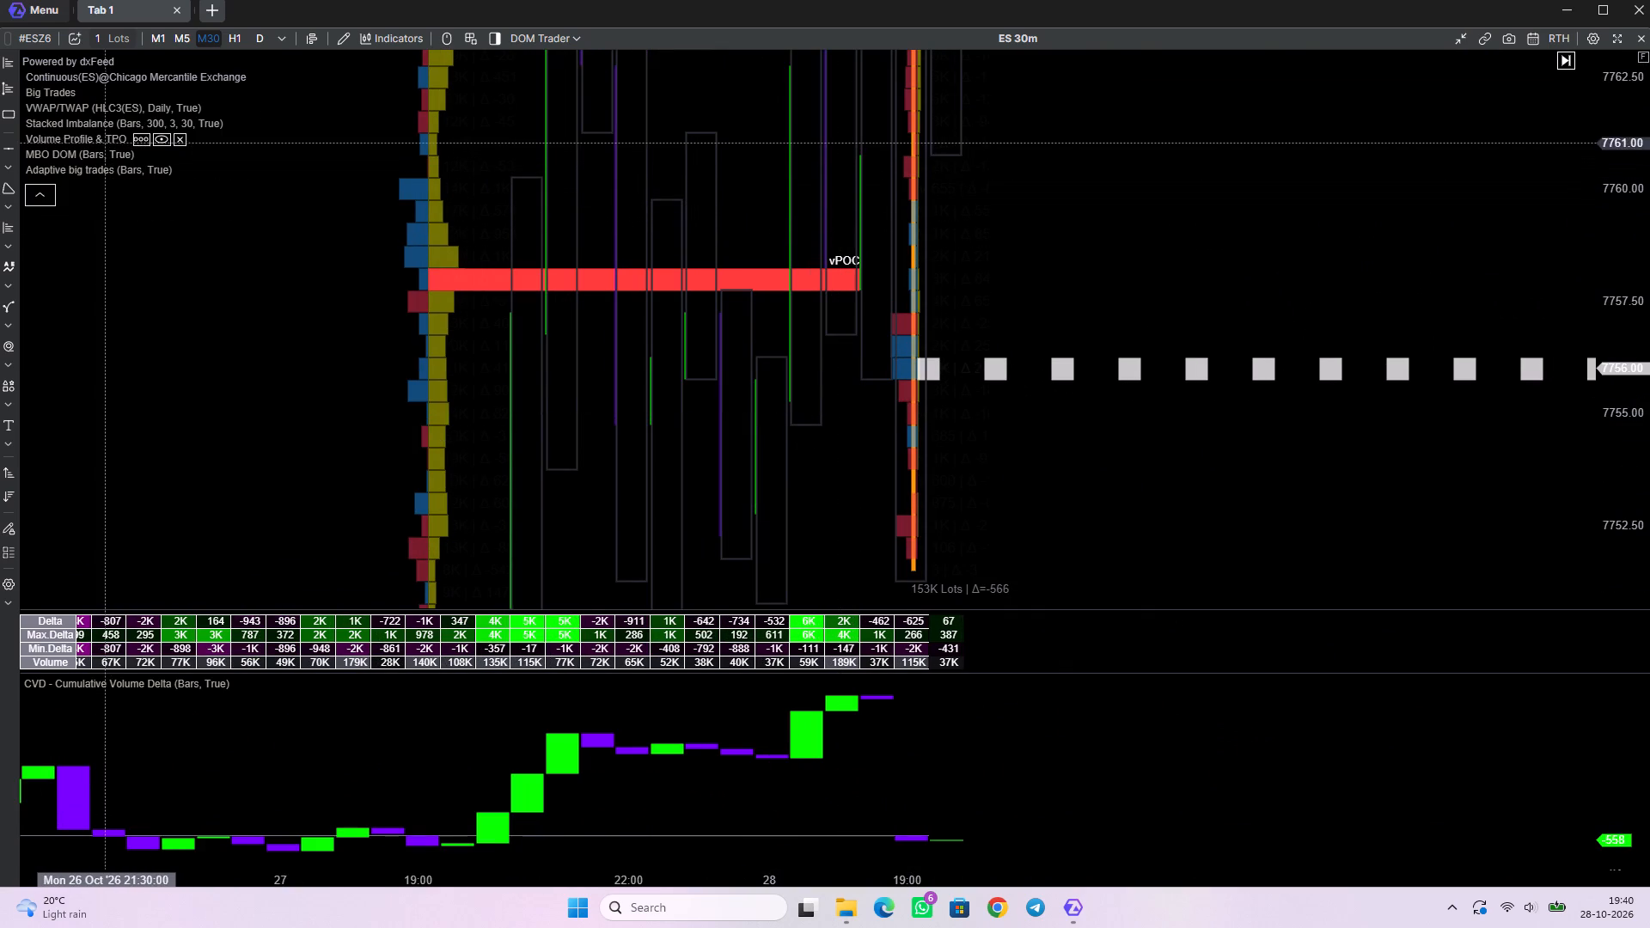
left_click(156, 137)
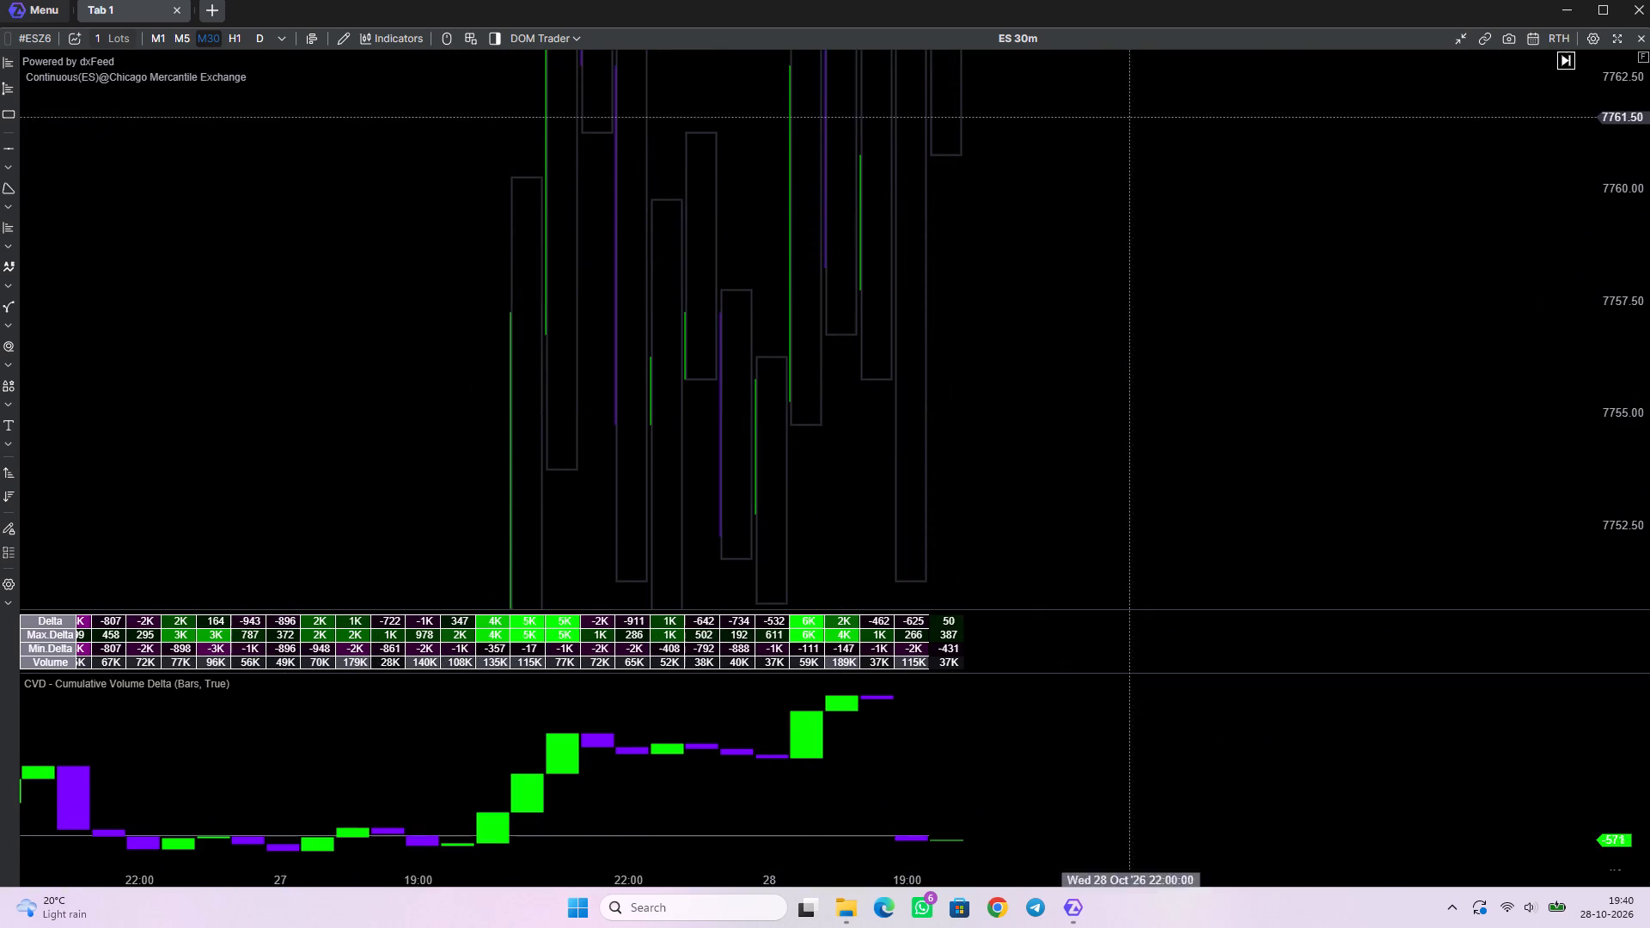
Draw a horizontal ray from the high of the 28 October 19:00 candle at about 7778.50.
scroll(1586, 200, "down", 15)
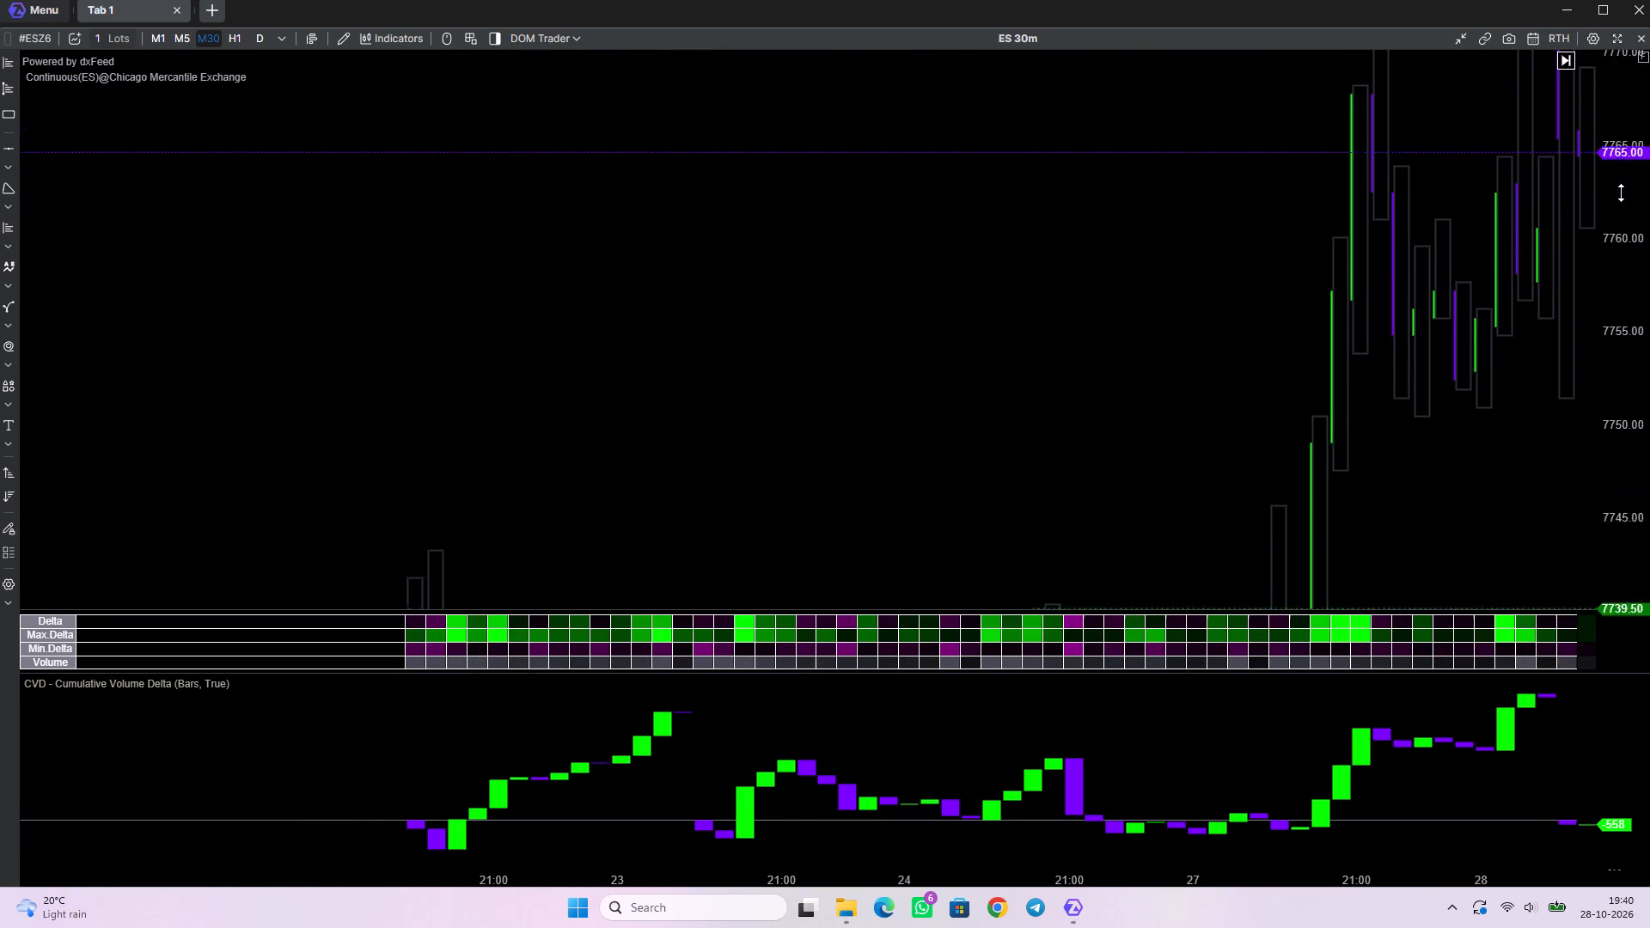
scroll(1621, 192, "down", 20)
scroll(1621, 192, "down", 12)
scroll(1636, 223, "up", 1)
scroll(1636, 223, "down", 7)
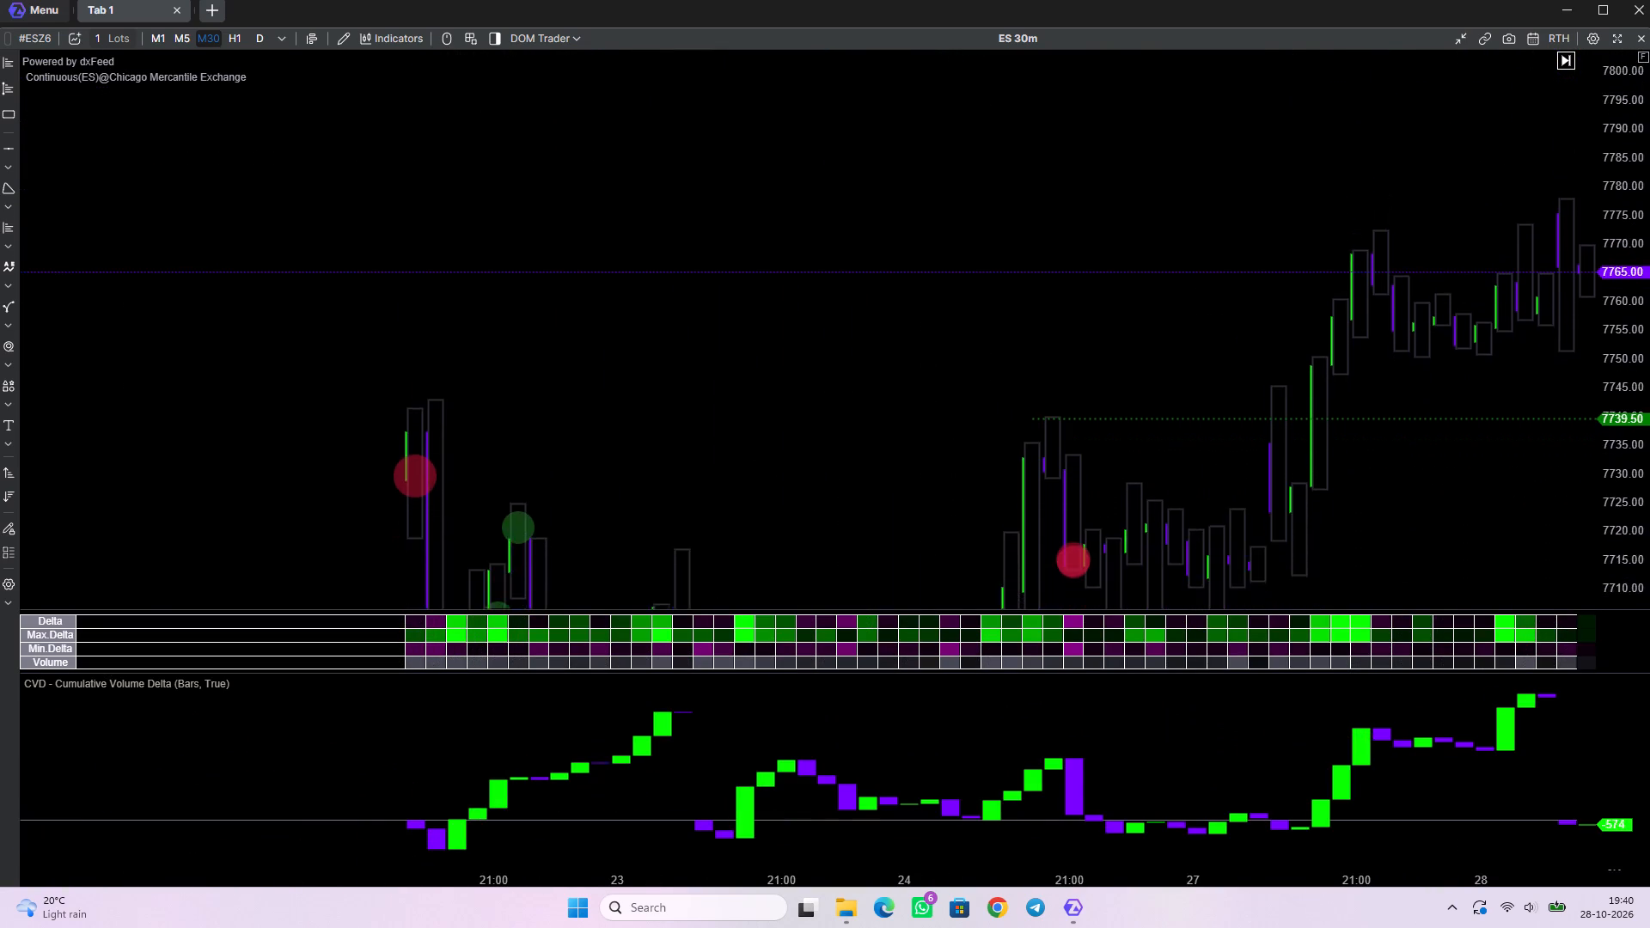
scroll(1608, 235, "down", 5)
left_click_drag(1488, 352, 1169, 393)
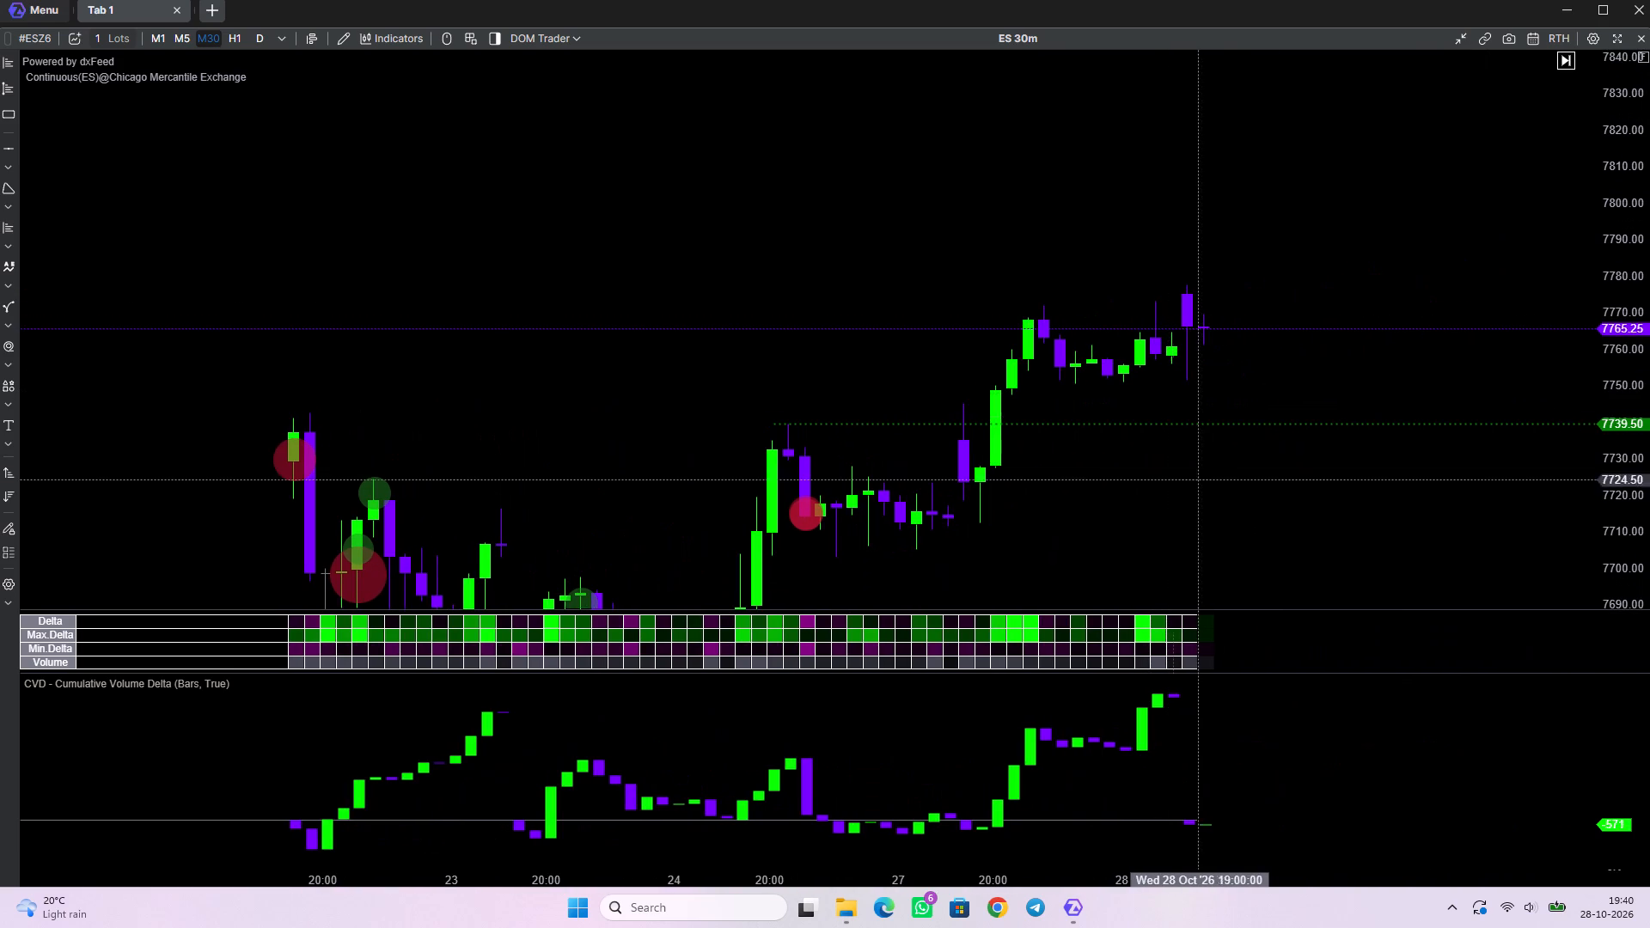
left_click_drag(1078, 536, 1154, 335)
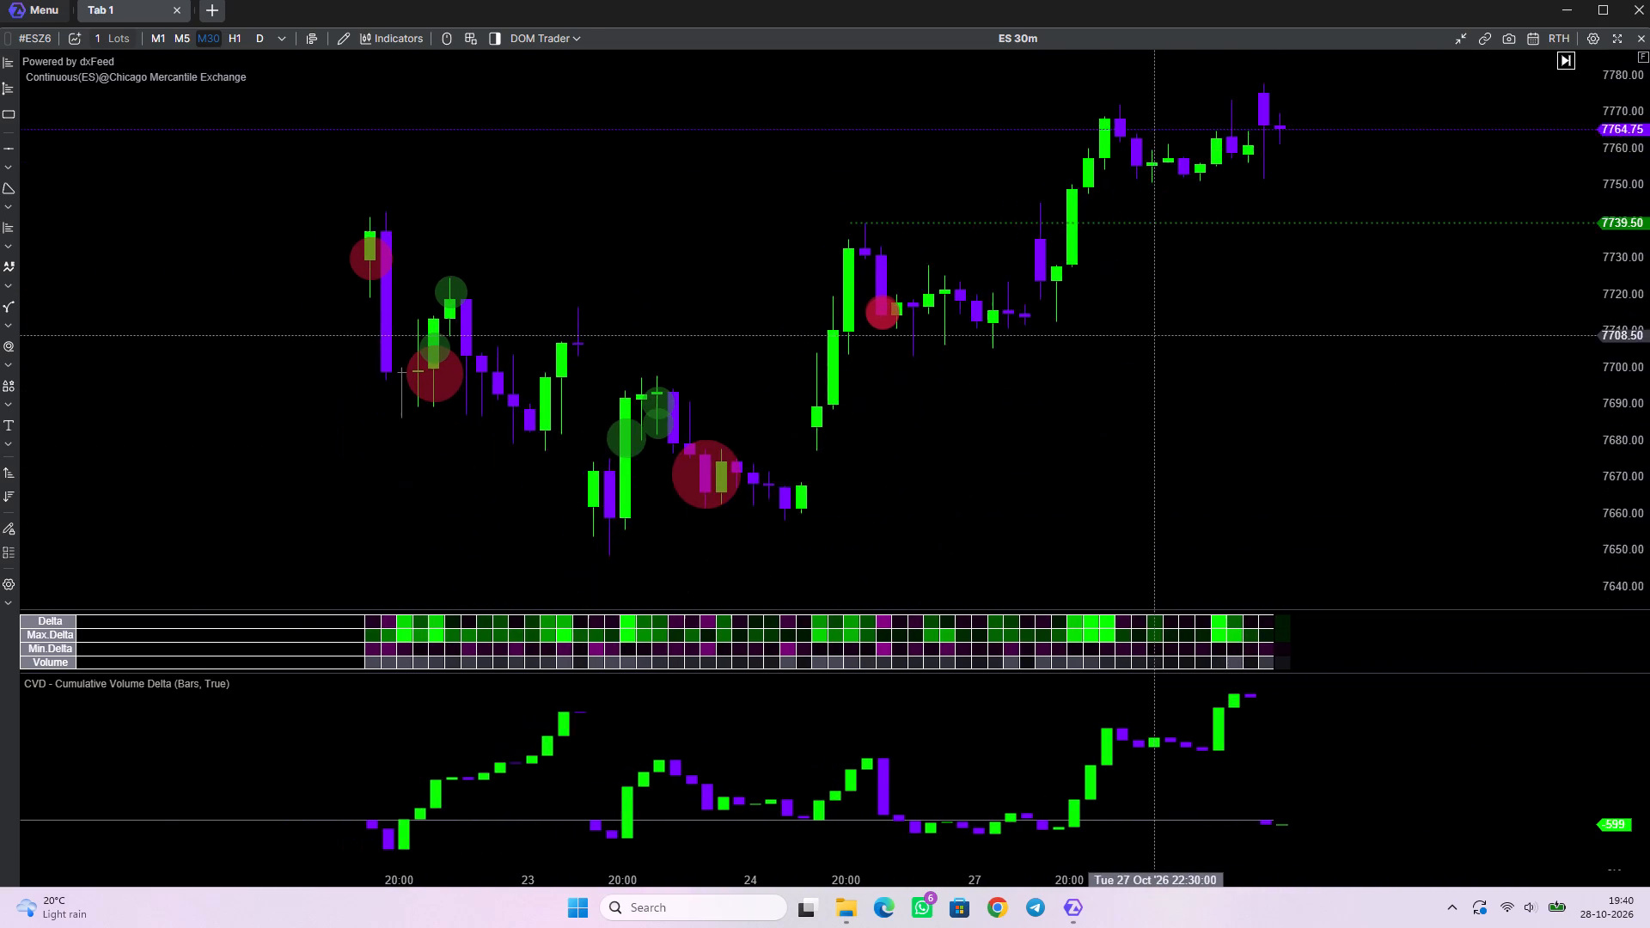
left_click_drag(1154, 335, 932, 489)
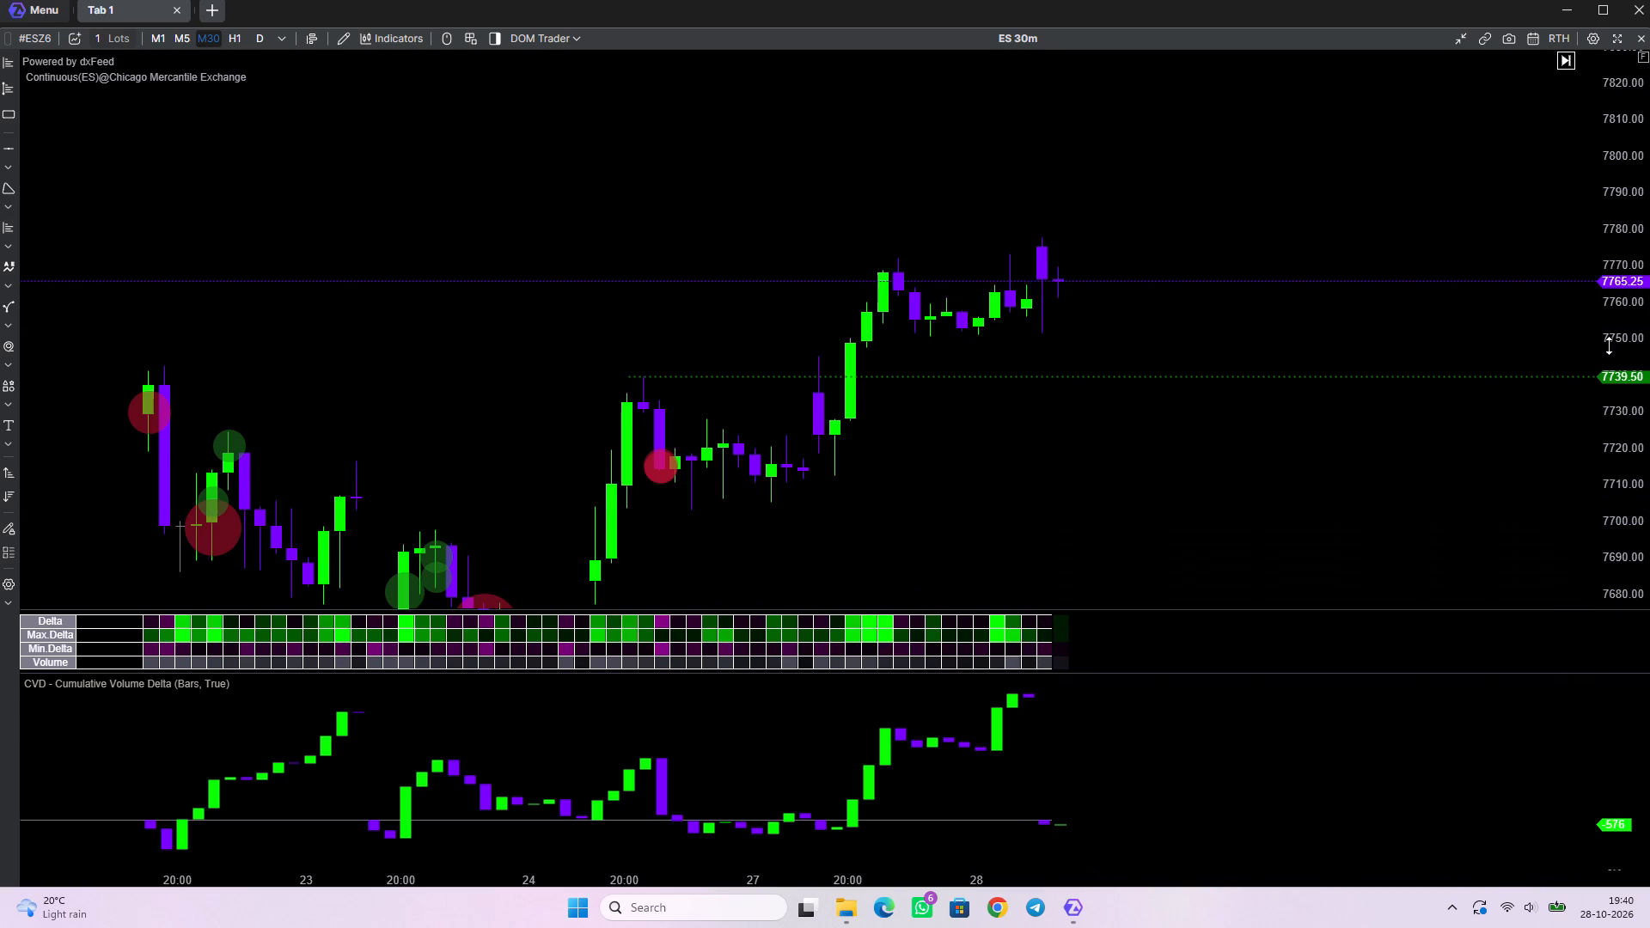
scroll(1621, 352, "up", 14)
left_click_drag(1184, 184, 1127, 302)
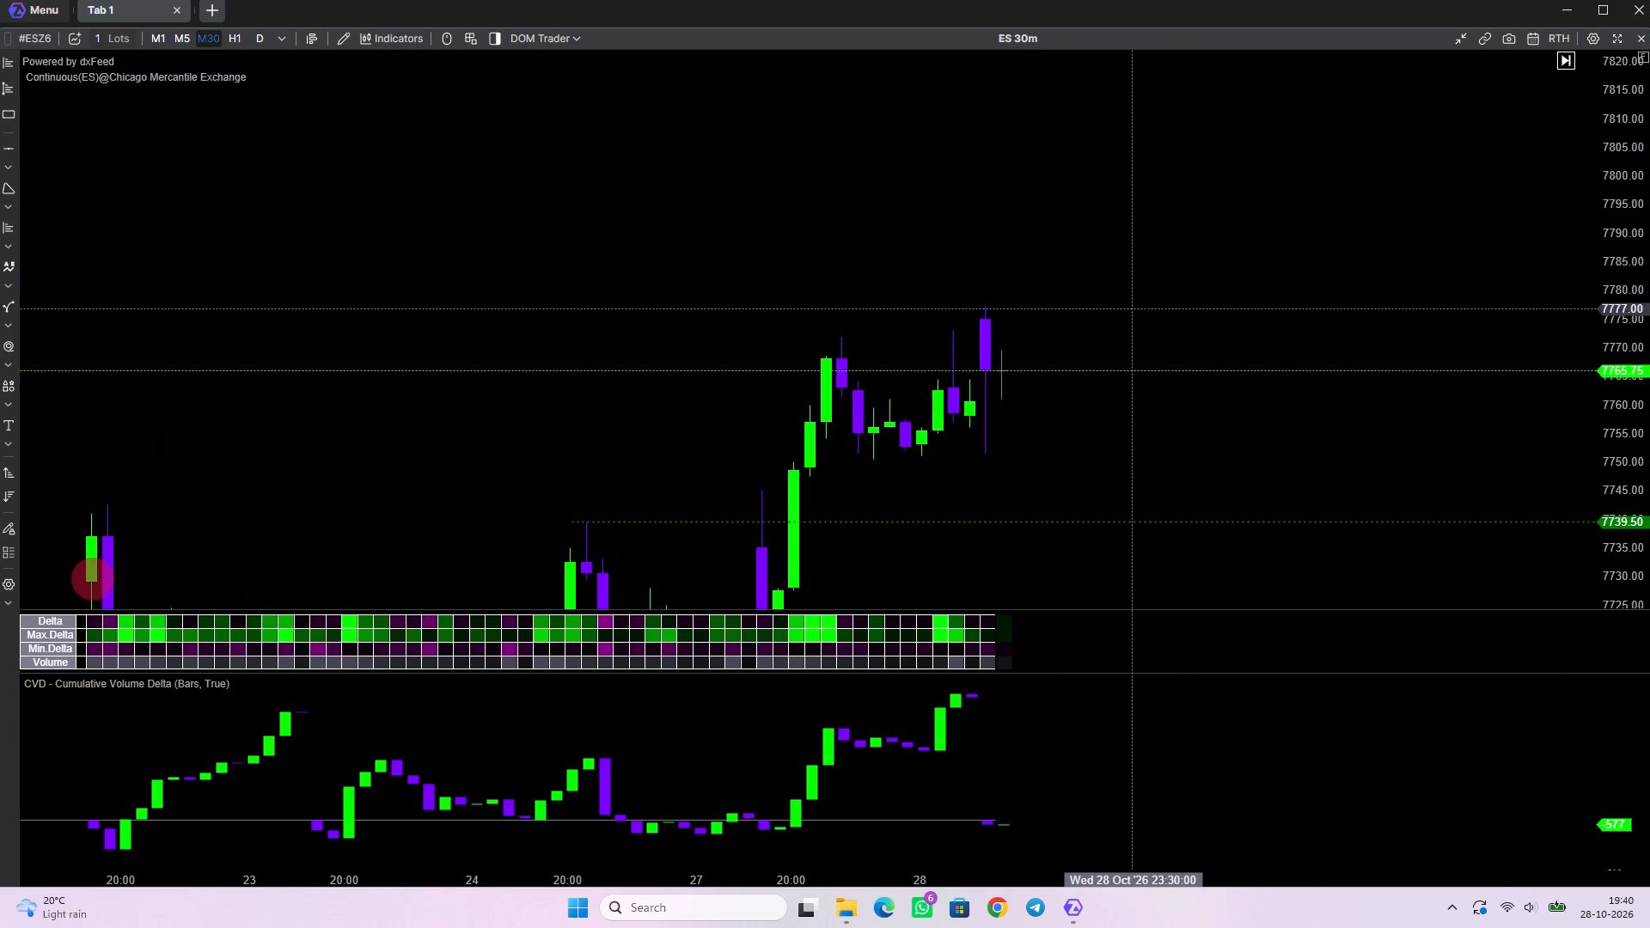
left_click(10, 152)
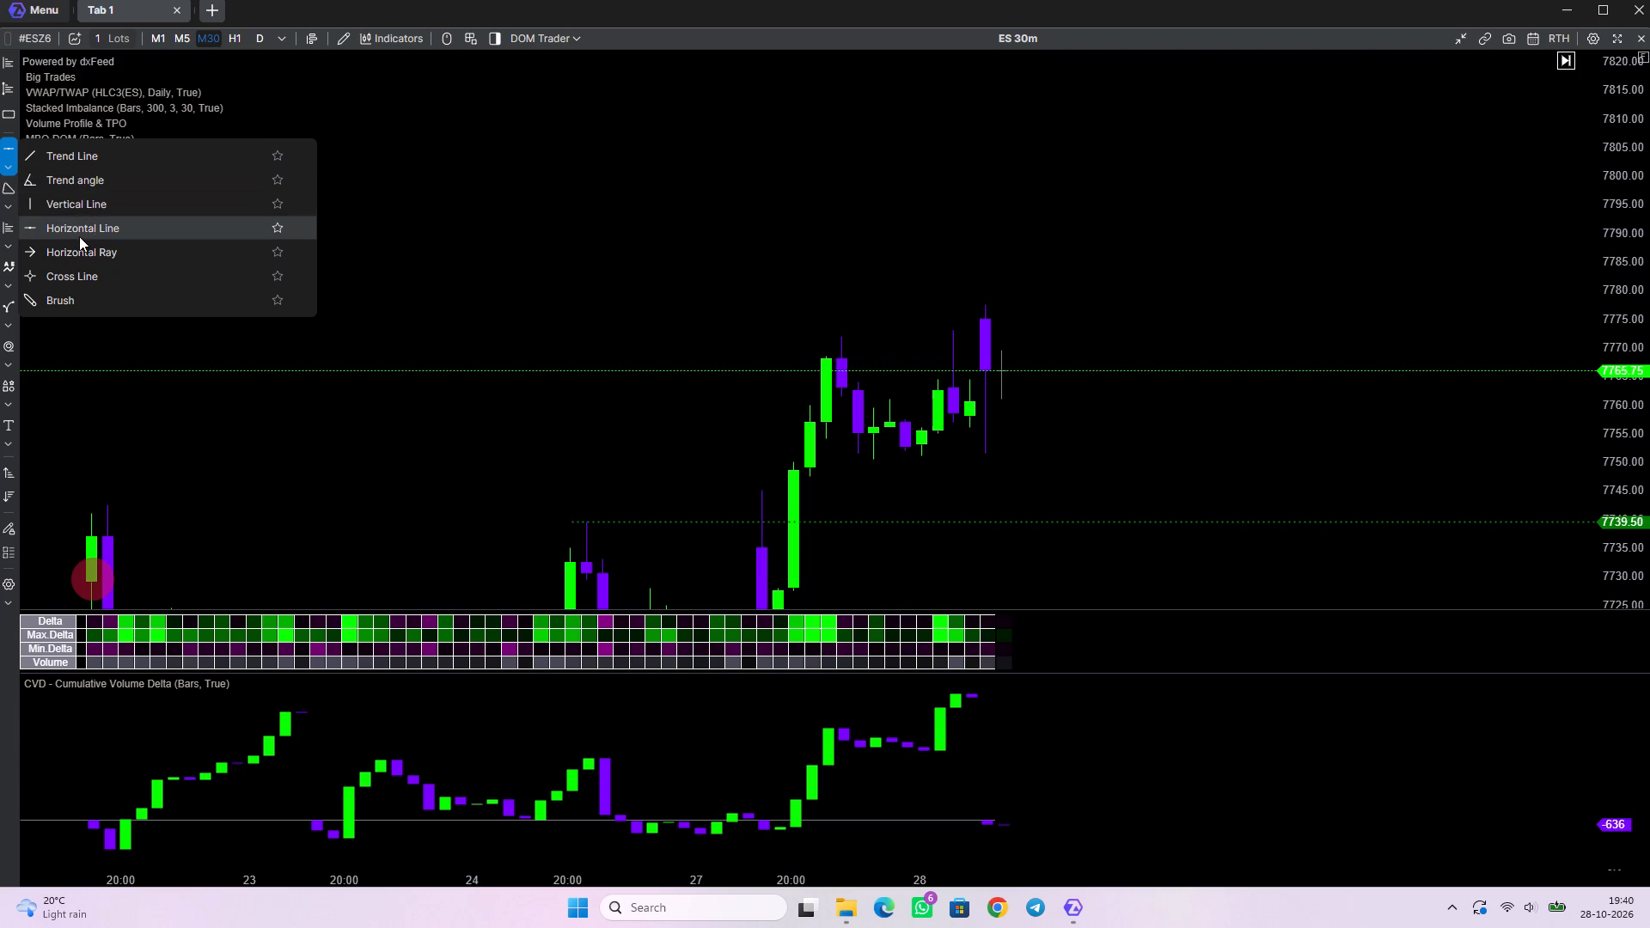
left_click(78, 247)
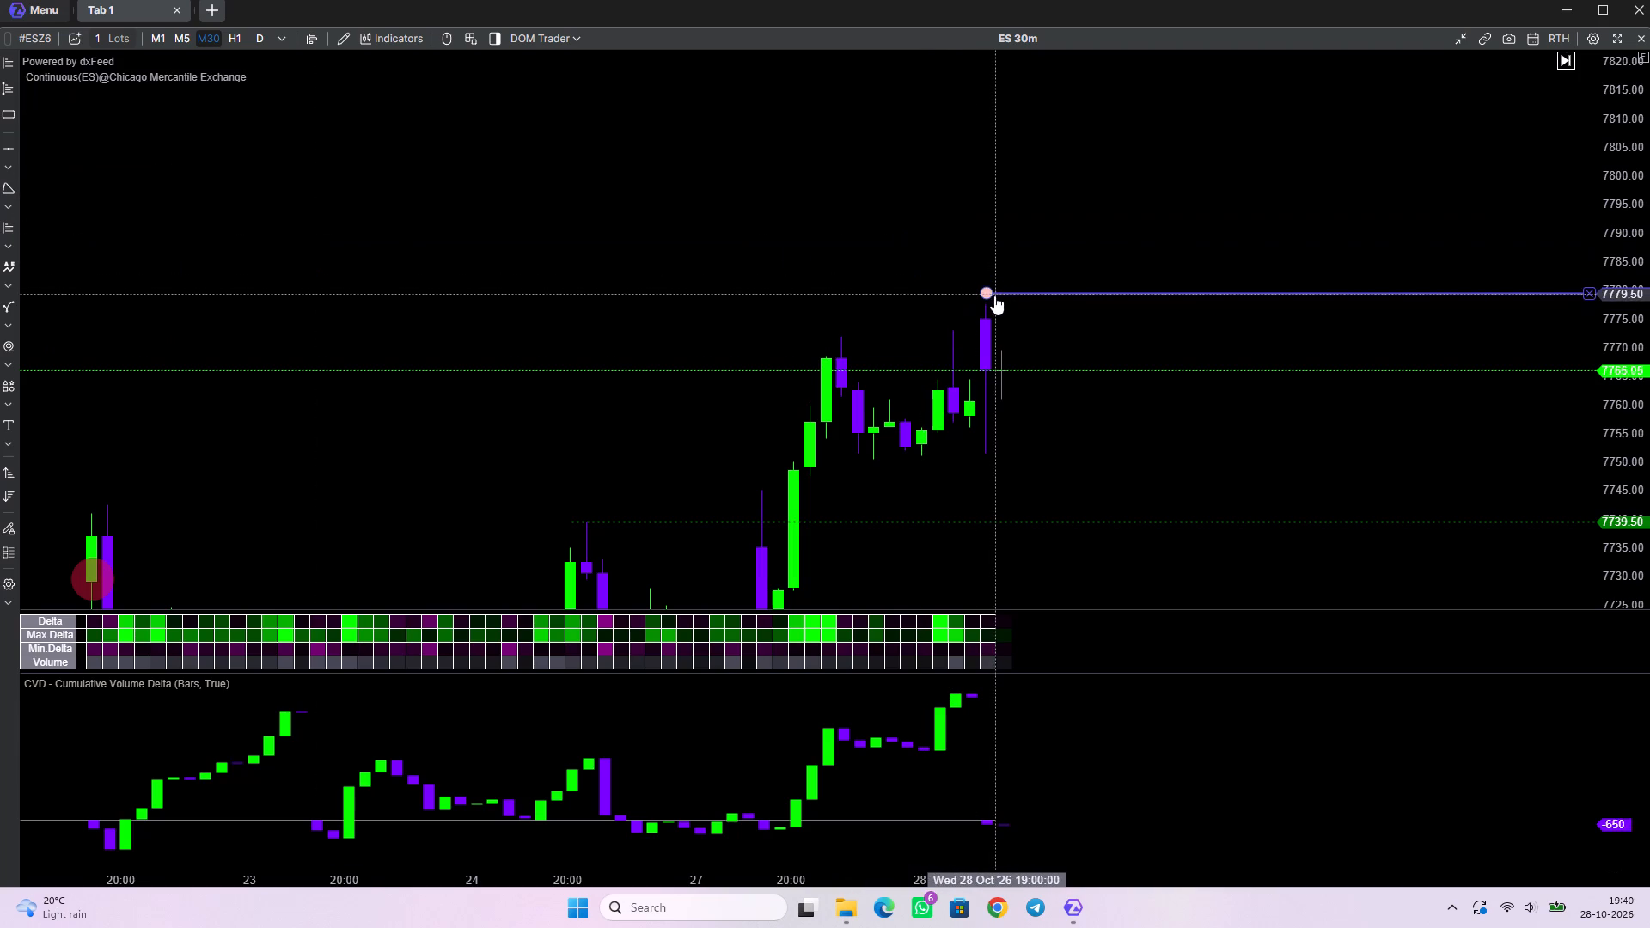
left_click(990, 300)
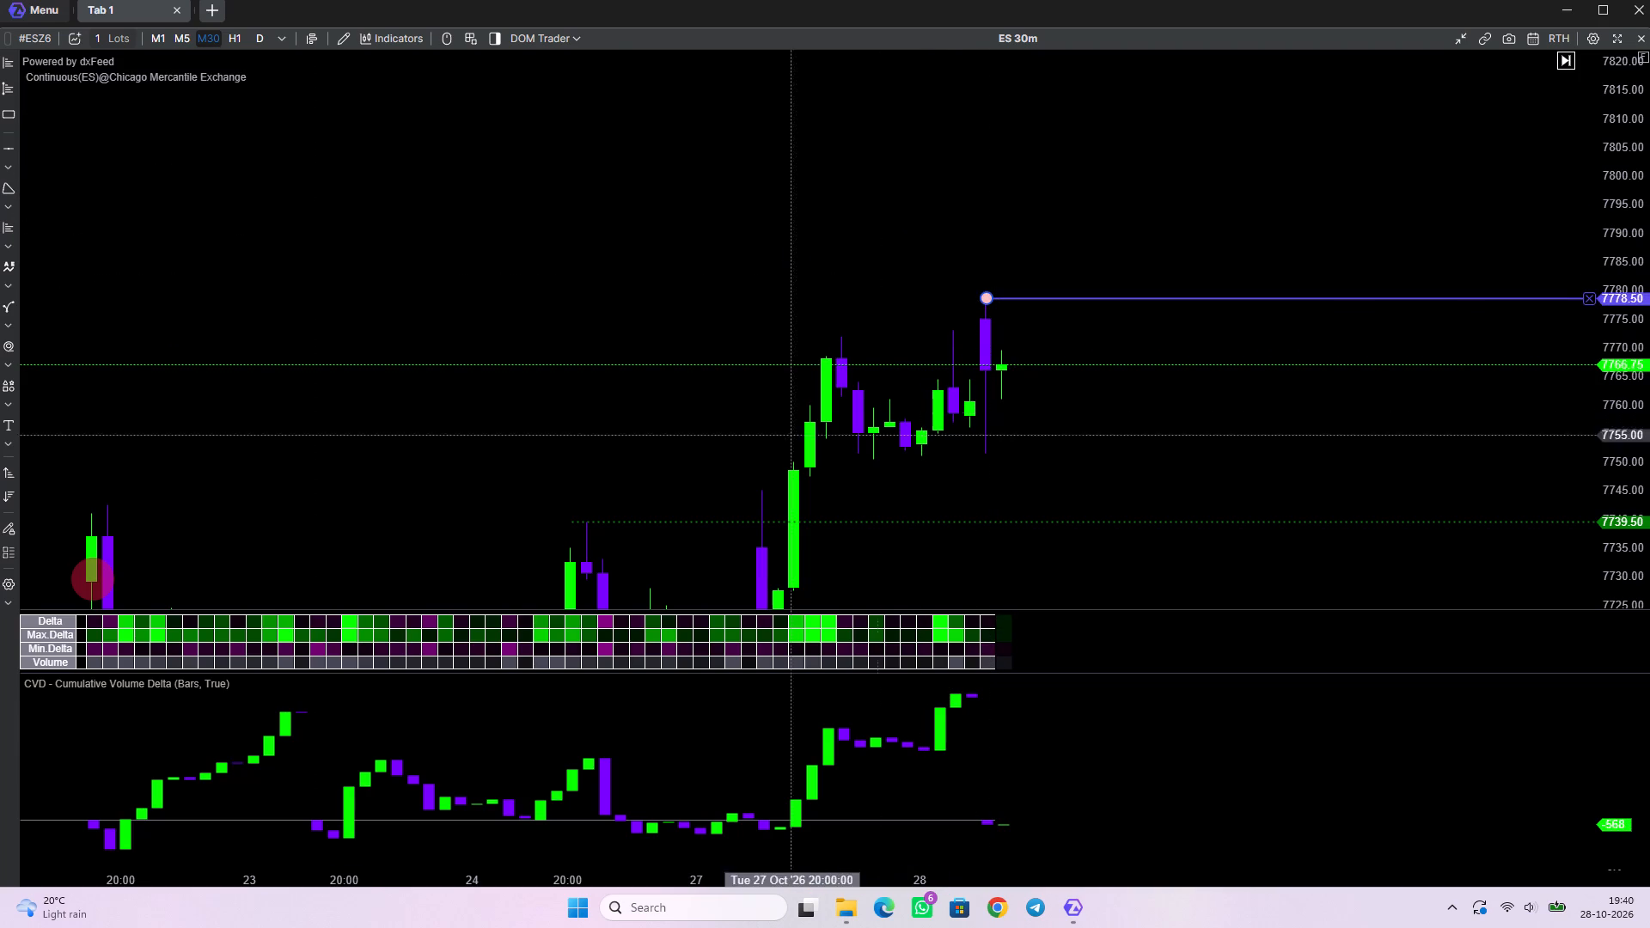
Draw a second horizontal ray from the low of the 28 October 19:00 candle at about 7751.50.
left_click(11, 159)
left_click(88, 259)
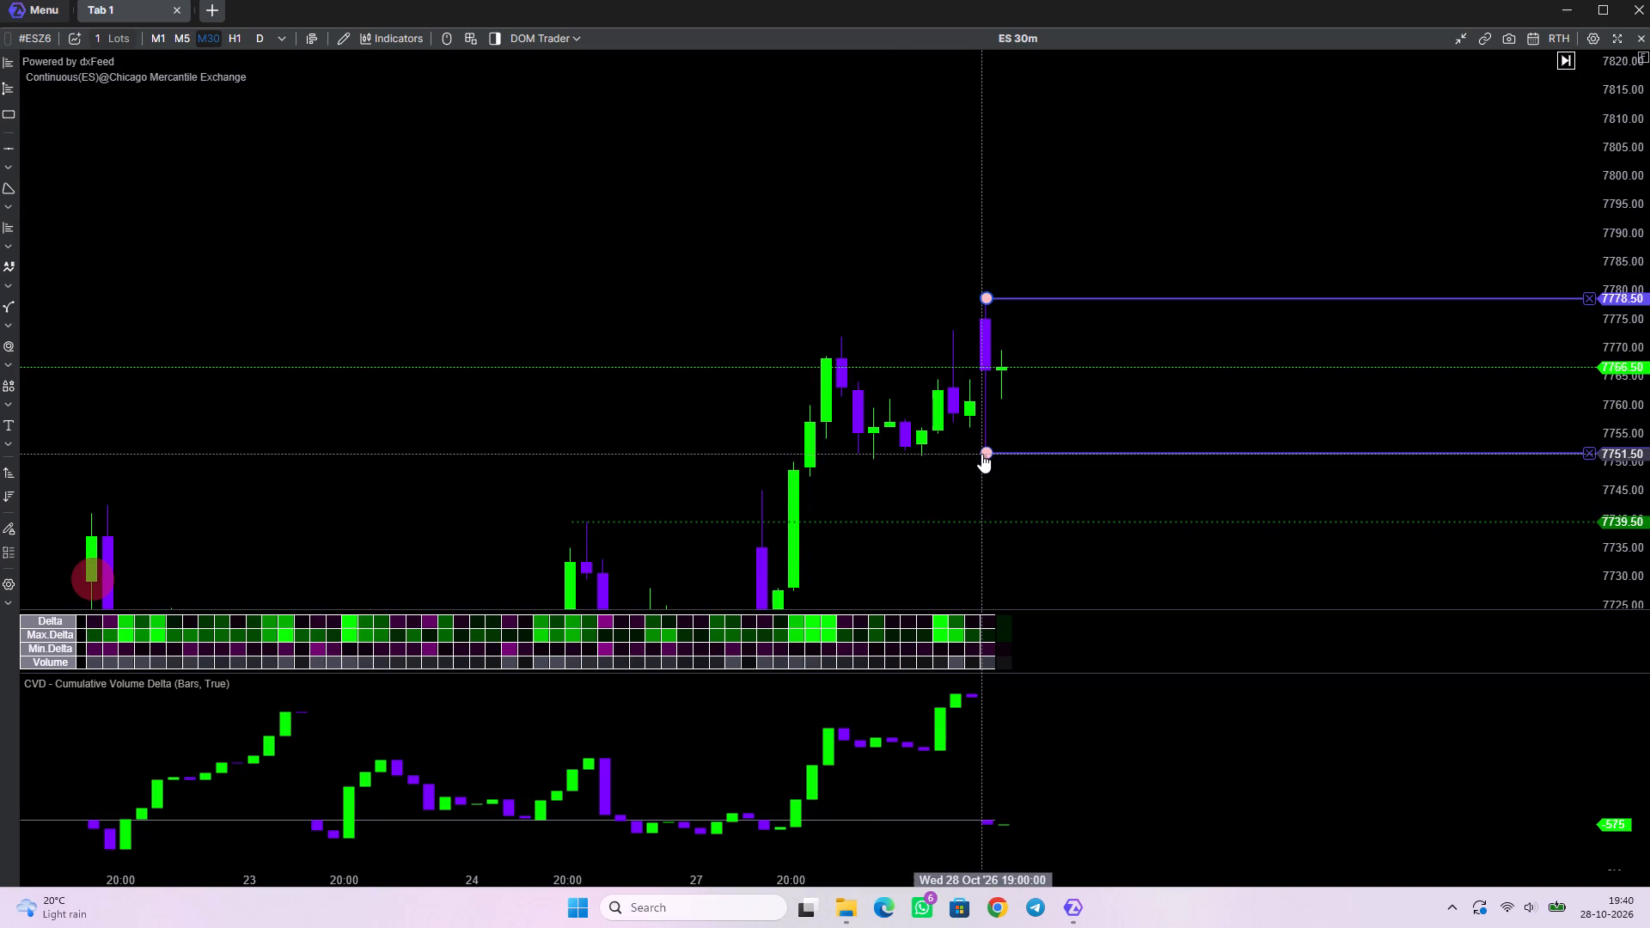
left_click(981, 454)
left_click(1134, 409)
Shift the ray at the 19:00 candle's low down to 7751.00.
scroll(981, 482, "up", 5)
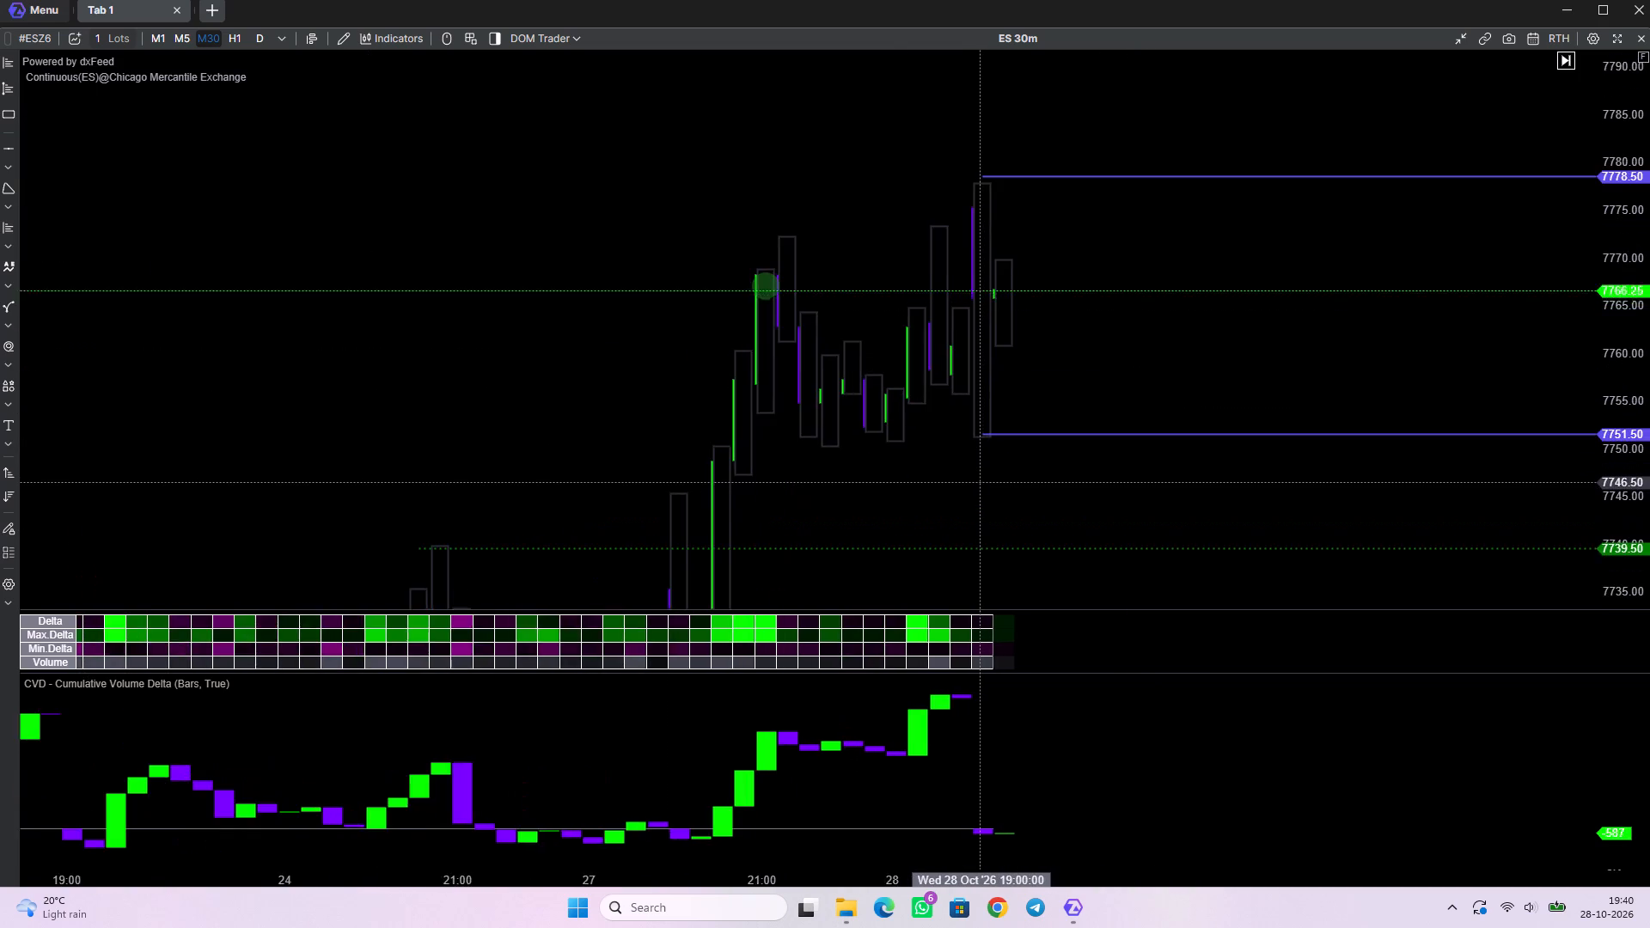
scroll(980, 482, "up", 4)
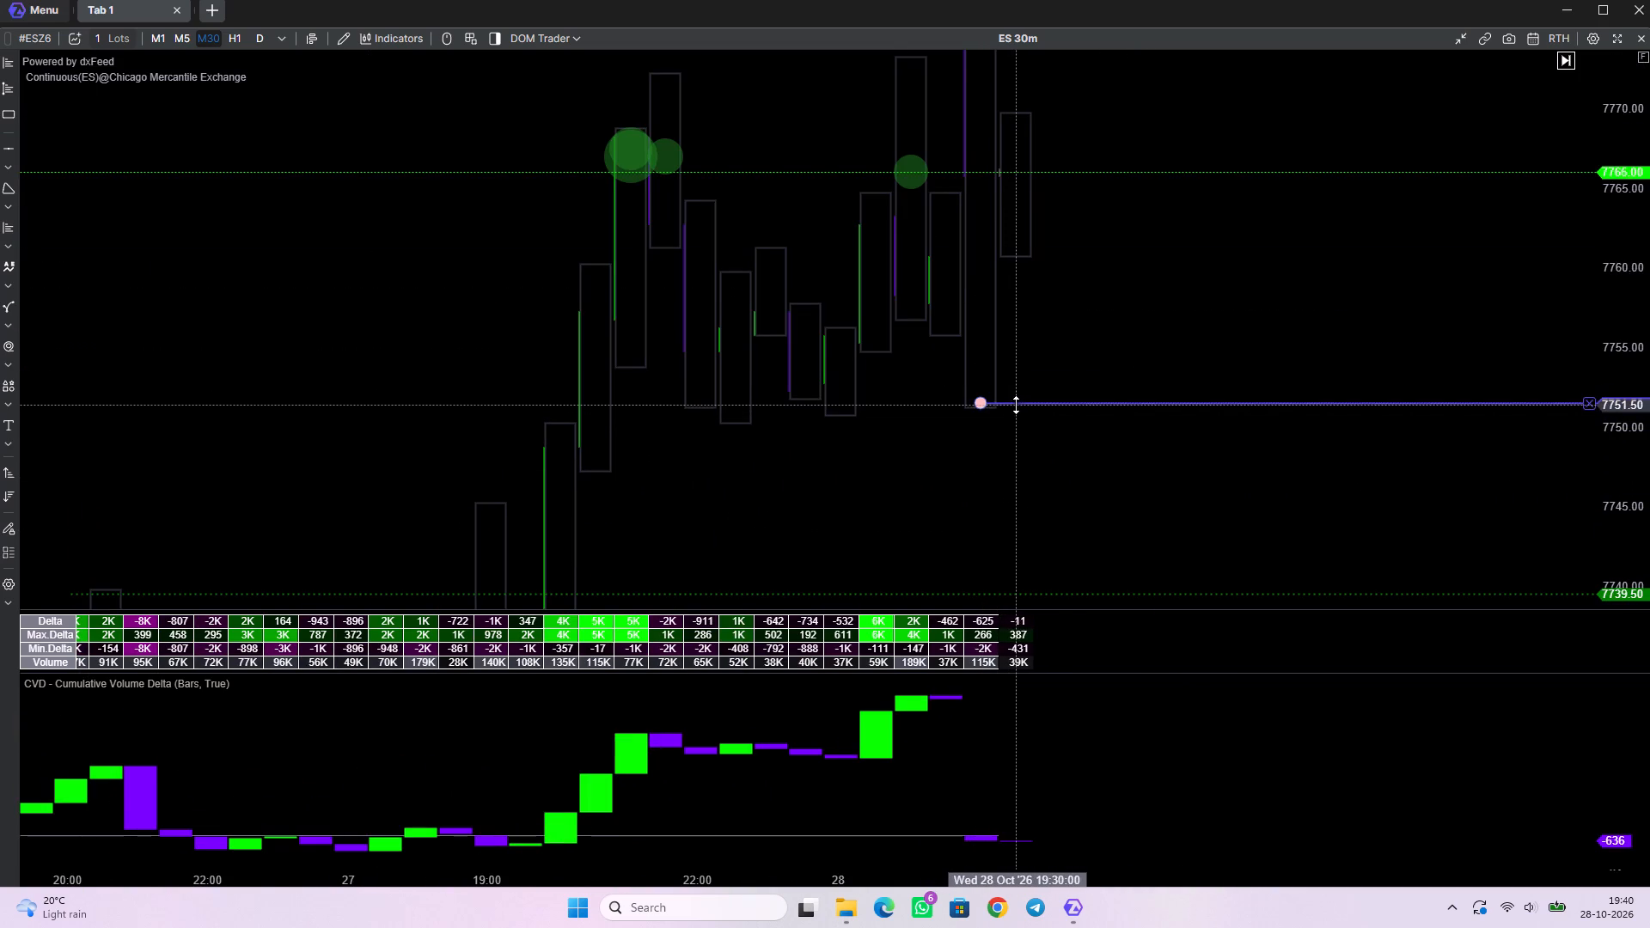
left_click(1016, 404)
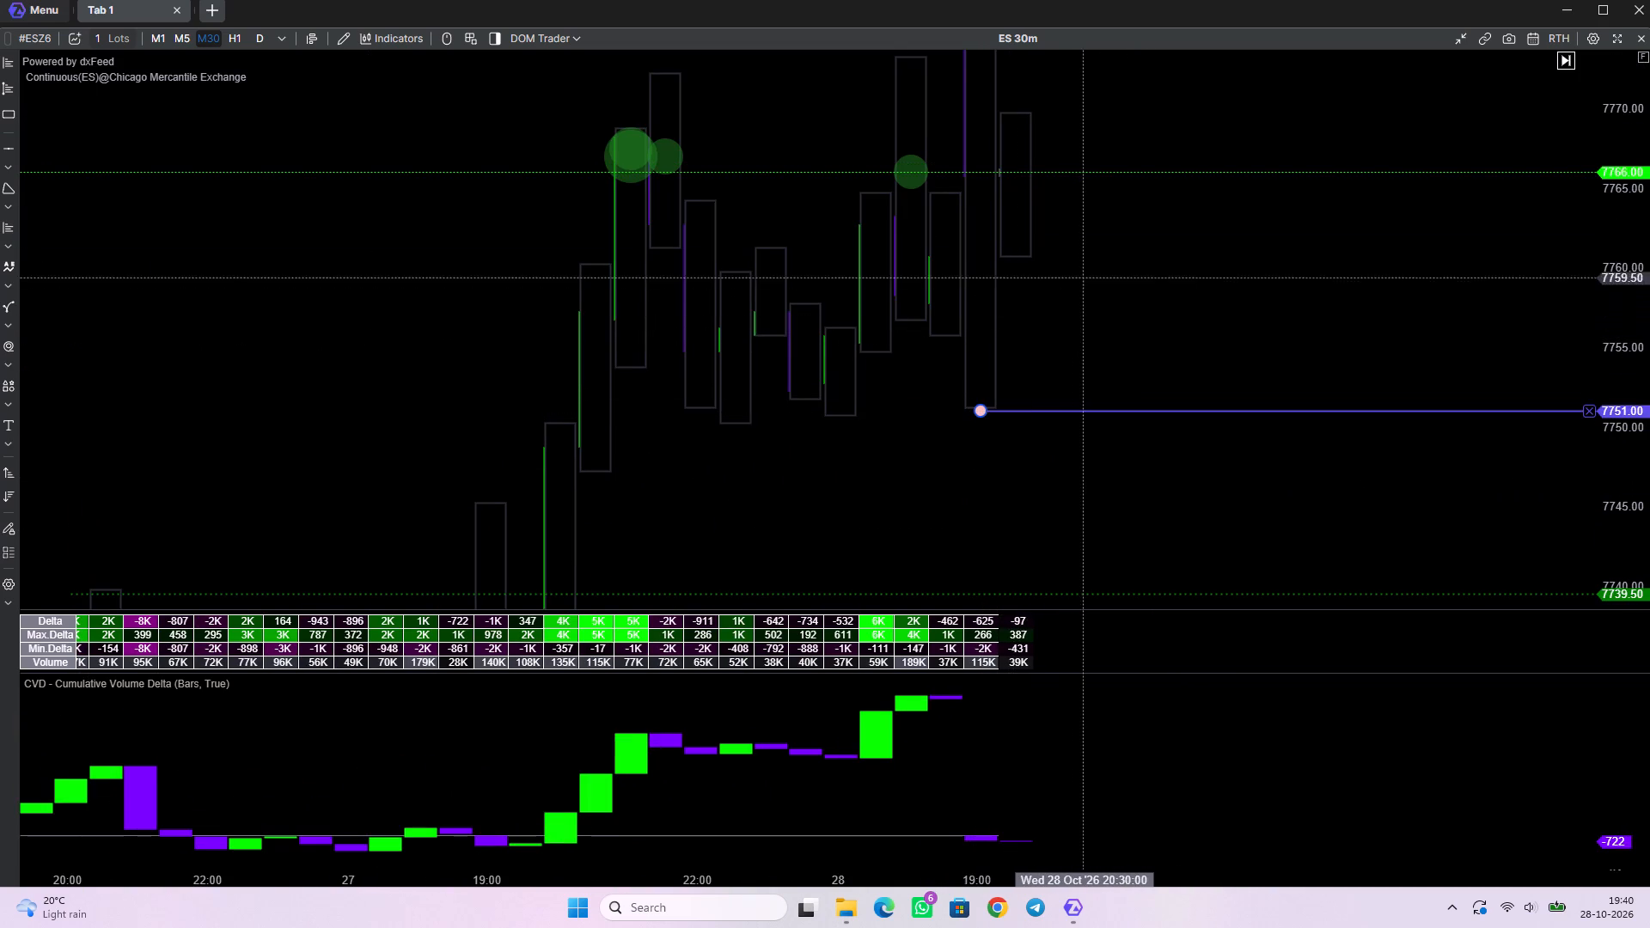
Shift the ray at the 19:00 candle's high down to 7778.00.
left_click_drag(1083, 278, 965, 563)
left_click_drag(931, 258, 931, 259)
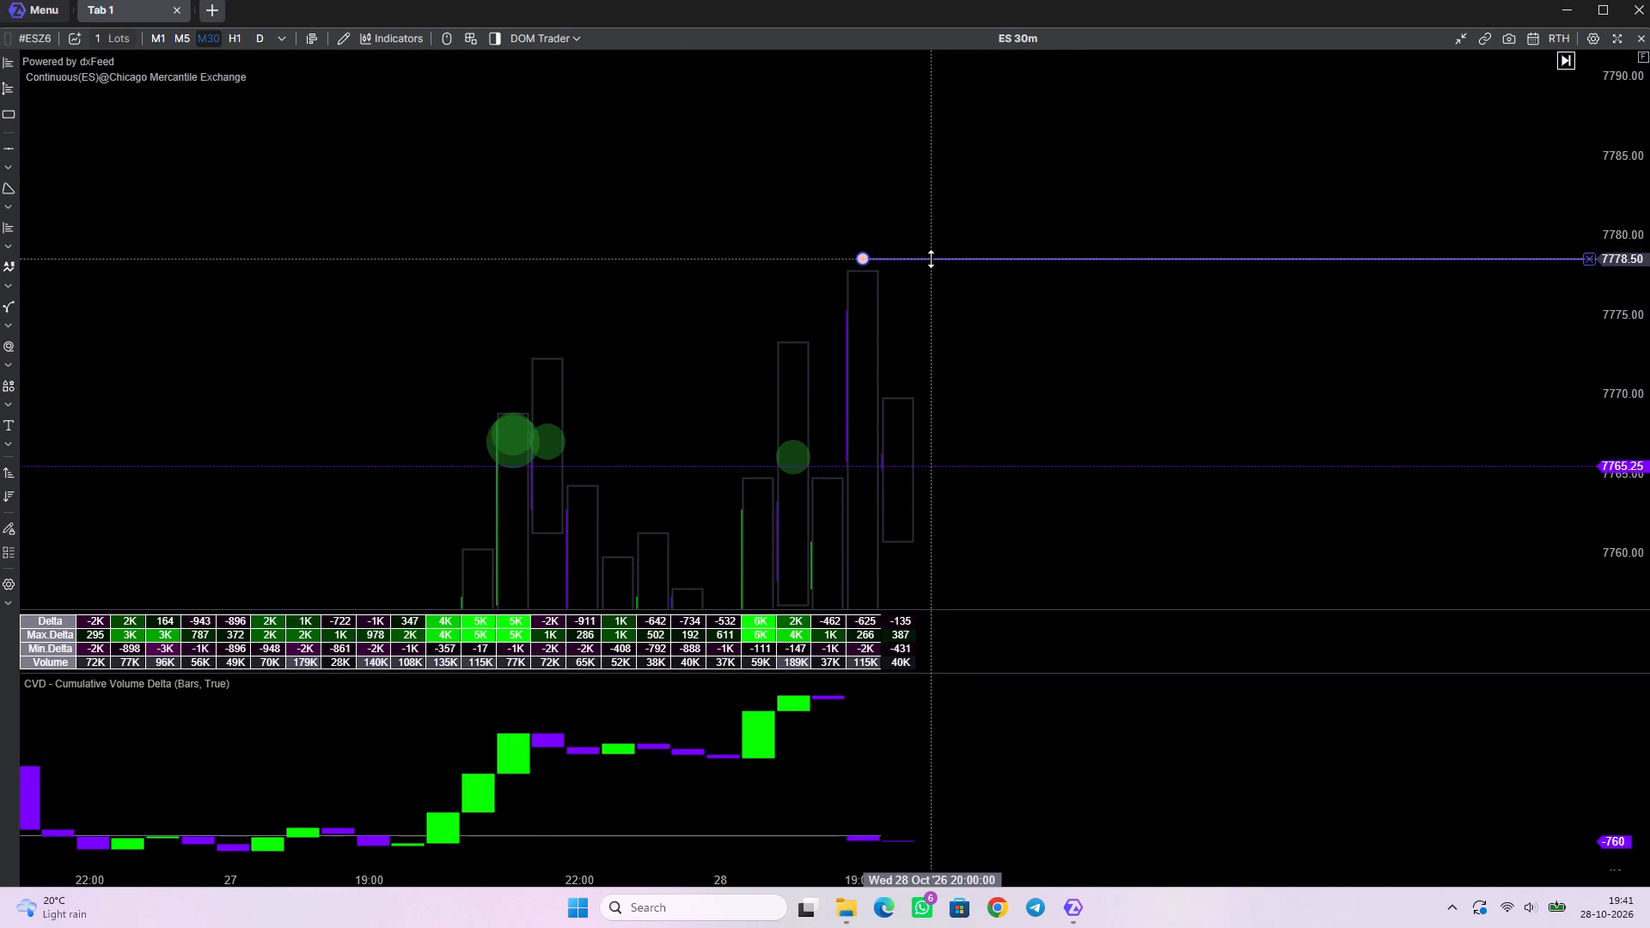
left_click_drag(931, 259, 927, 266)
Fine-tune the ray at the 19:00 candle's low so it sits at 7751.50.
scroll(877, 347, "down", 5)
scroll(932, 383, "up", 1)
scroll(932, 383, "down", 3)
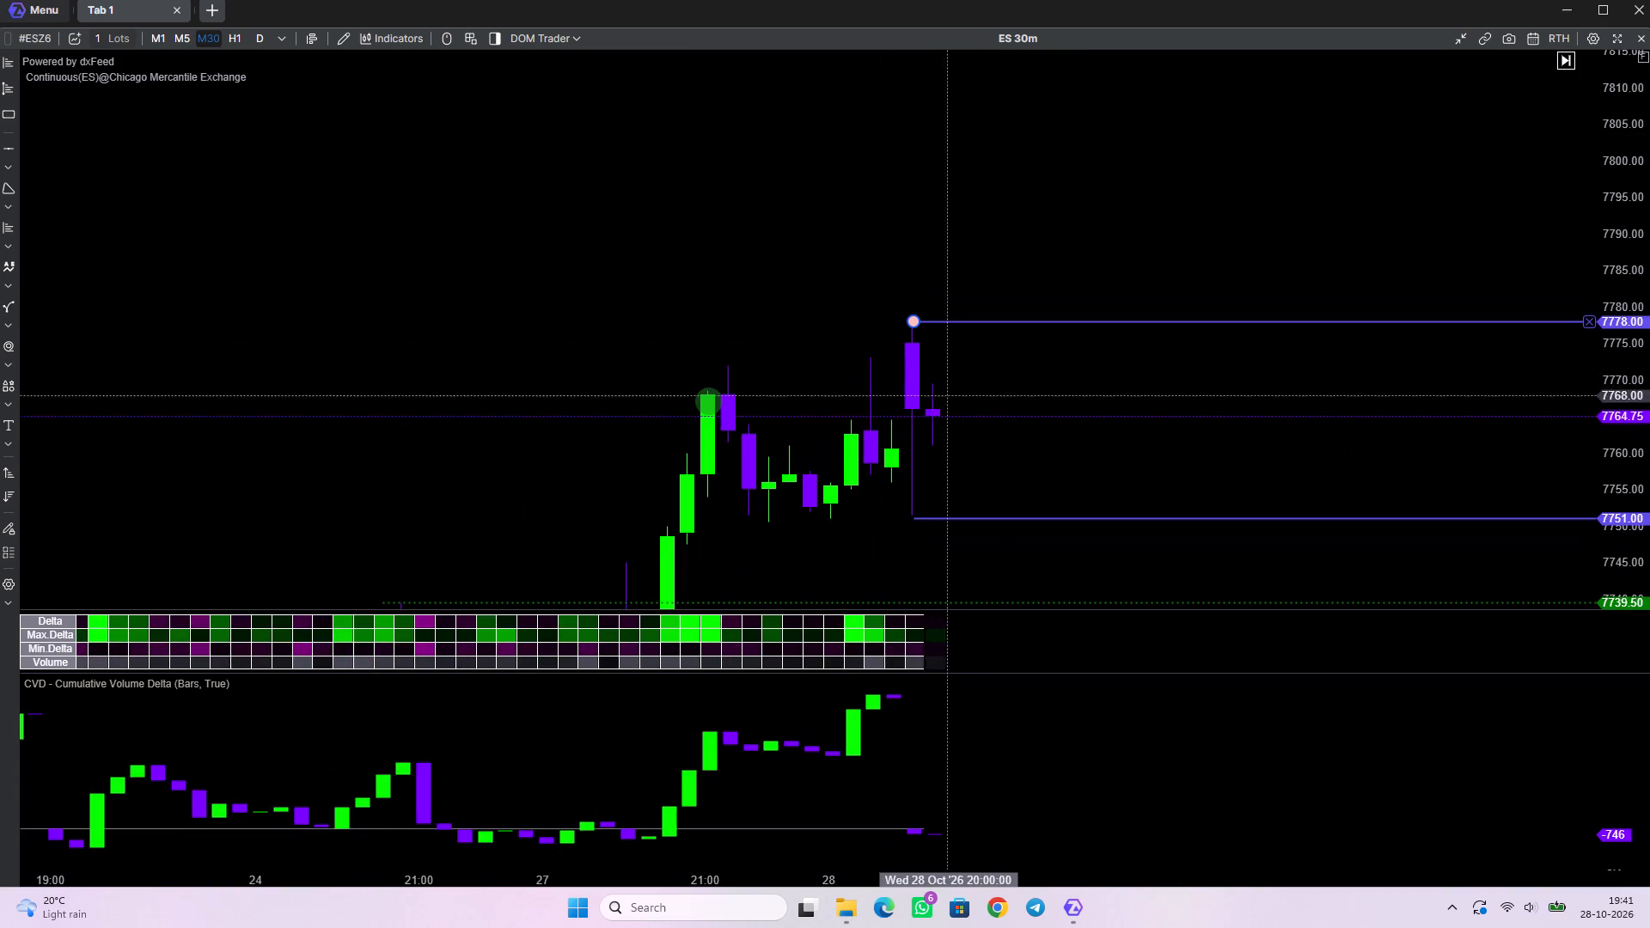
left_click_drag(975, 520, 974, 519)
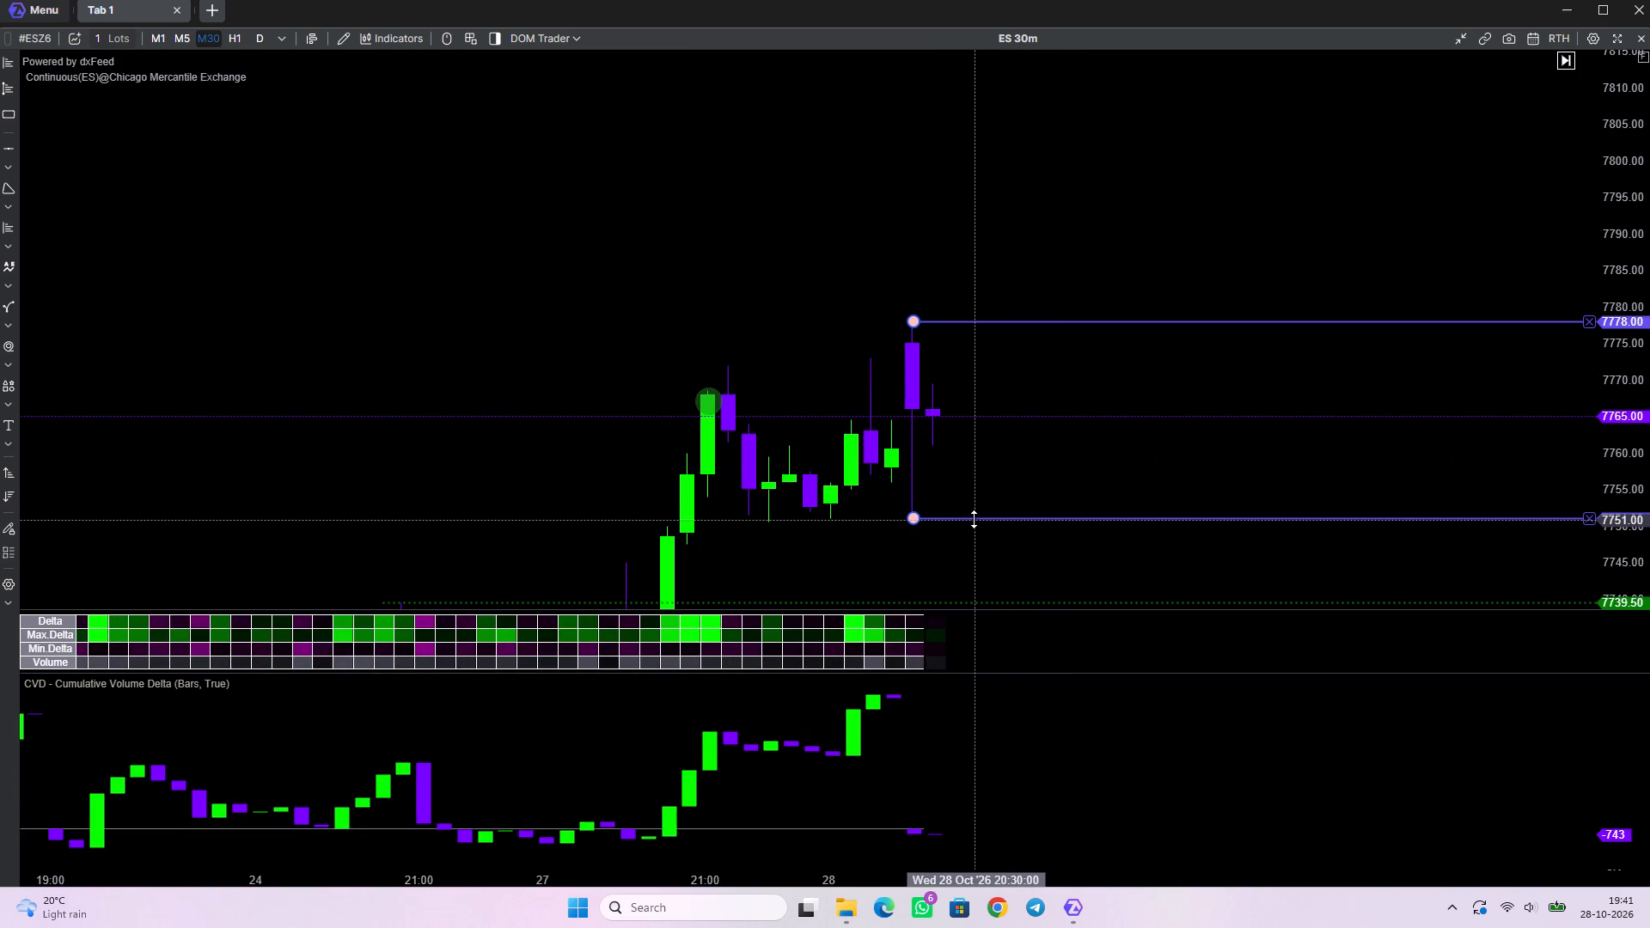
left_click_drag(974, 519, 976, 512)
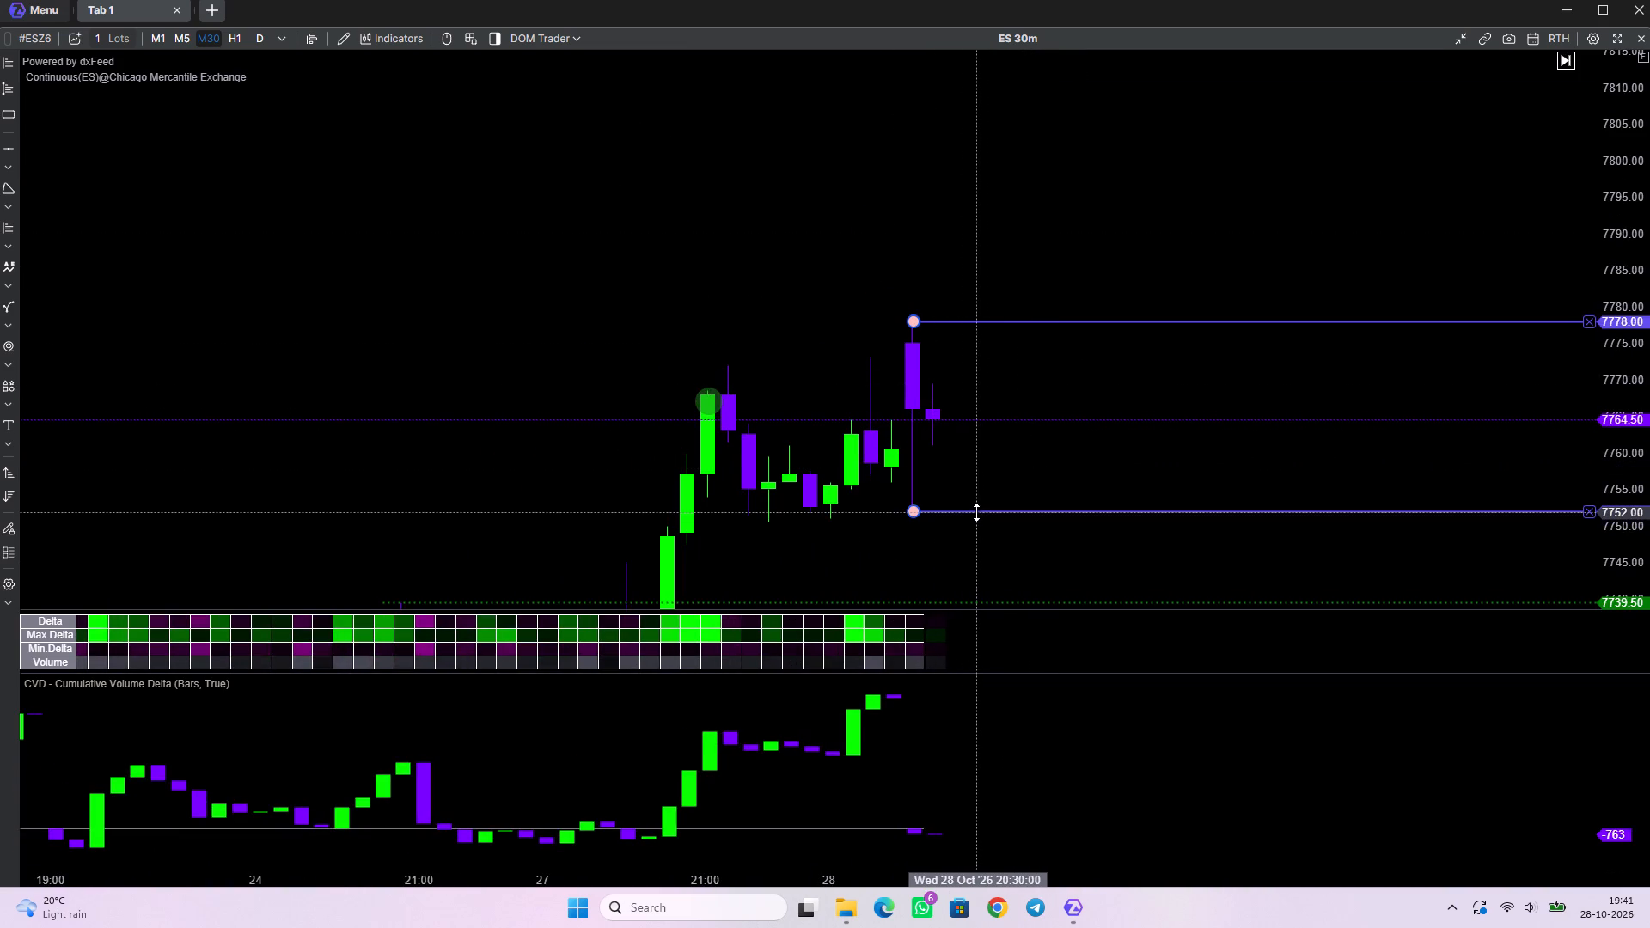
left_click_drag(976, 512, 967, 514)
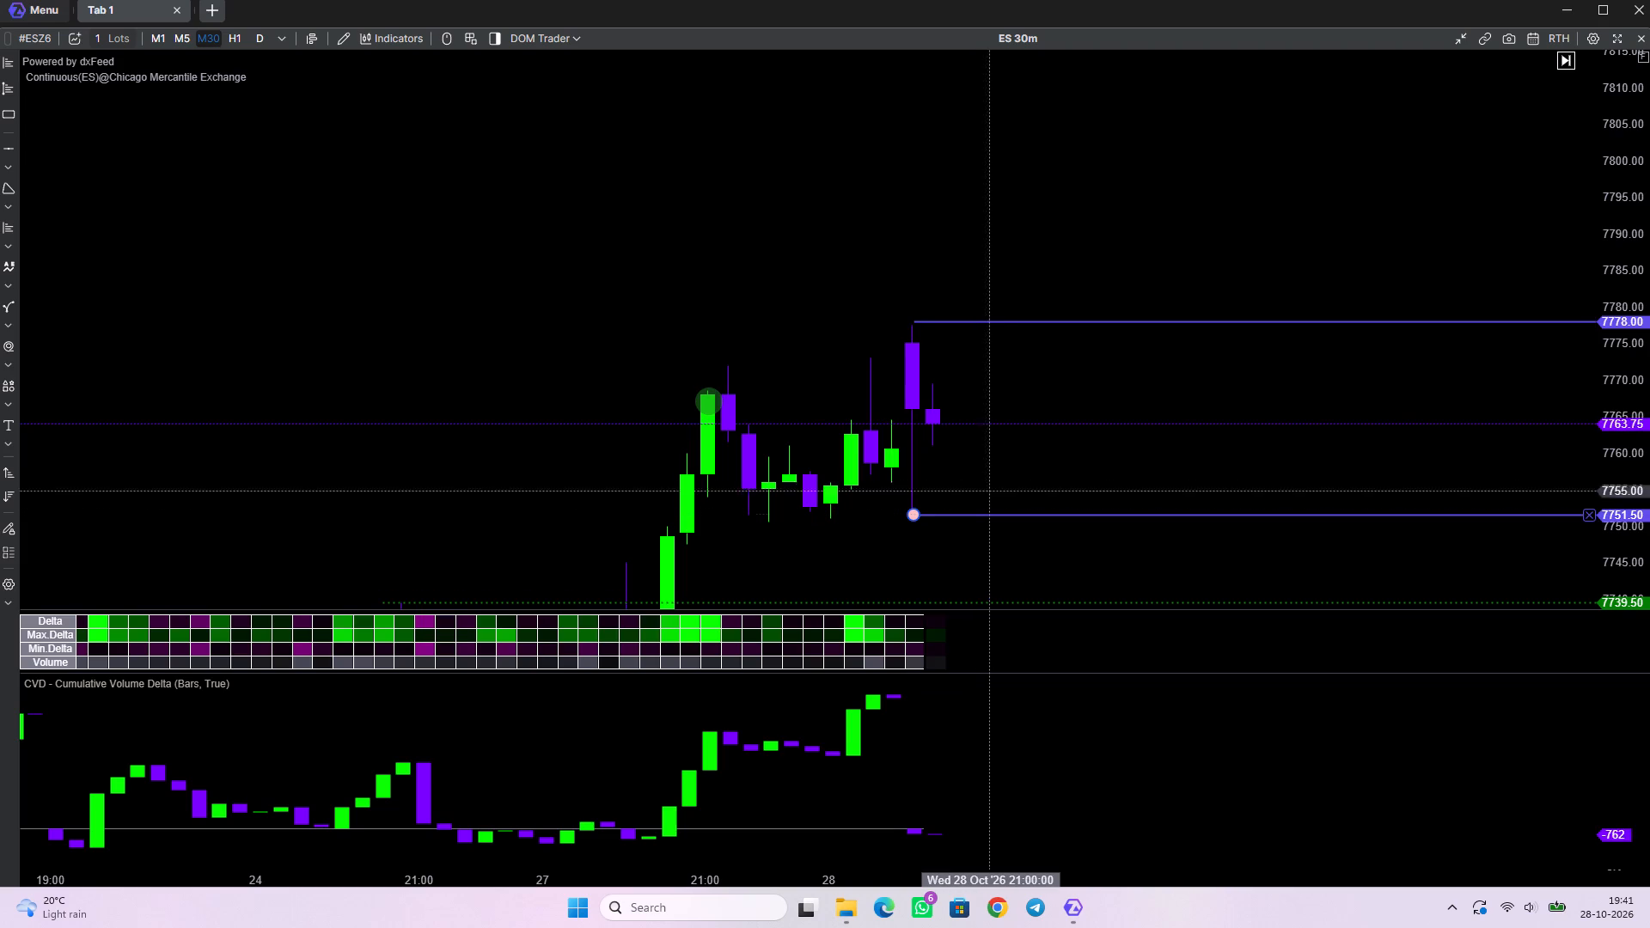
left_click(1003, 470)
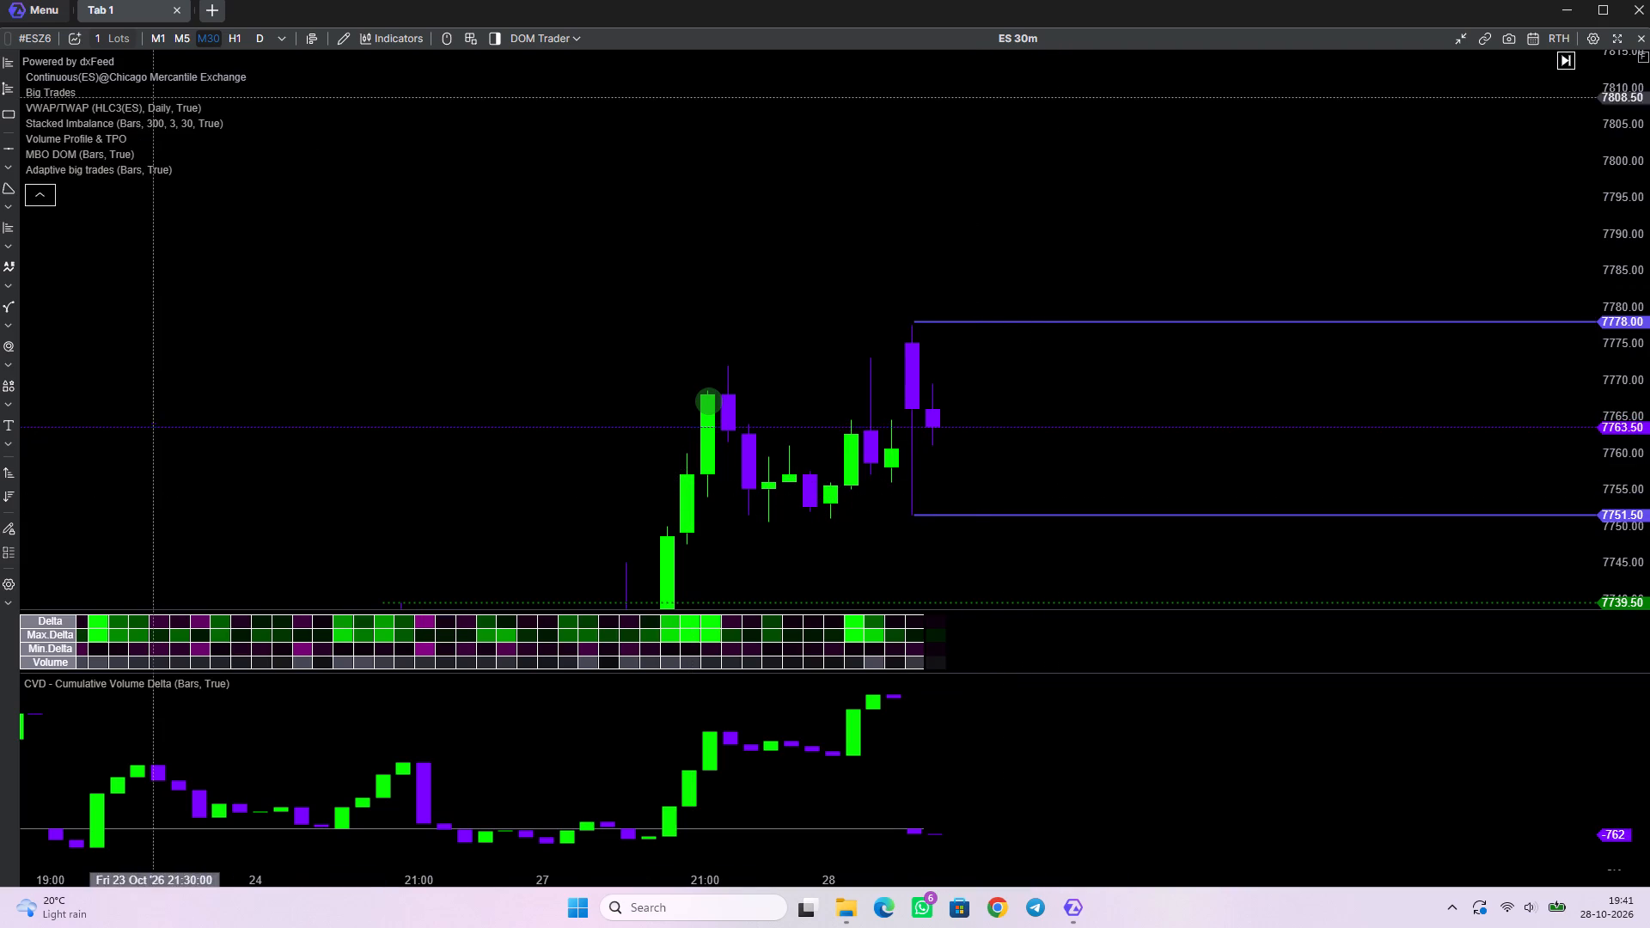
Switch the ES chart to the 1-minute timeframe and rescale it to show both horizontal rays.
left_click(164, 33)
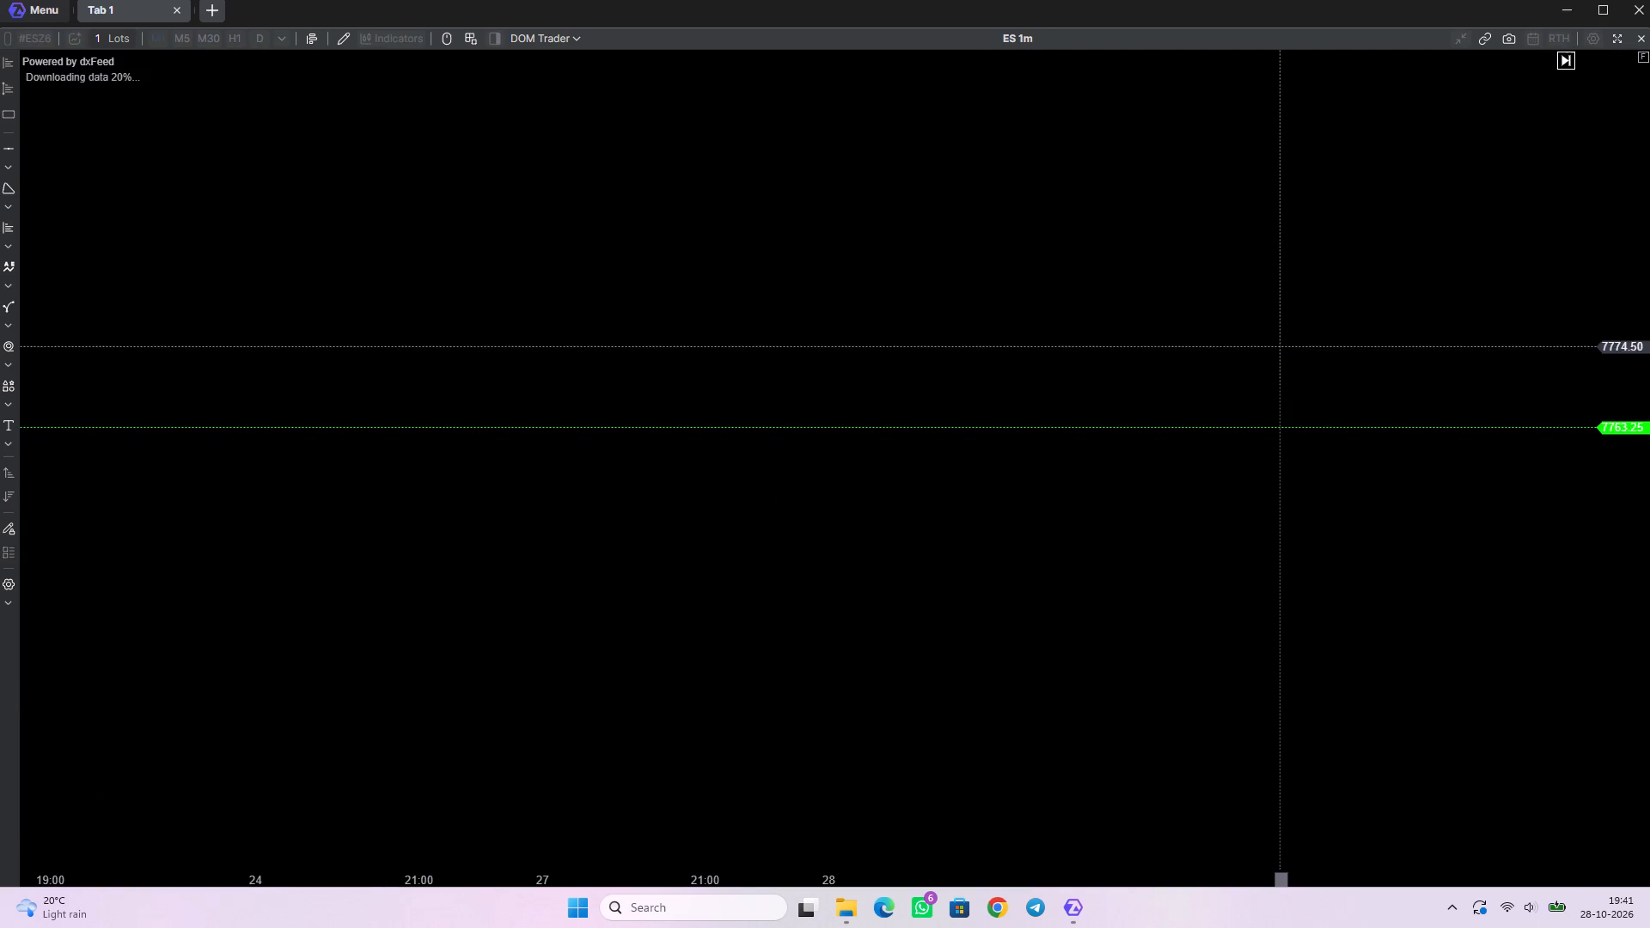
double_click(1625, 404)
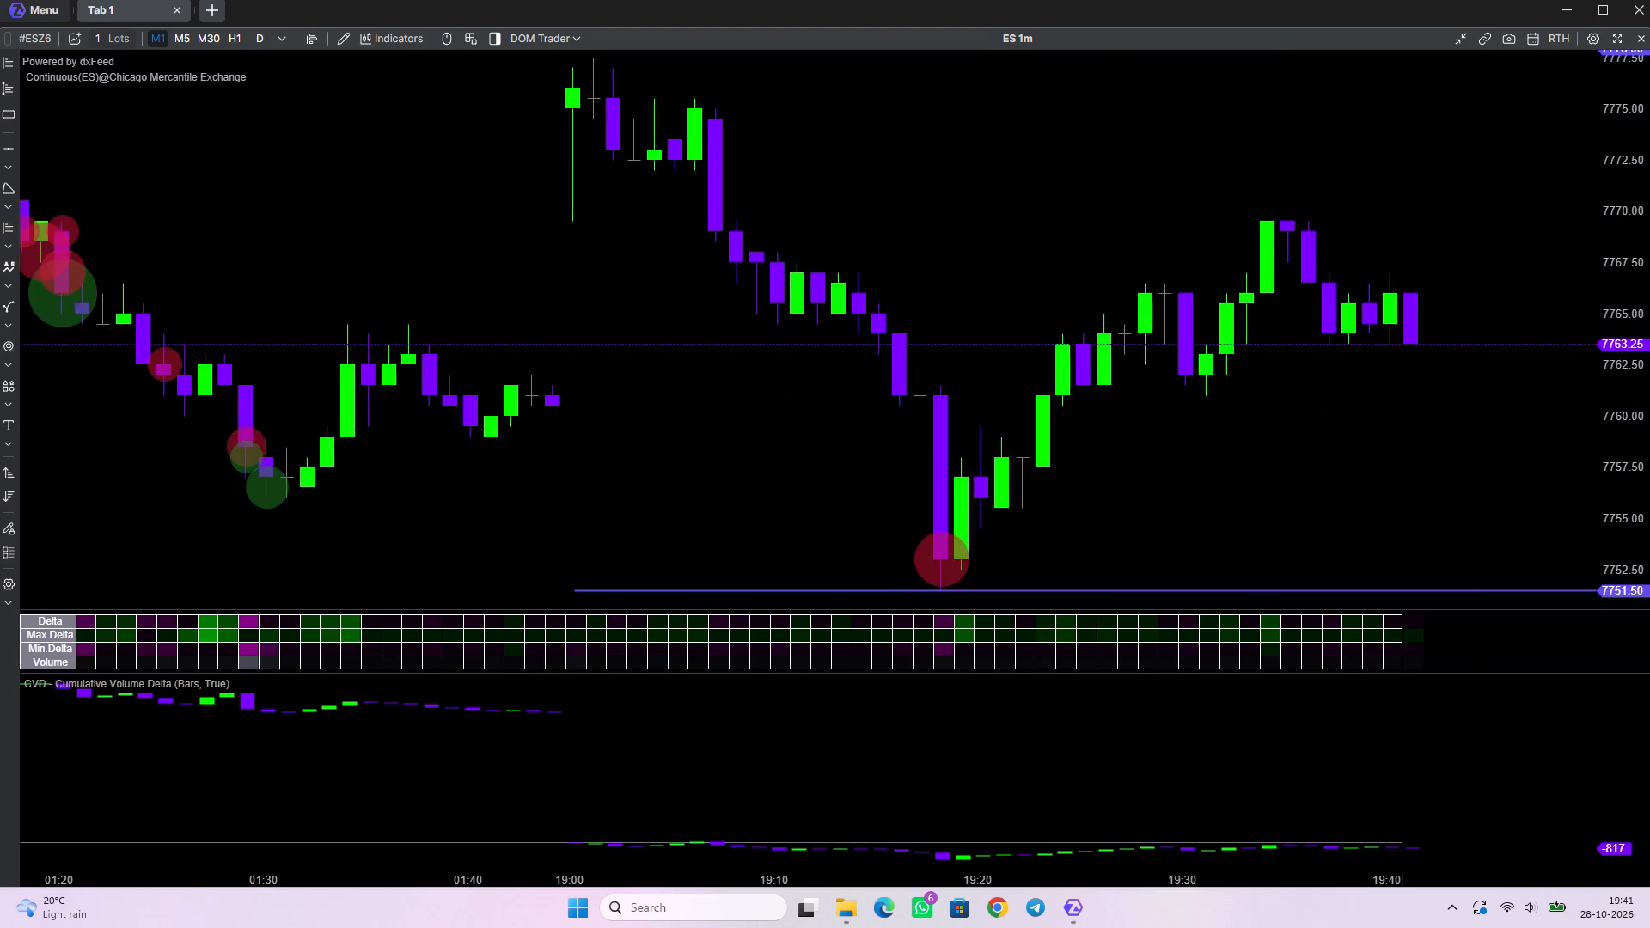
scroll(1101, 444, "down", 8)
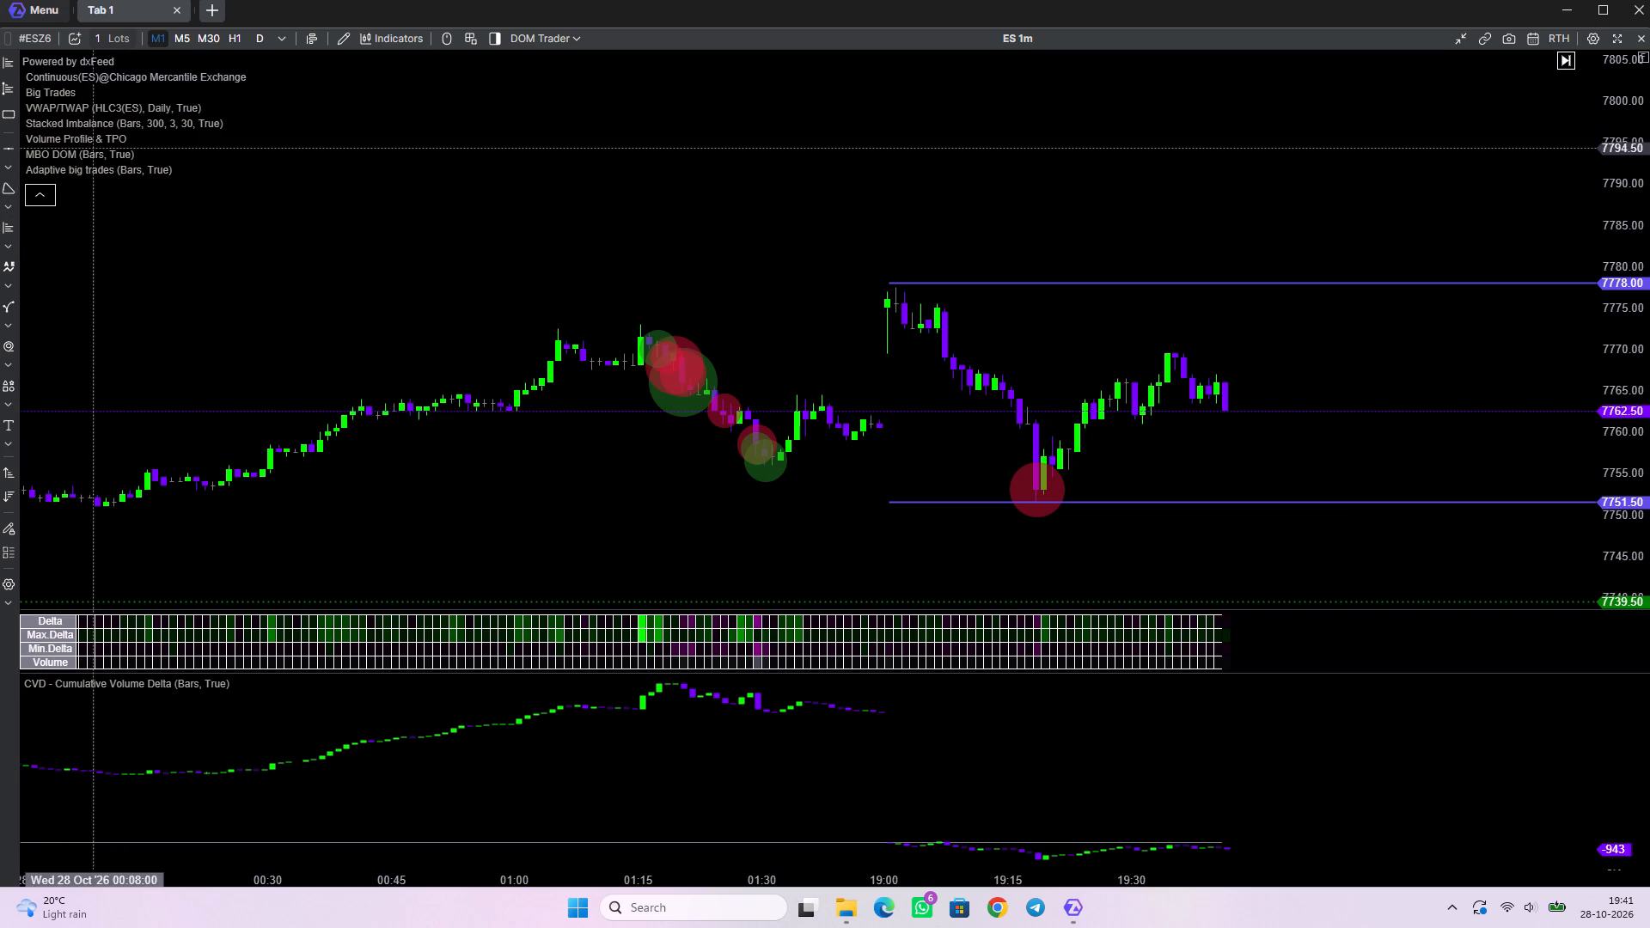
Show the Volume Profile & TPO indicator on the 1-minute chart.
left_click(158, 137)
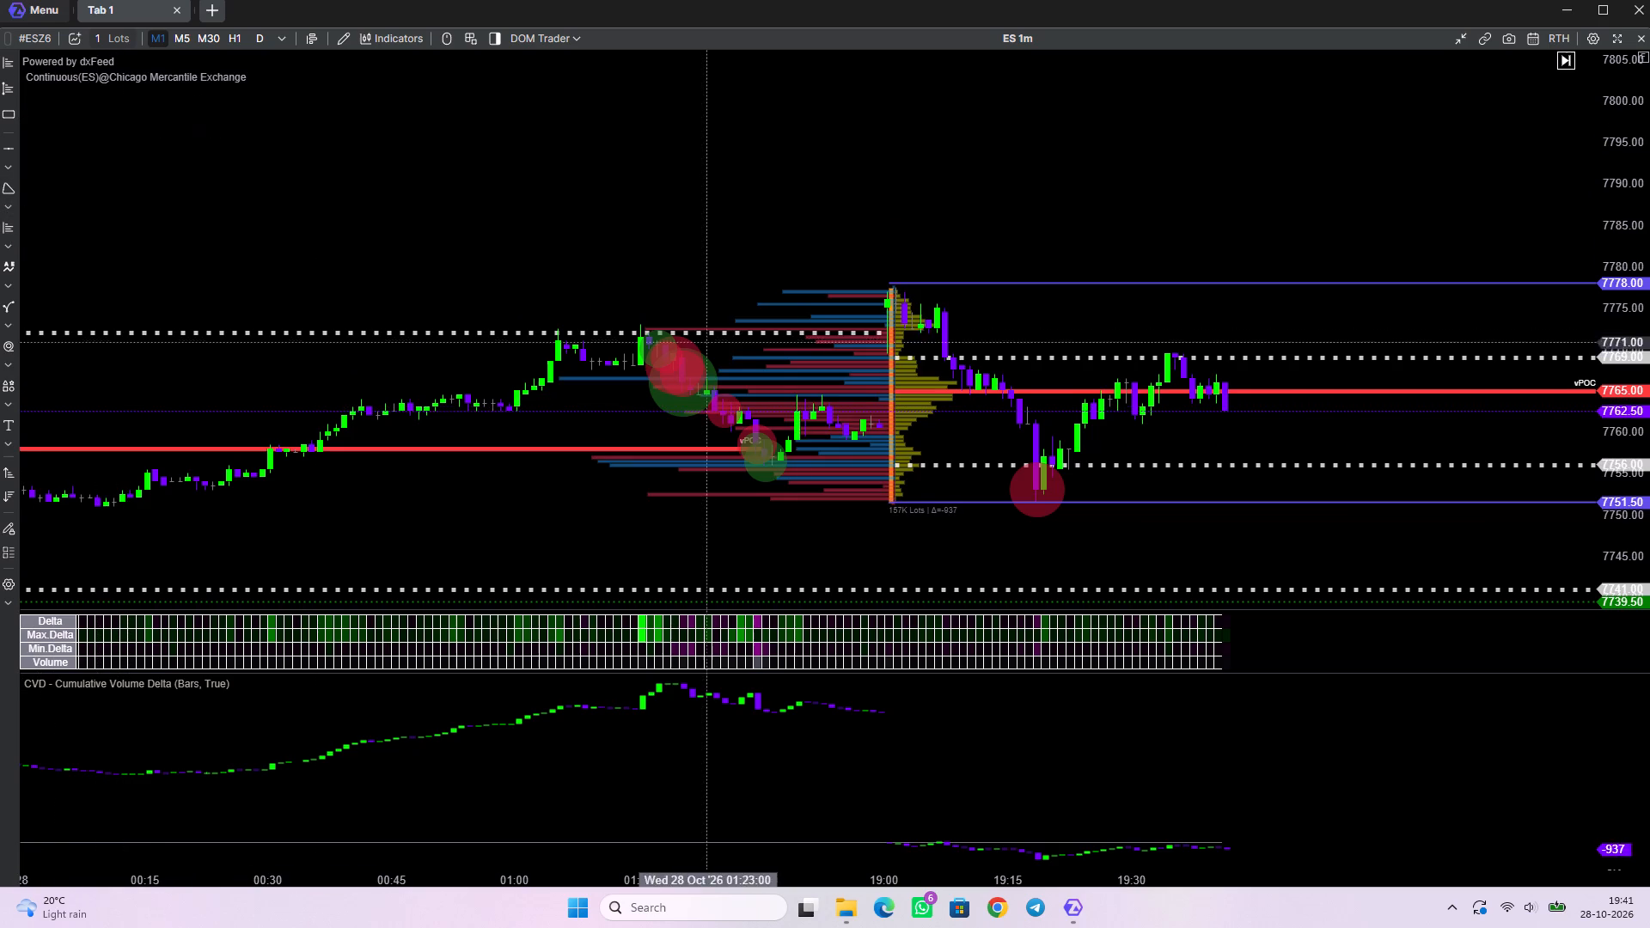
Examine the 27 and 28 October session volume profiles and price action in relation to the two horizontal rays.
scroll(882, 427, "down", 5)
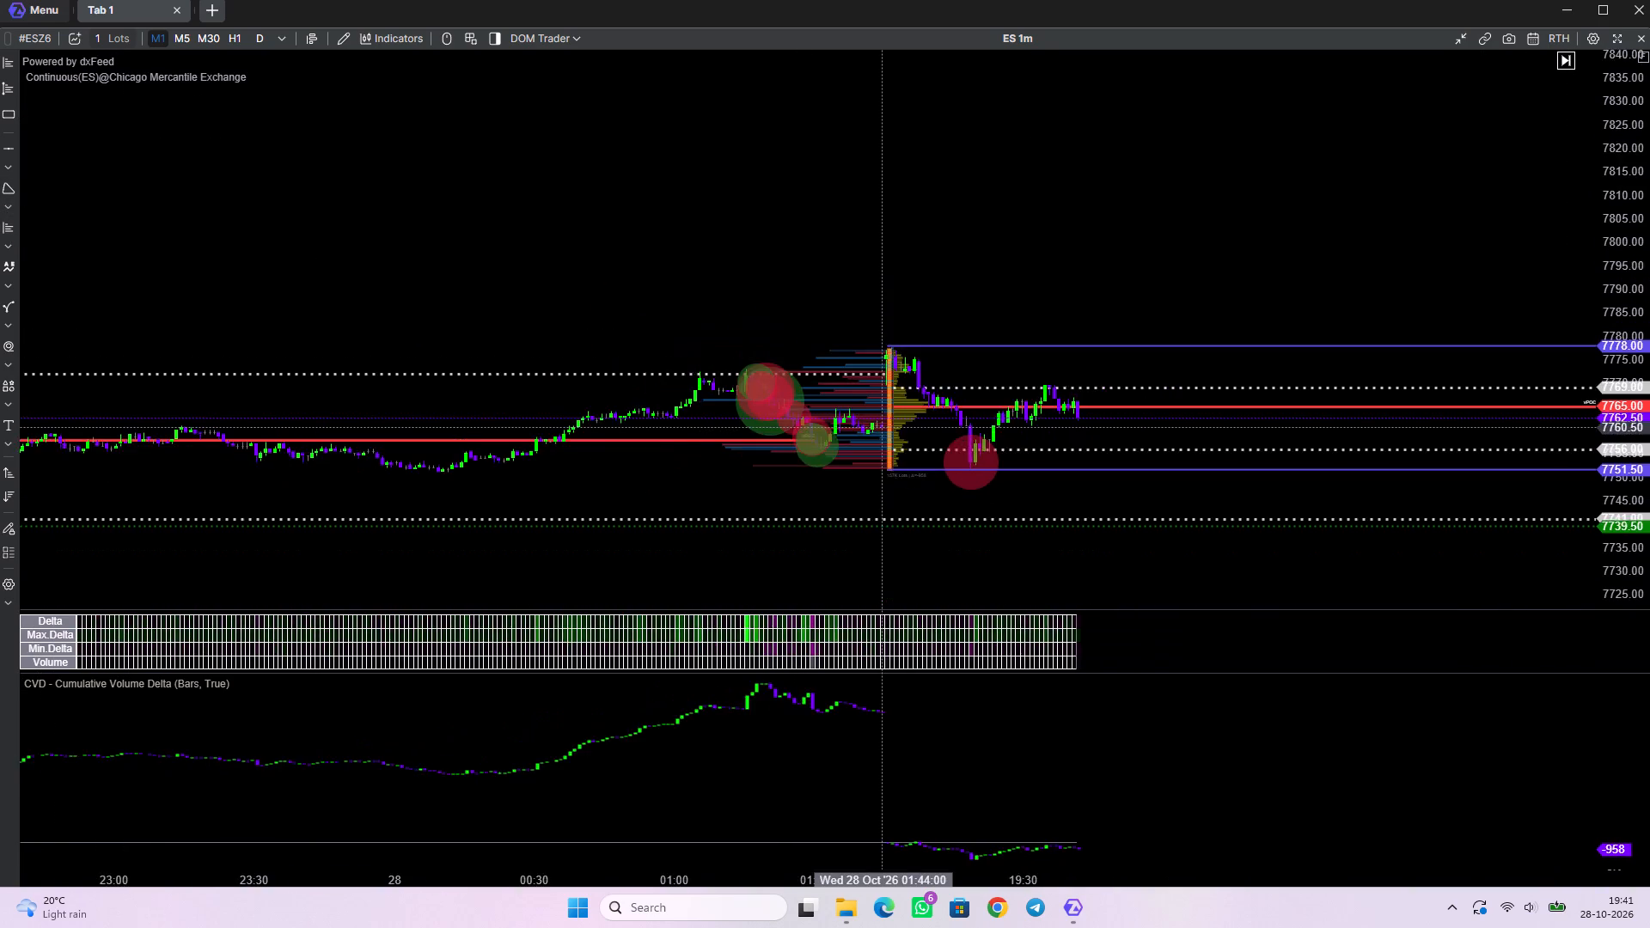
scroll(882, 427, "down", 4)
left_click_drag(553, 531, 859, 508)
scroll(604, 505, "down", 3)
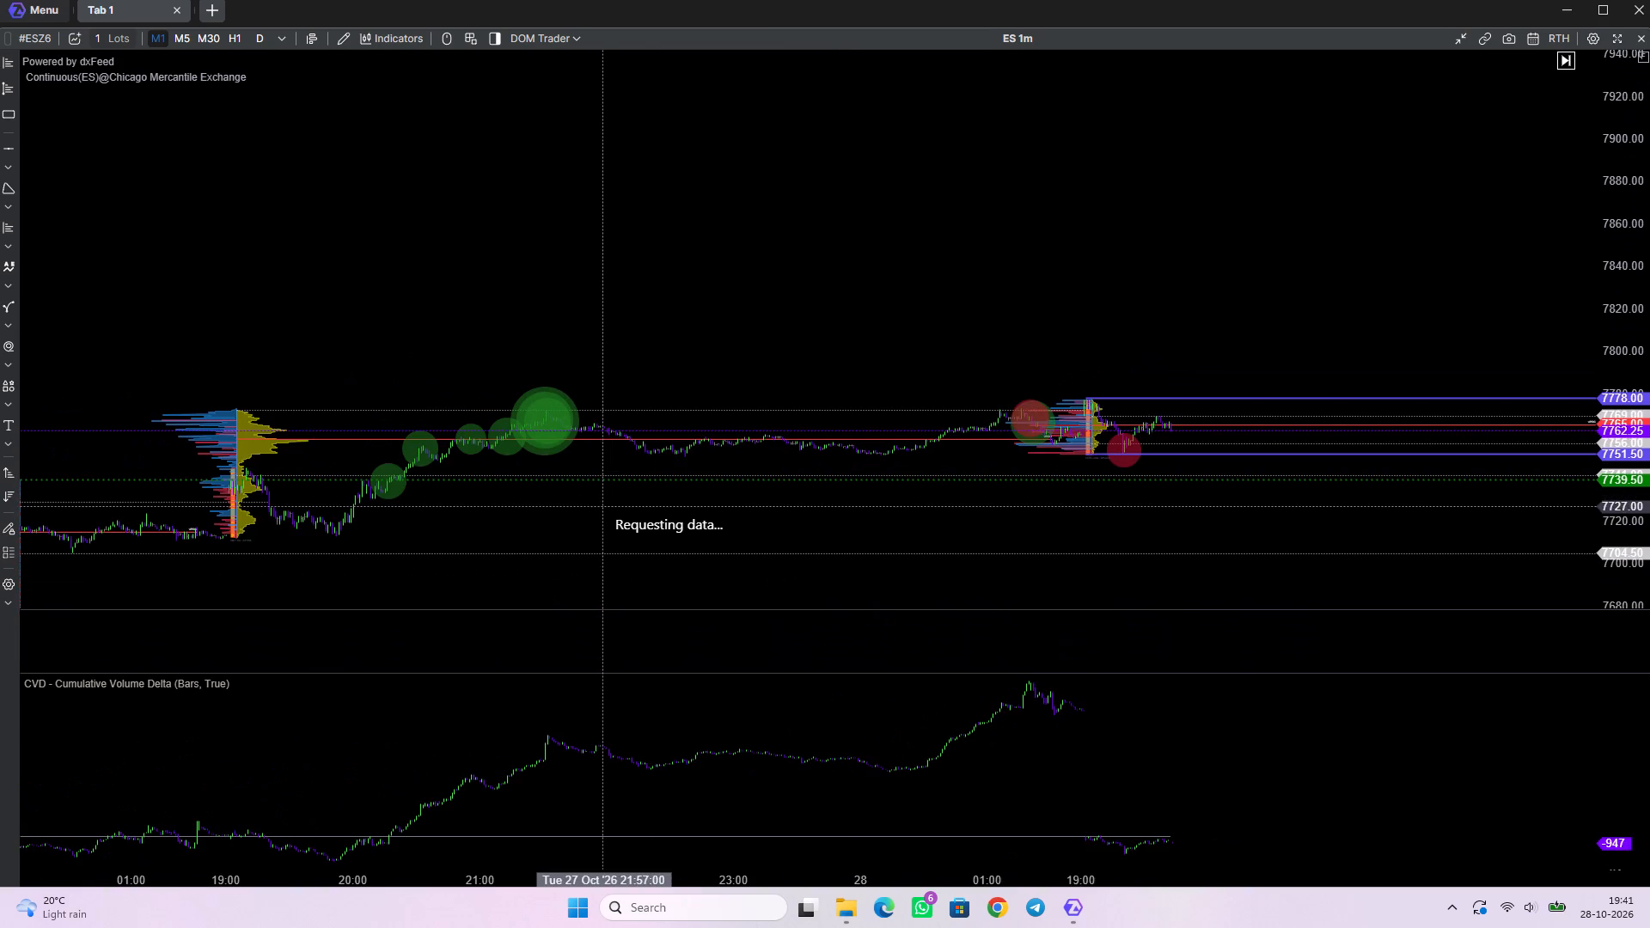
scroll(1630, 484, "up", 16)
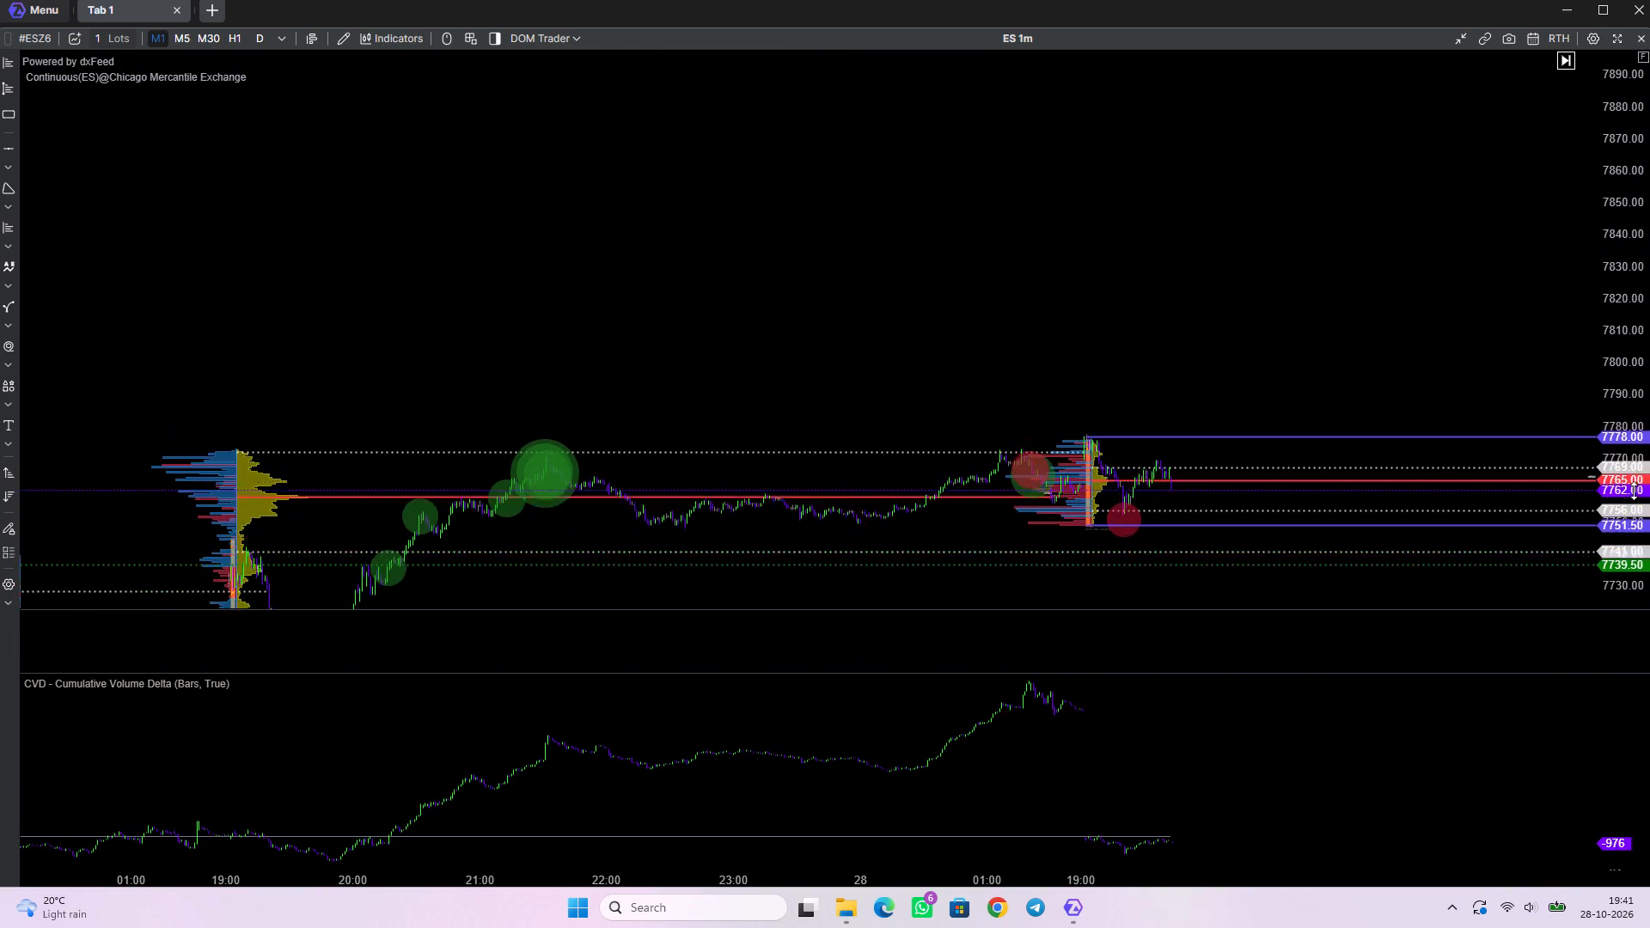
scroll(1634, 491, "up", 16)
left_click_drag(1274, 469, 1309, 276)
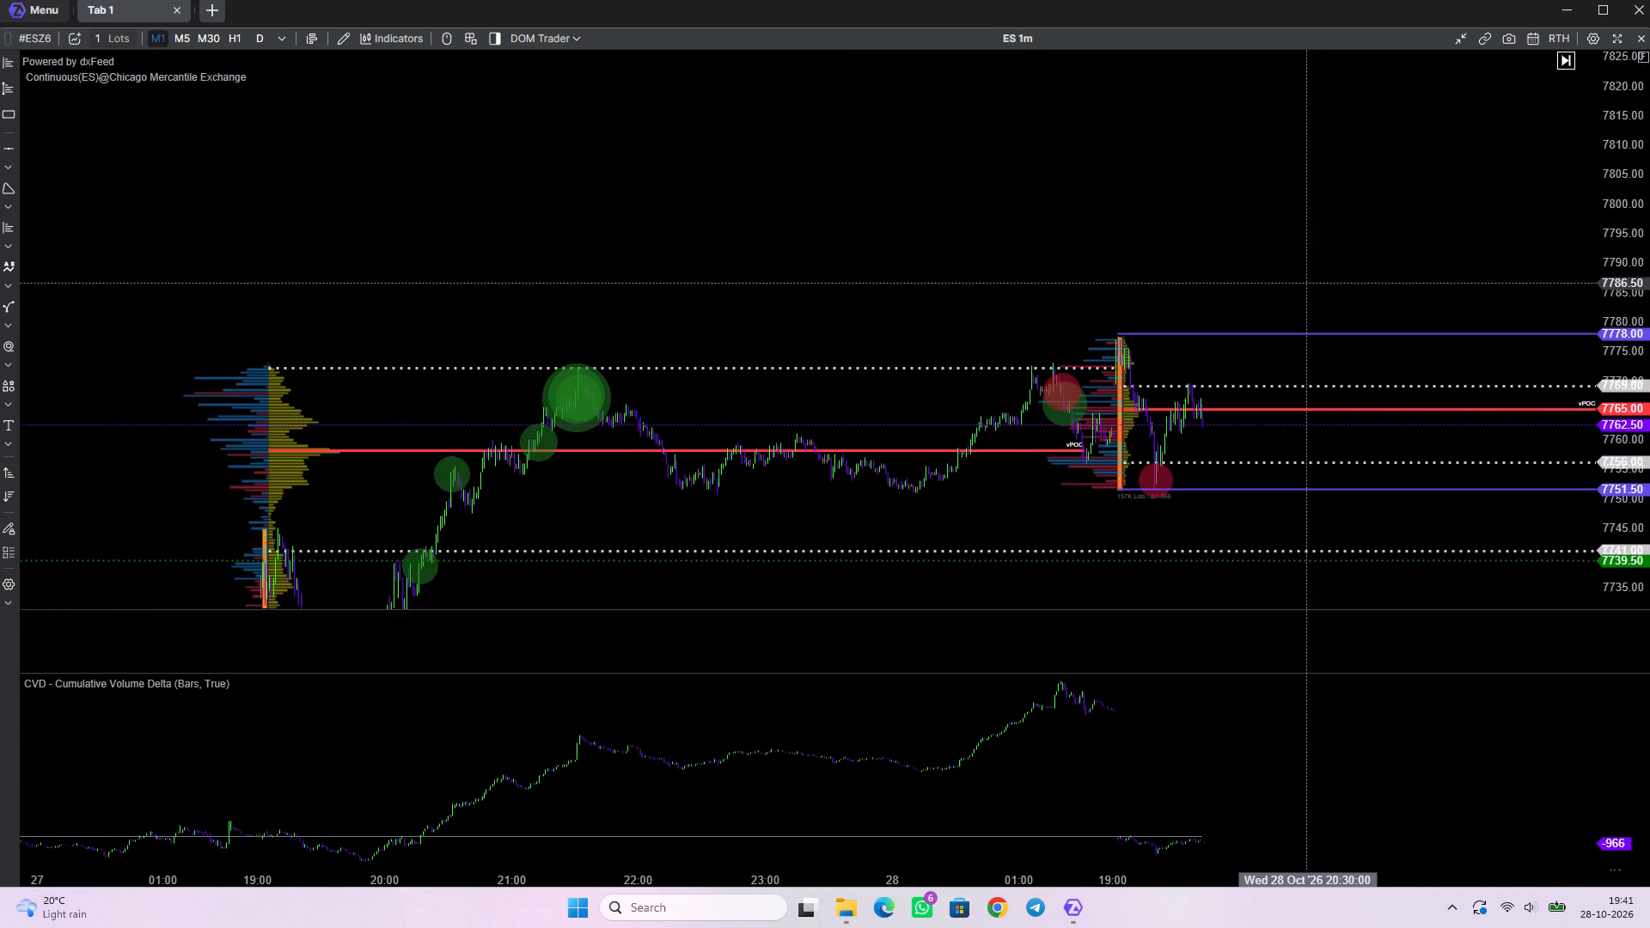
Examine the 28 October session's volume profile and 1-minute price action between the two horizontal rays.
left_click_drag(1309, 276, 1315, 244)
scroll(1114, 376, "up", 3)
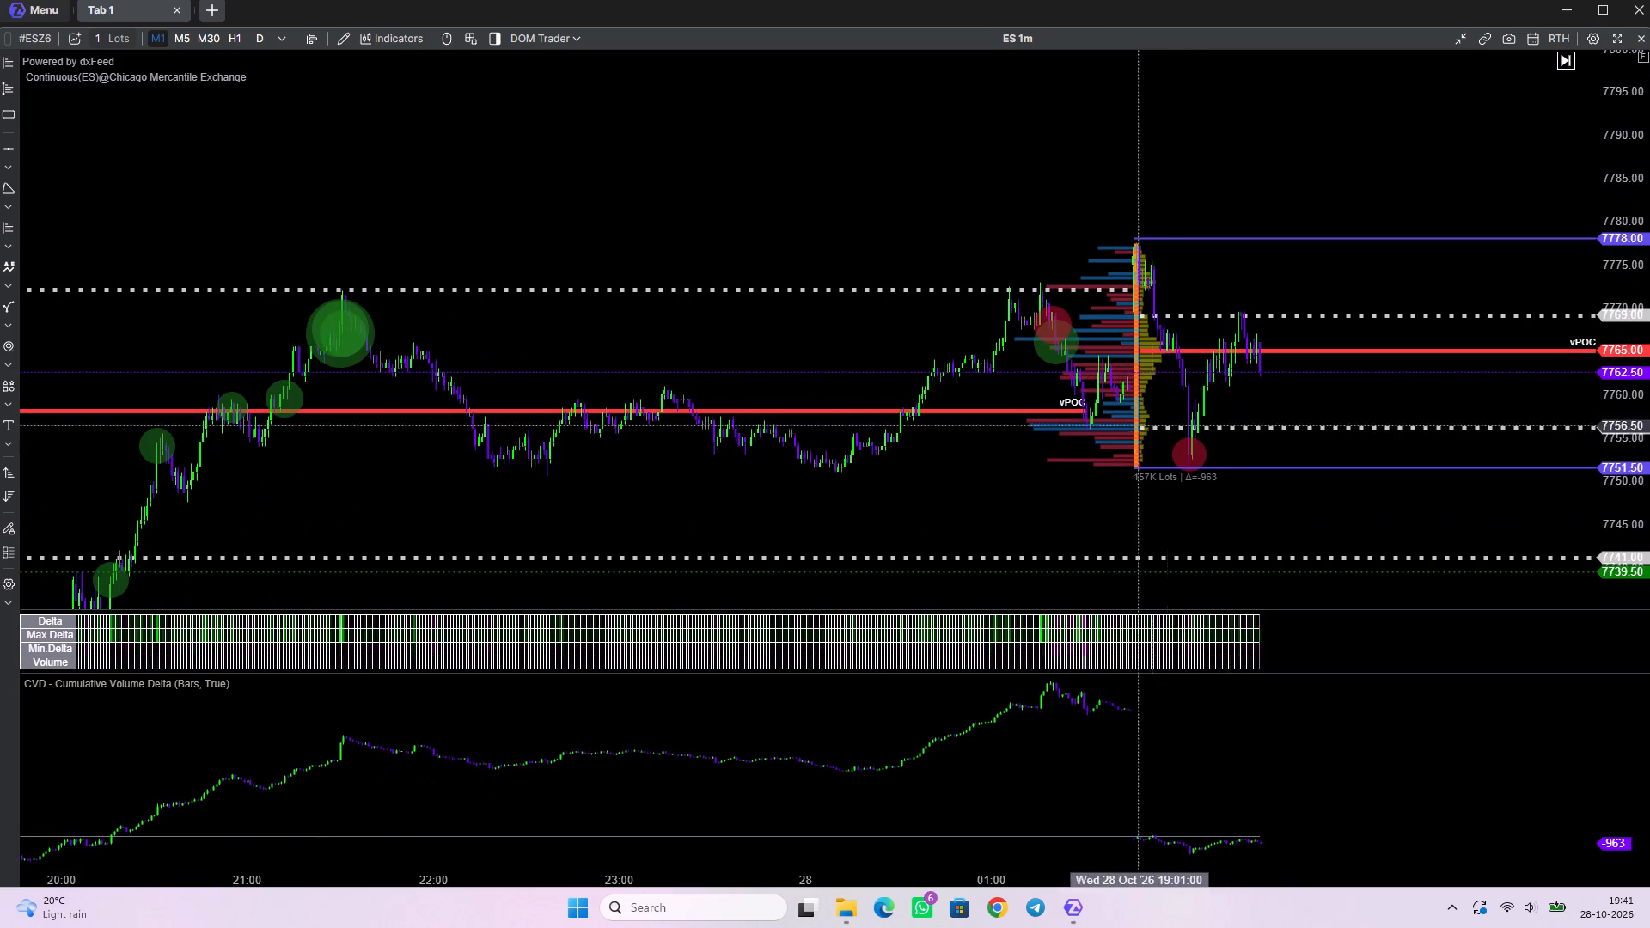
left_click_drag(1305, 406, 1083, 405)
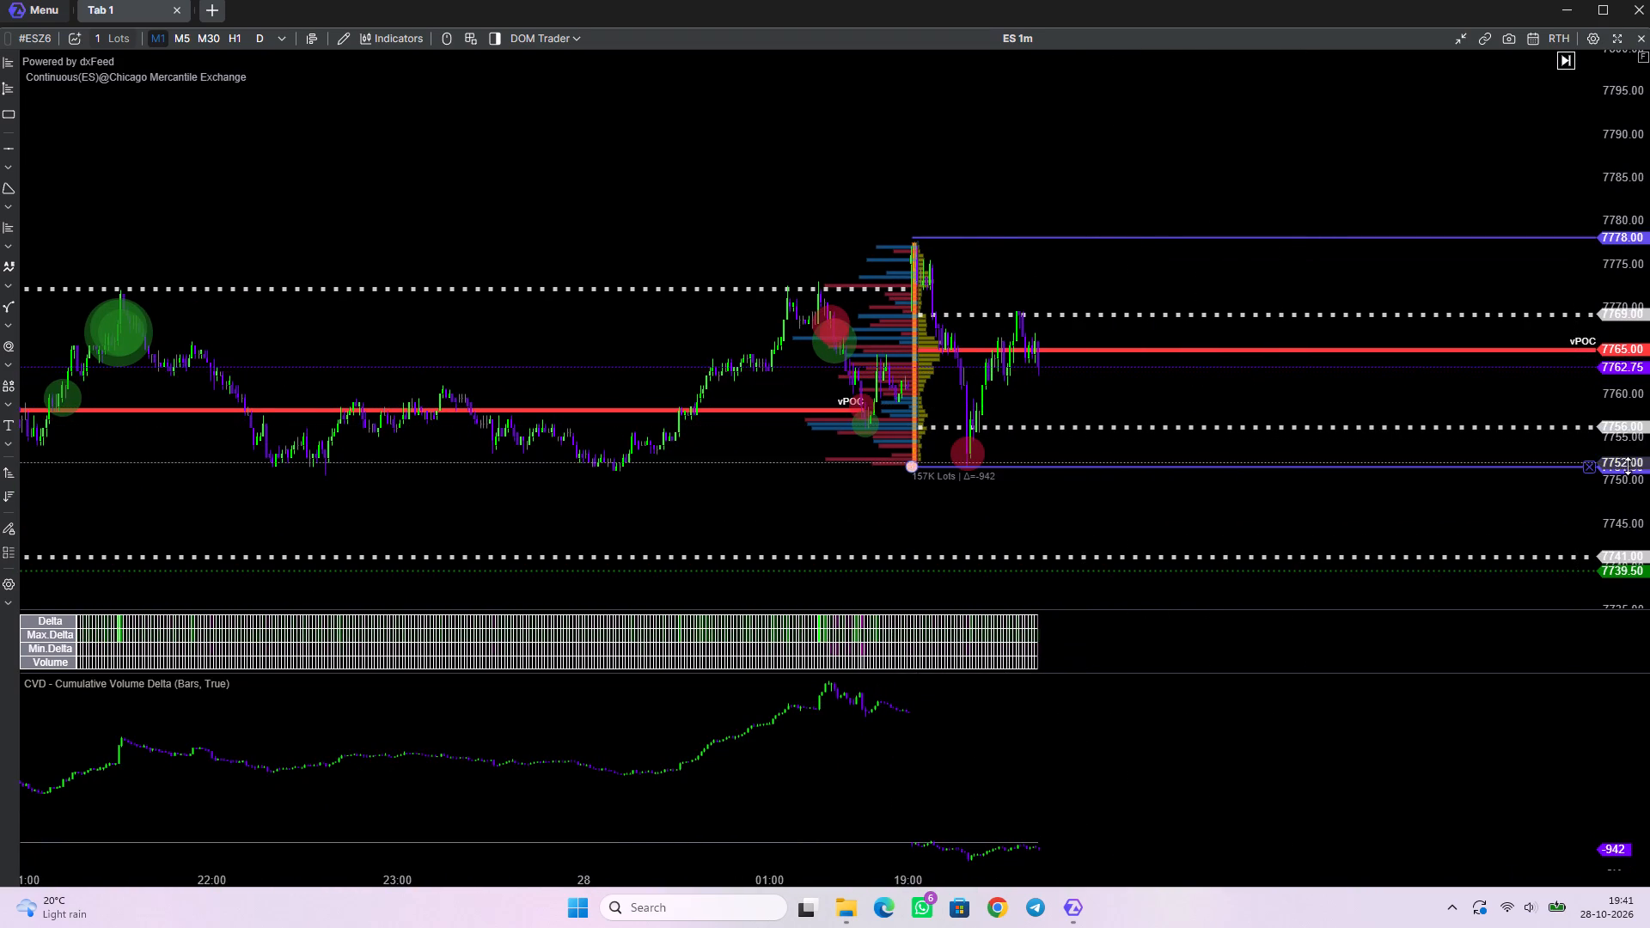
scroll(1628, 466, "up", 12)
left_click_drag(1161, 428, 1108, 412)
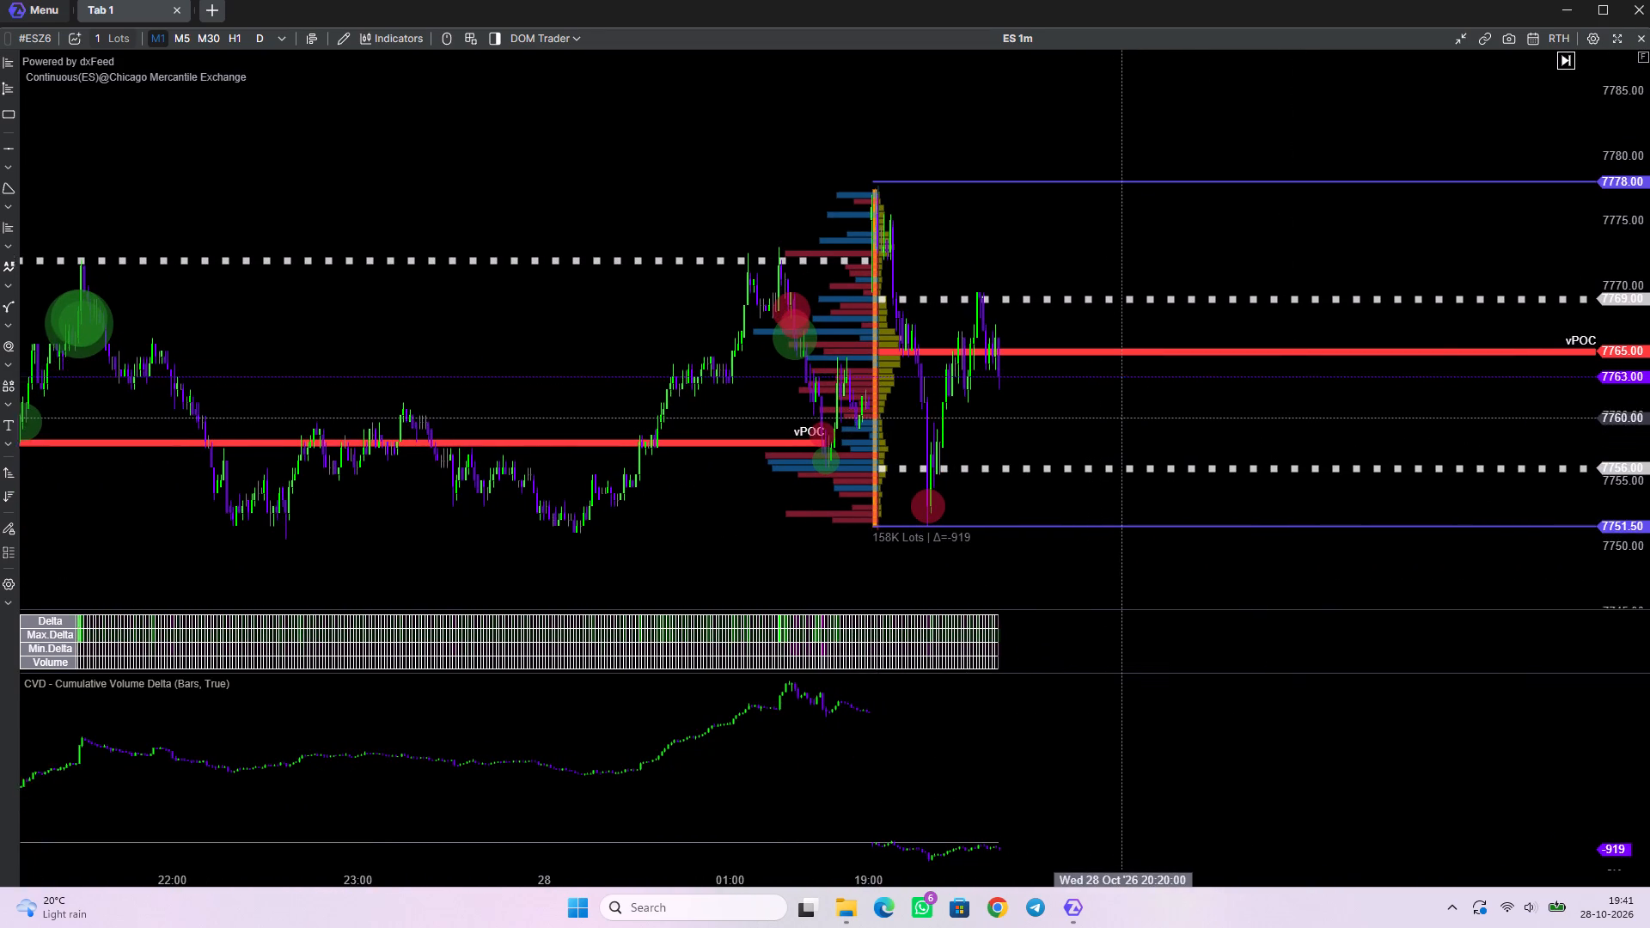
left_click_drag(1108, 412, 973, 386)
left_click_drag(1237, 364, 1107, 375)
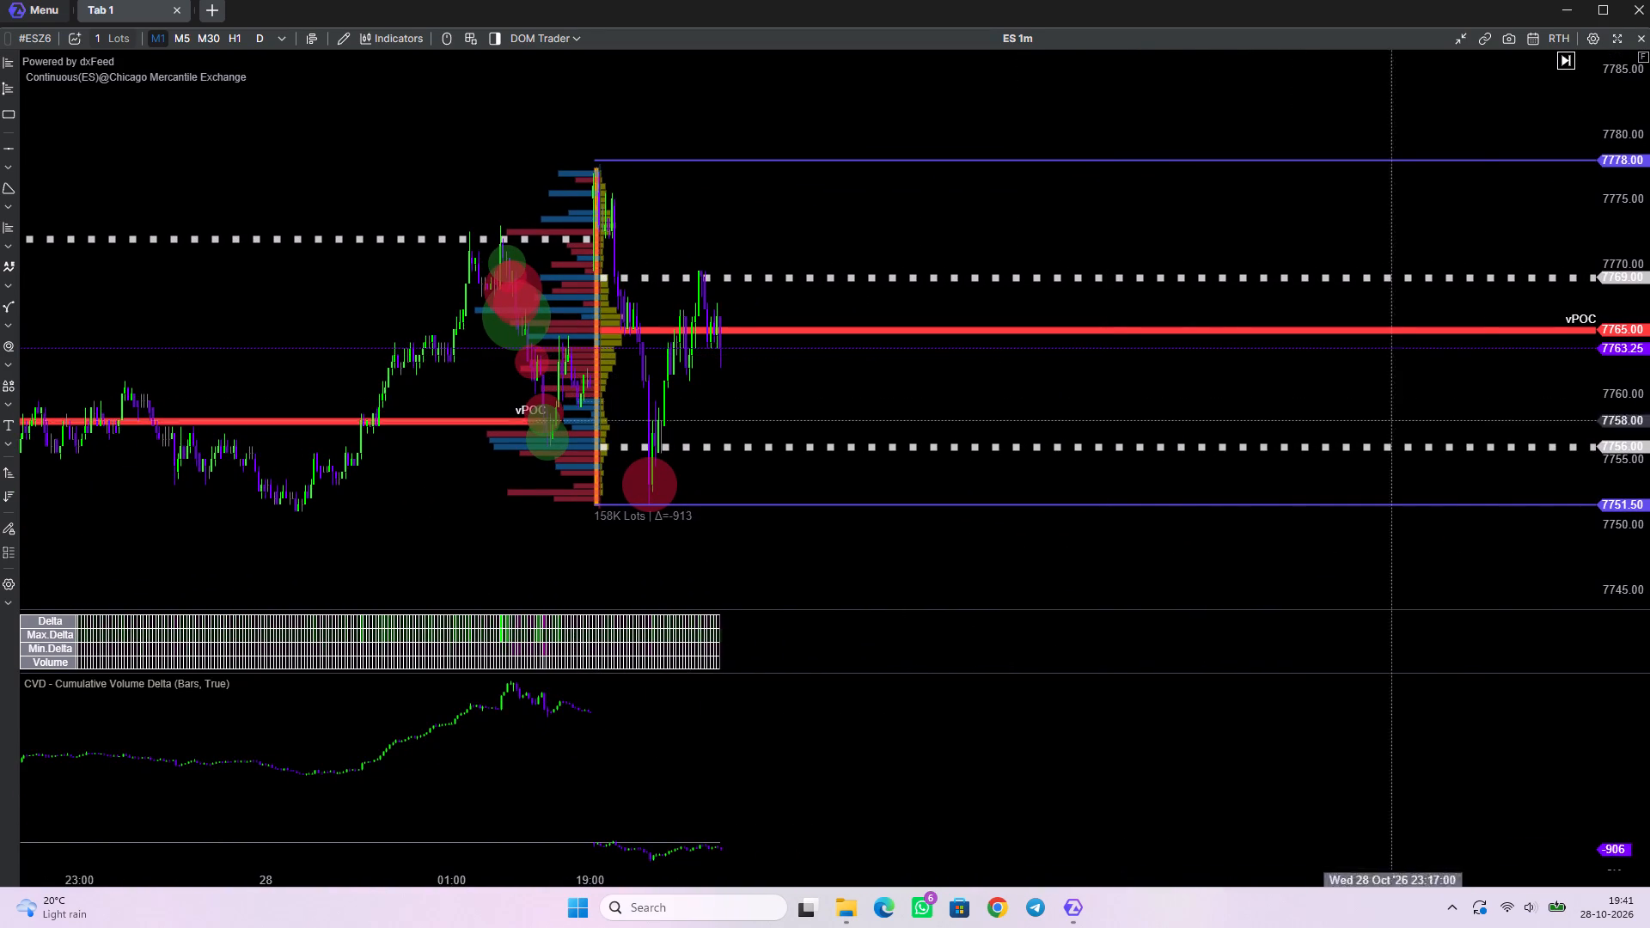
scroll(1598, 351, "down", 7)
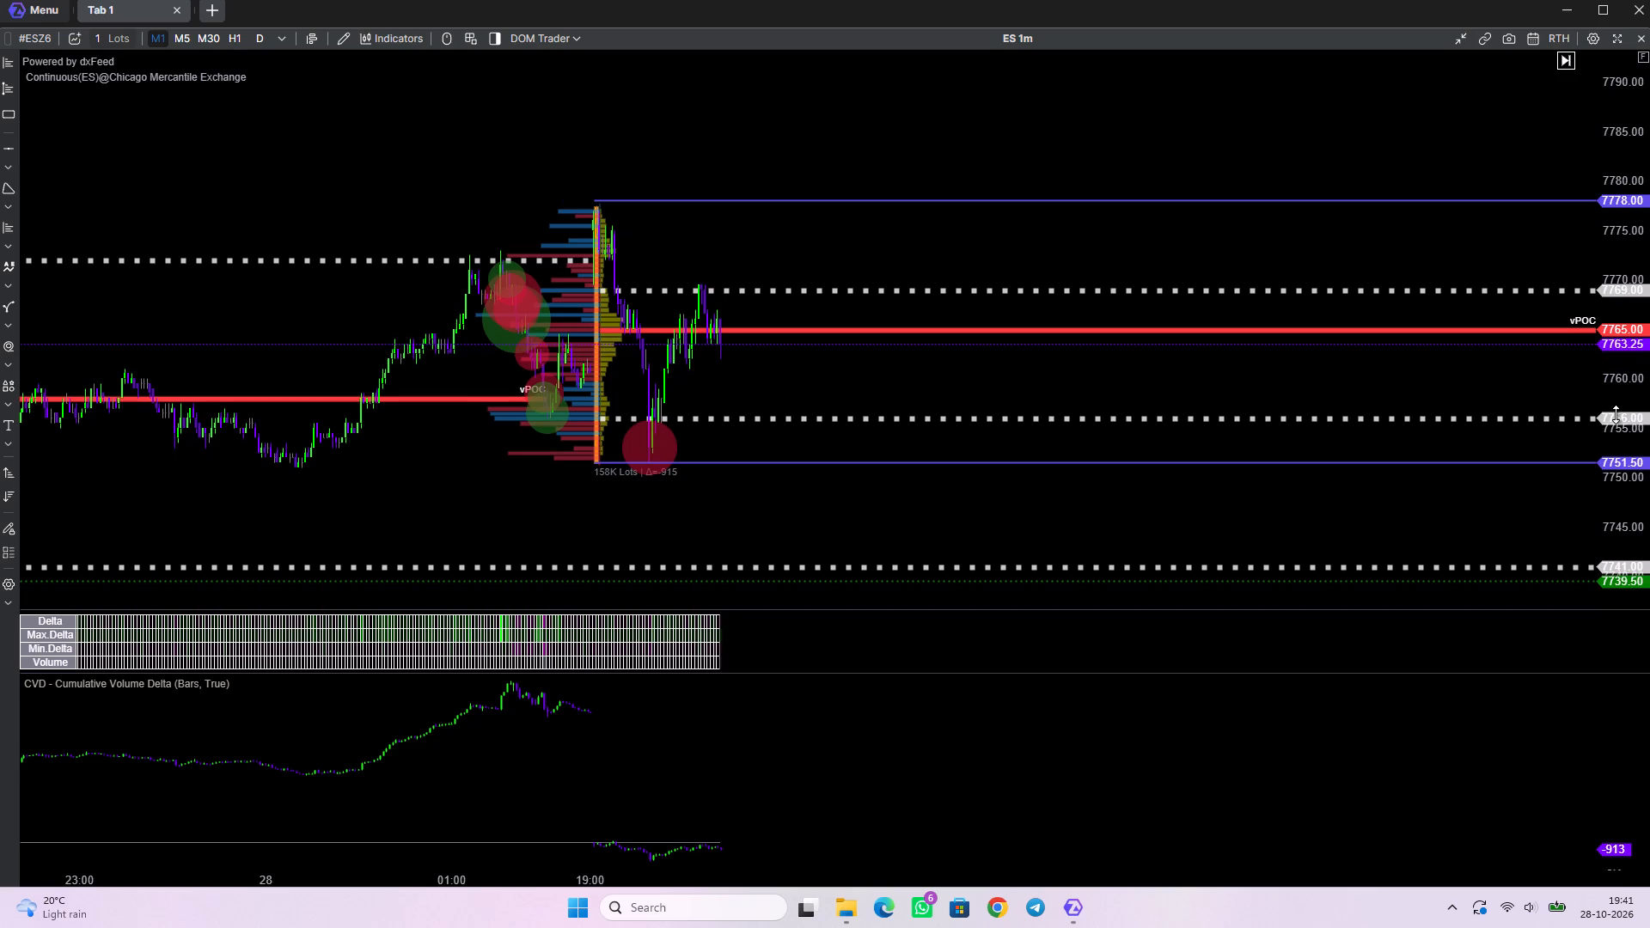
scroll(1617, 385, "up", 10)
scroll(749, 409, "up", 4)
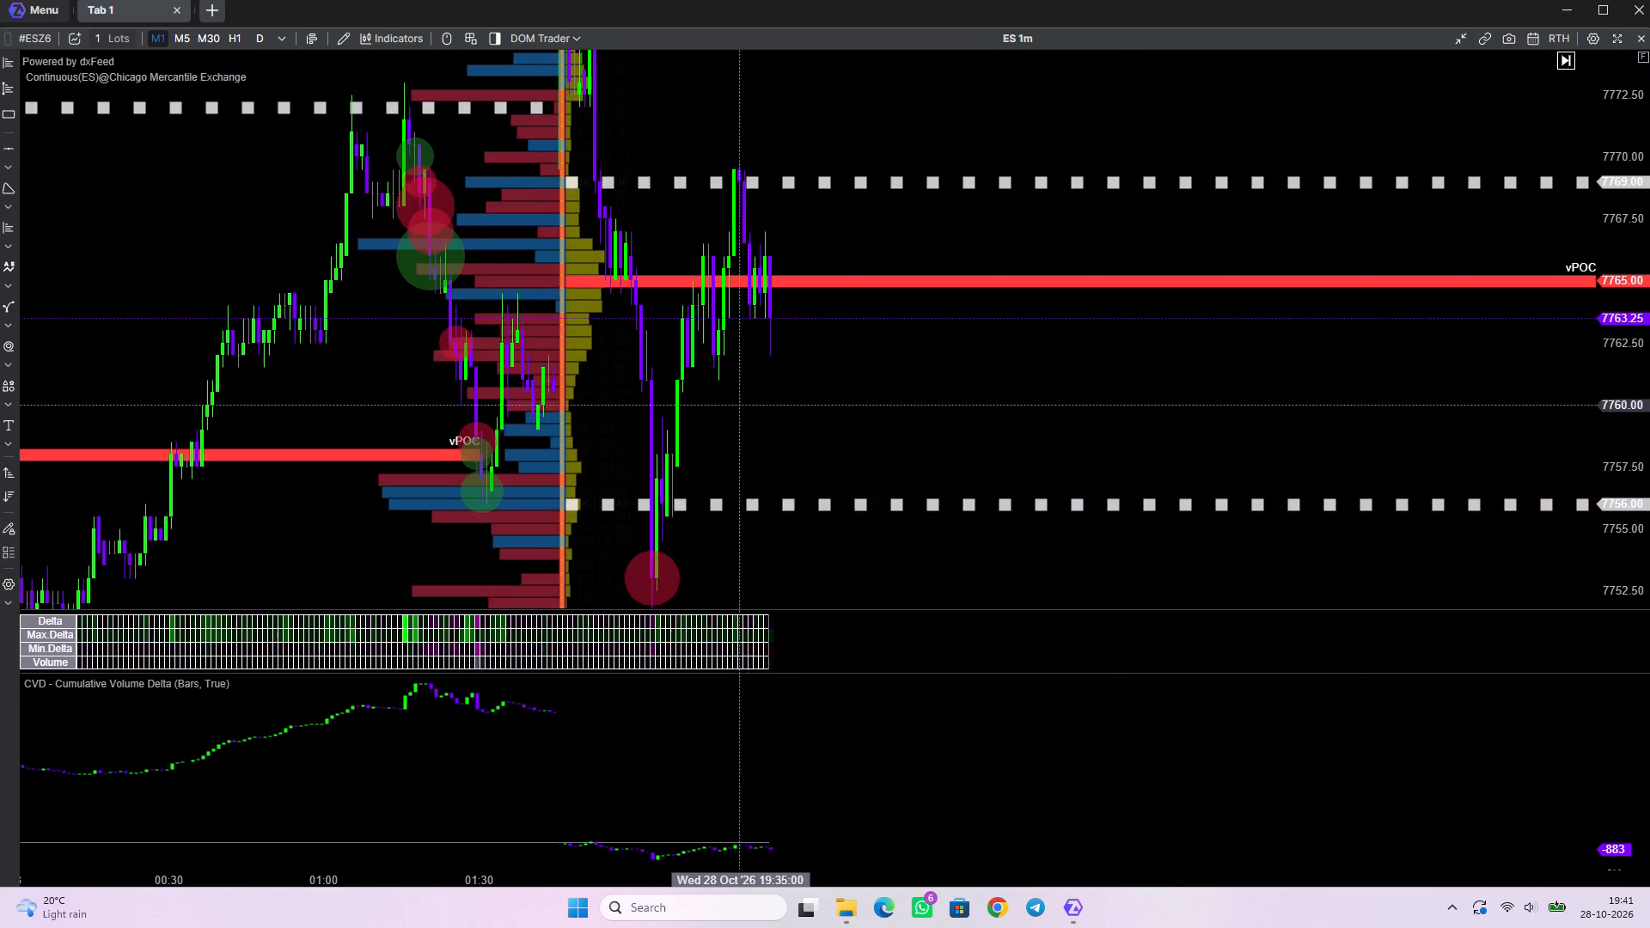
scroll(749, 409, "up", 2)
scroll(761, 410, "down", 4)
scroll(1207, 404, "down", 1)
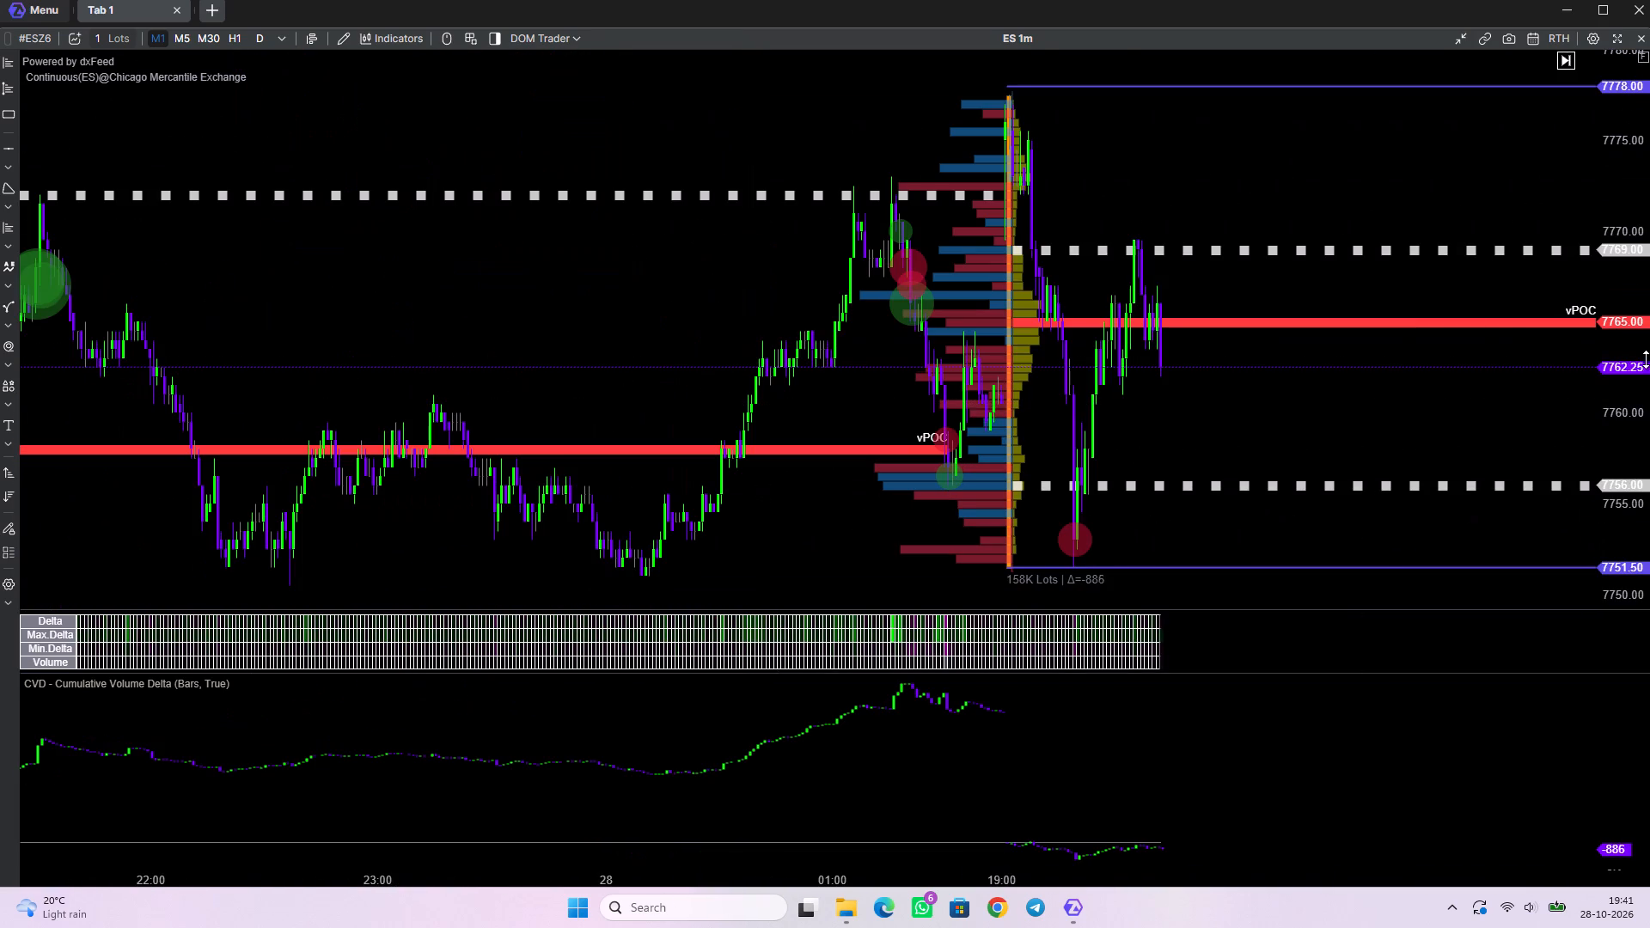
left_click_drag(1388, 427, 932, 427)
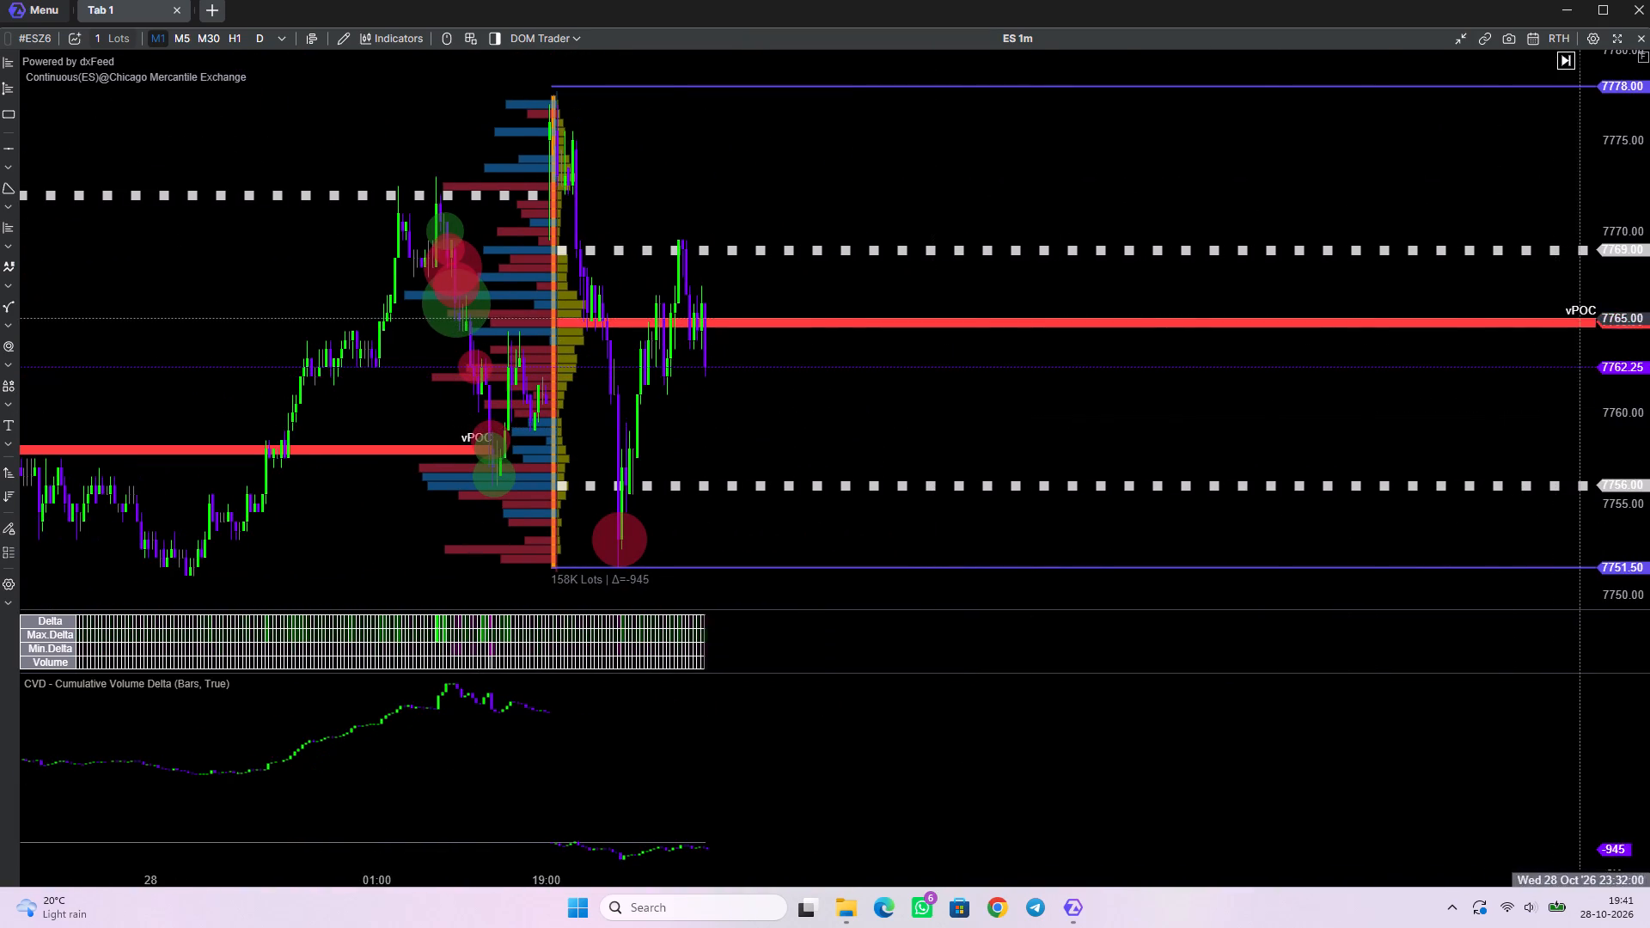
scroll(1622, 305, "down", 8)
Rescale and reposition the Cumulative Volume Delta plot to examine the 28 October session's delta bars in detail.
left_click_drag(663, 699, 794, 730)
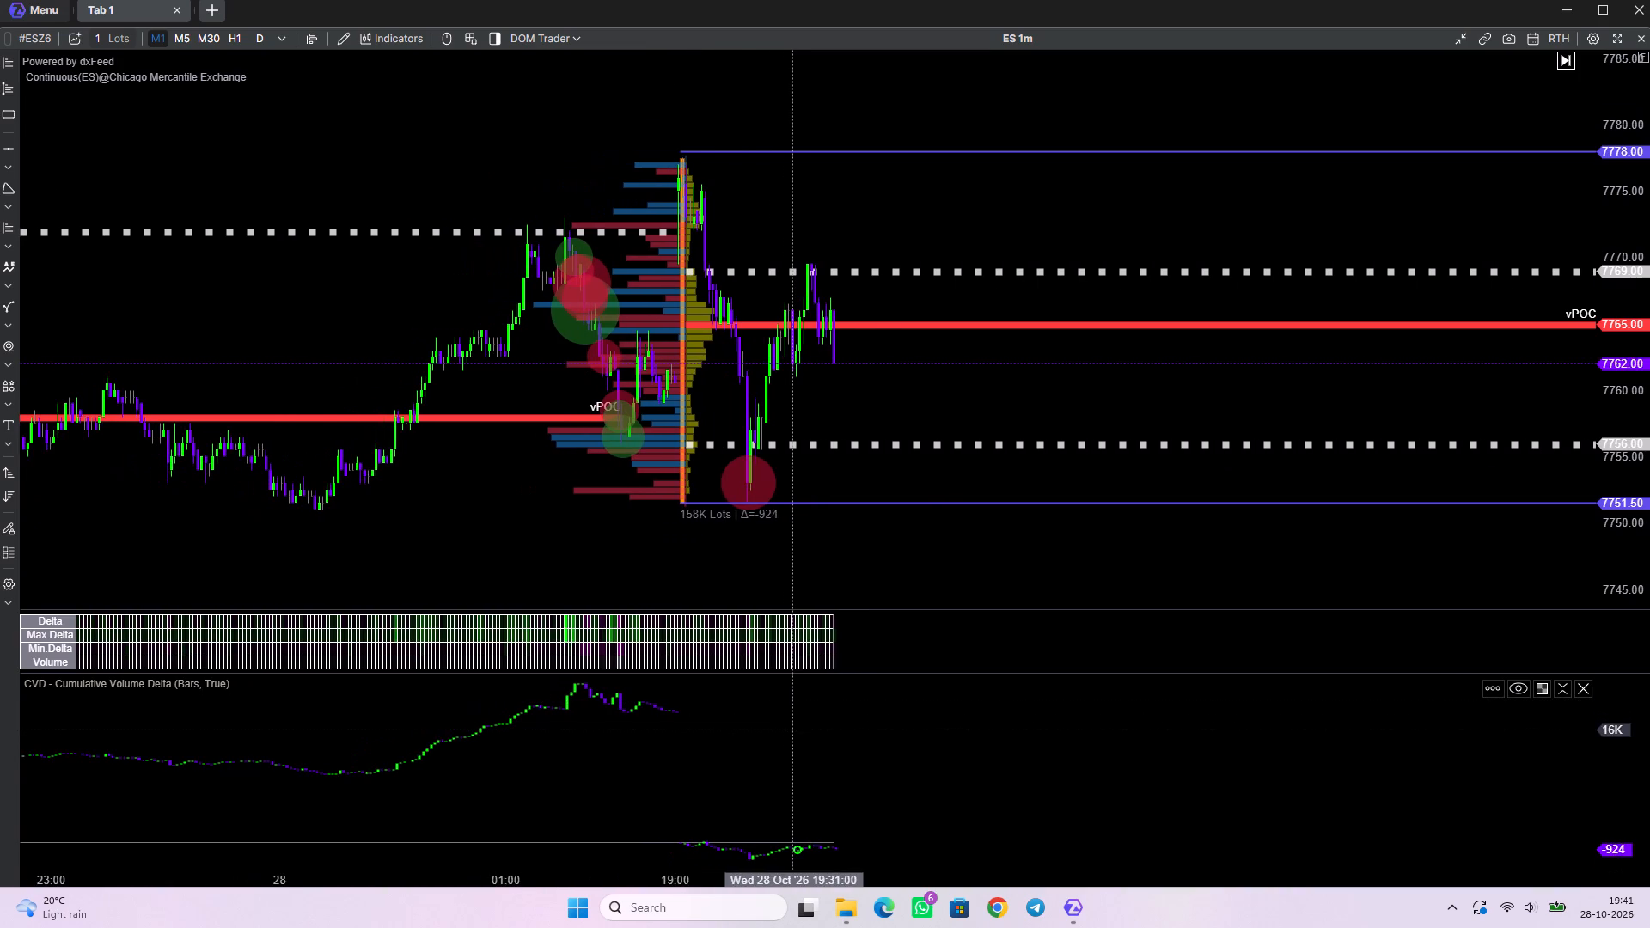
left_click_drag(794, 730, 797, 730)
left_click_drag(893, 728, 871, 802)
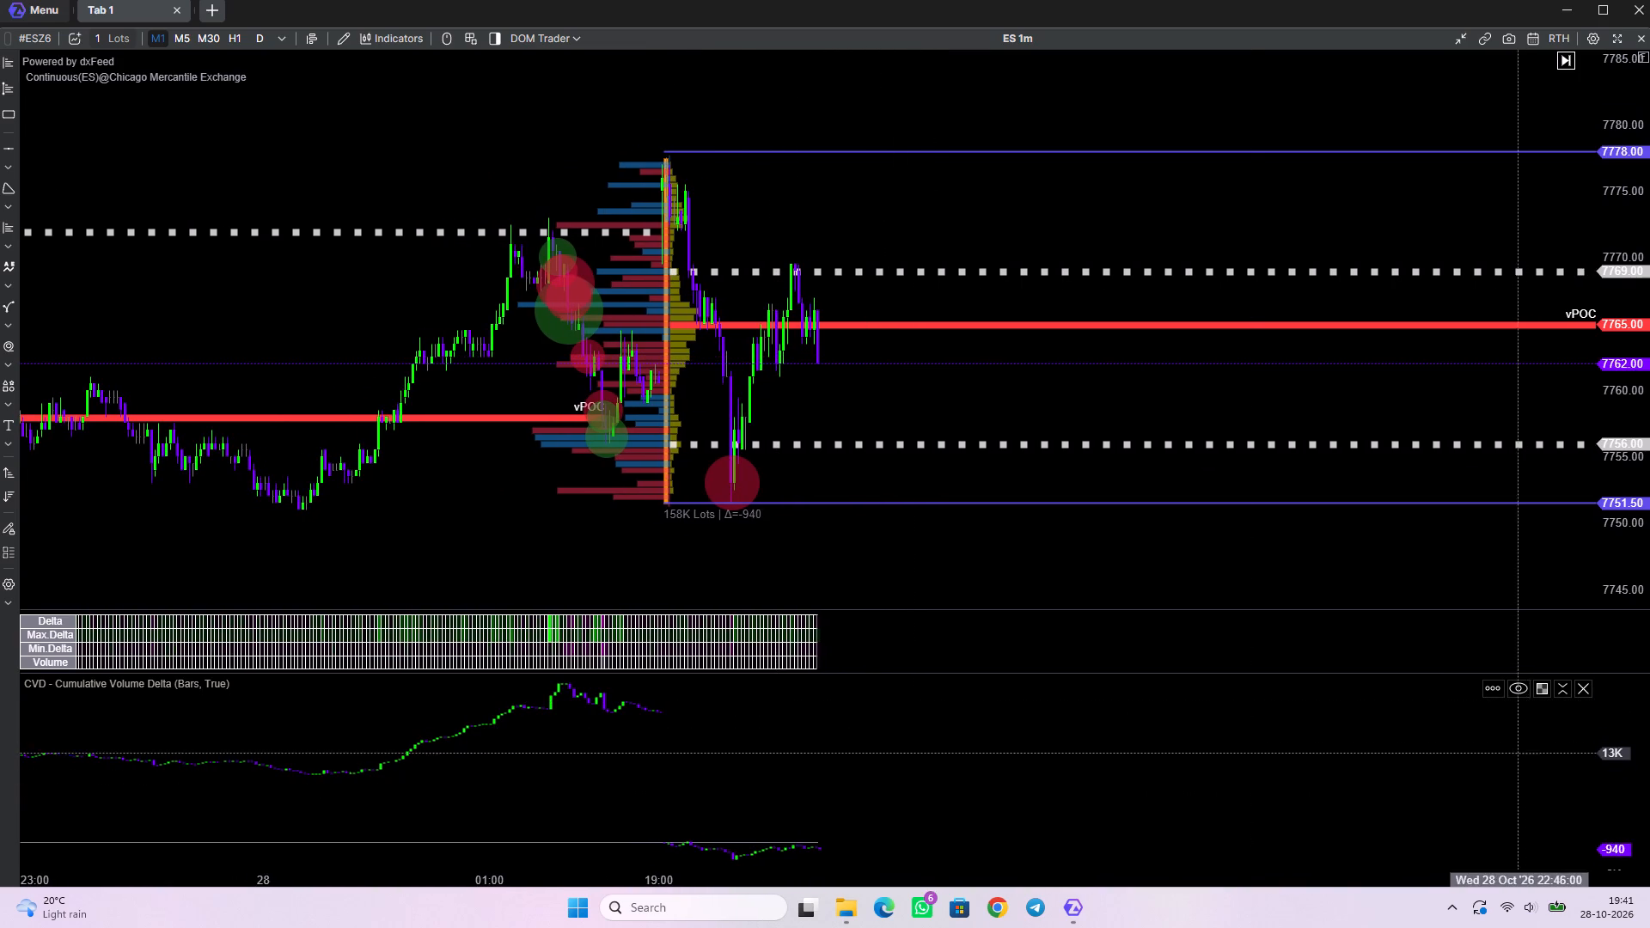
scroll(1635, 761, "down", 3)
scroll(1641, 776, "up", 10)
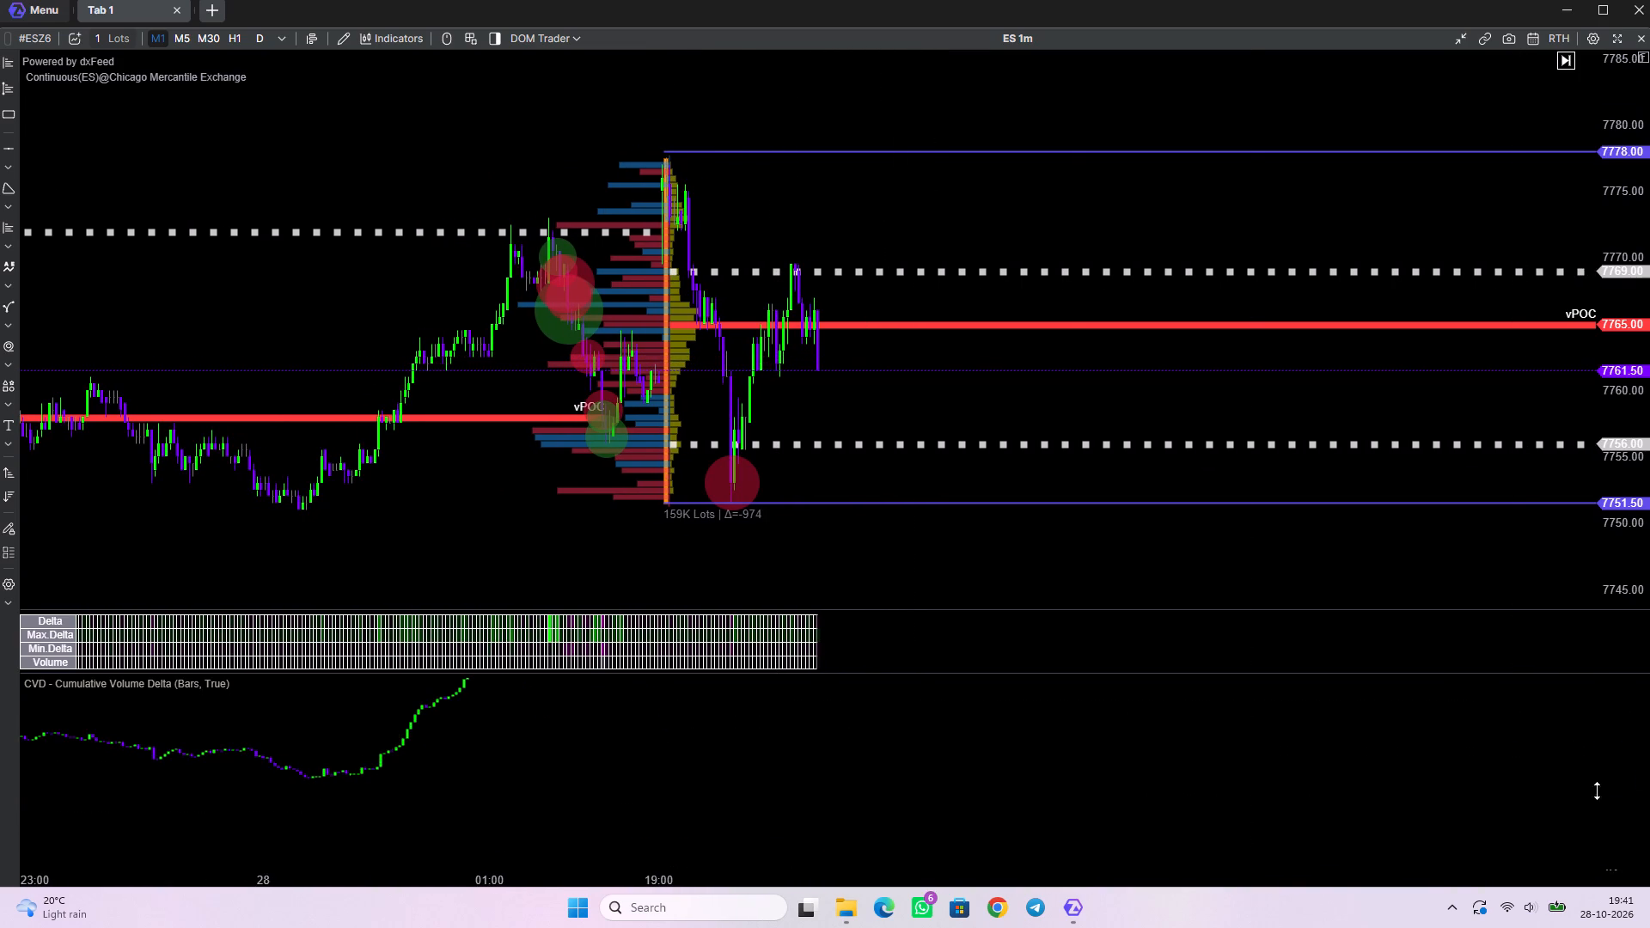
left_click_drag(1060, 816, 1044, 620)
left_click_drag(896, 795, 927, 714)
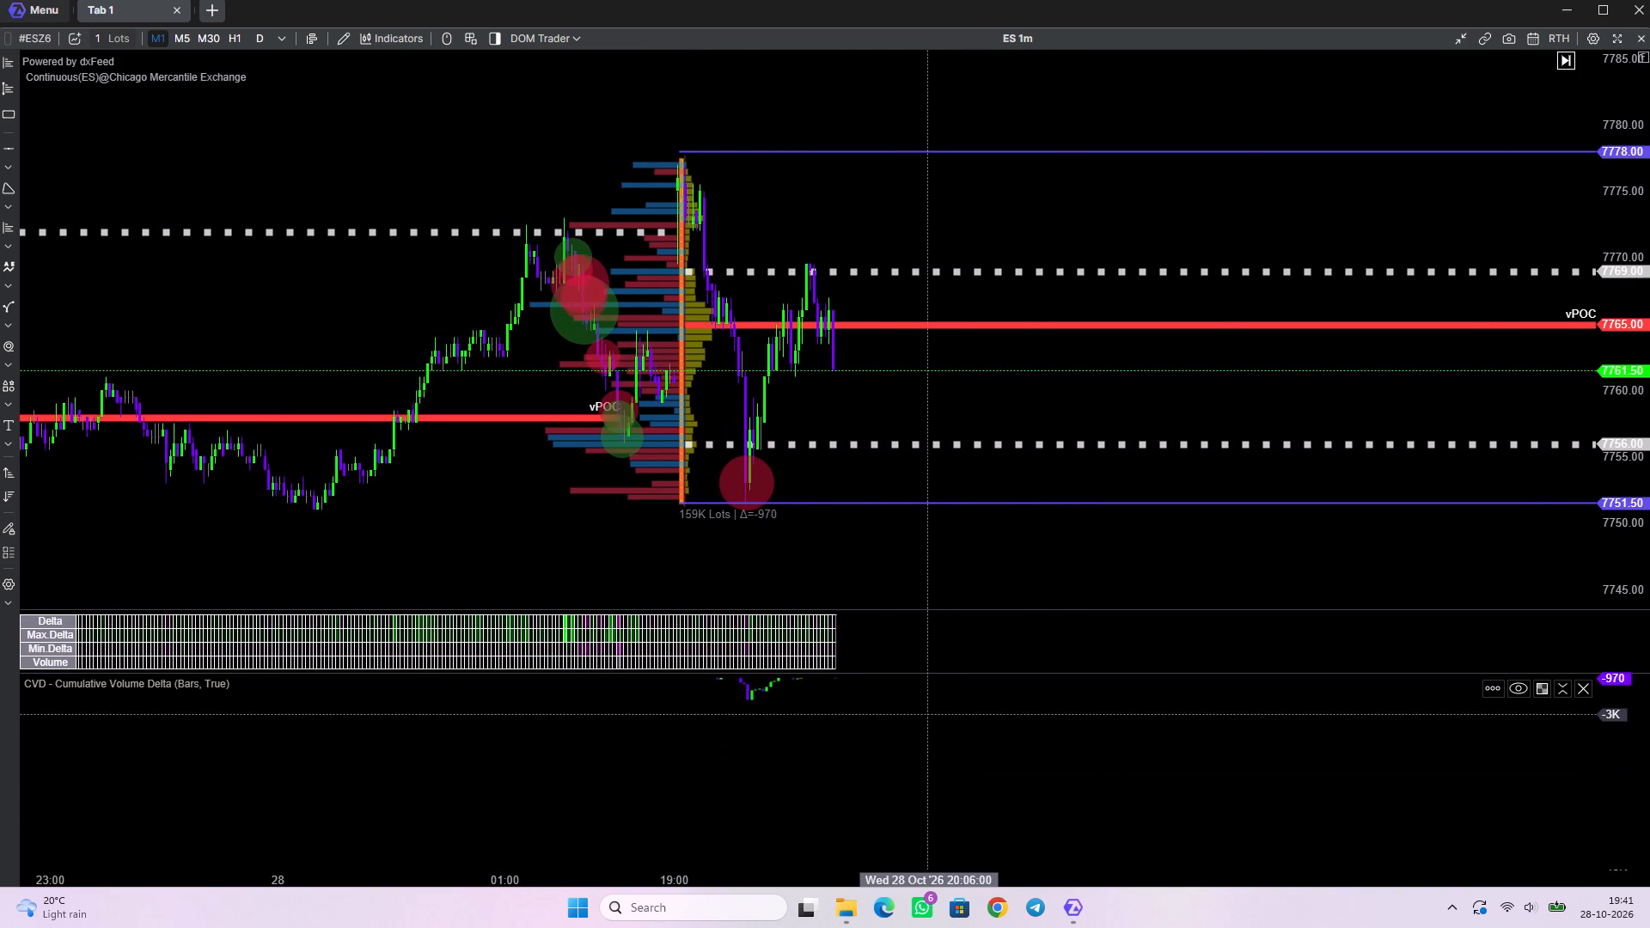
left_click_drag(927, 714, 925, 789)
scroll(1619, 791, "up", 12)
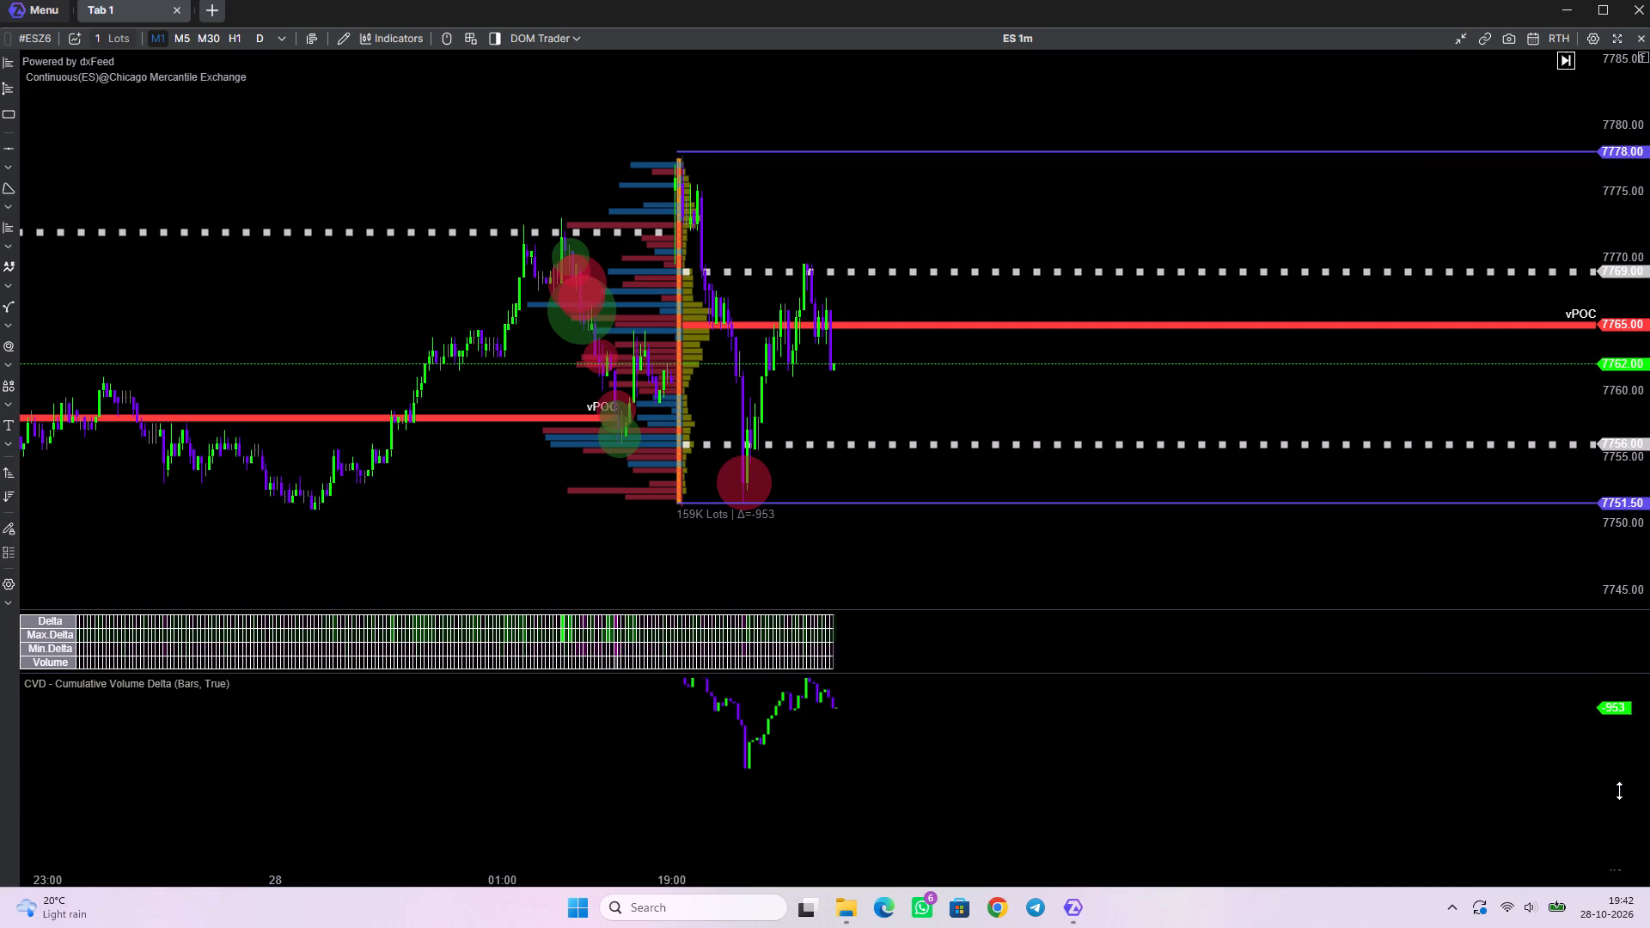
scroll(1619, 791, "up", 5)
left_click_drag(1005, 750, 1034, 896)
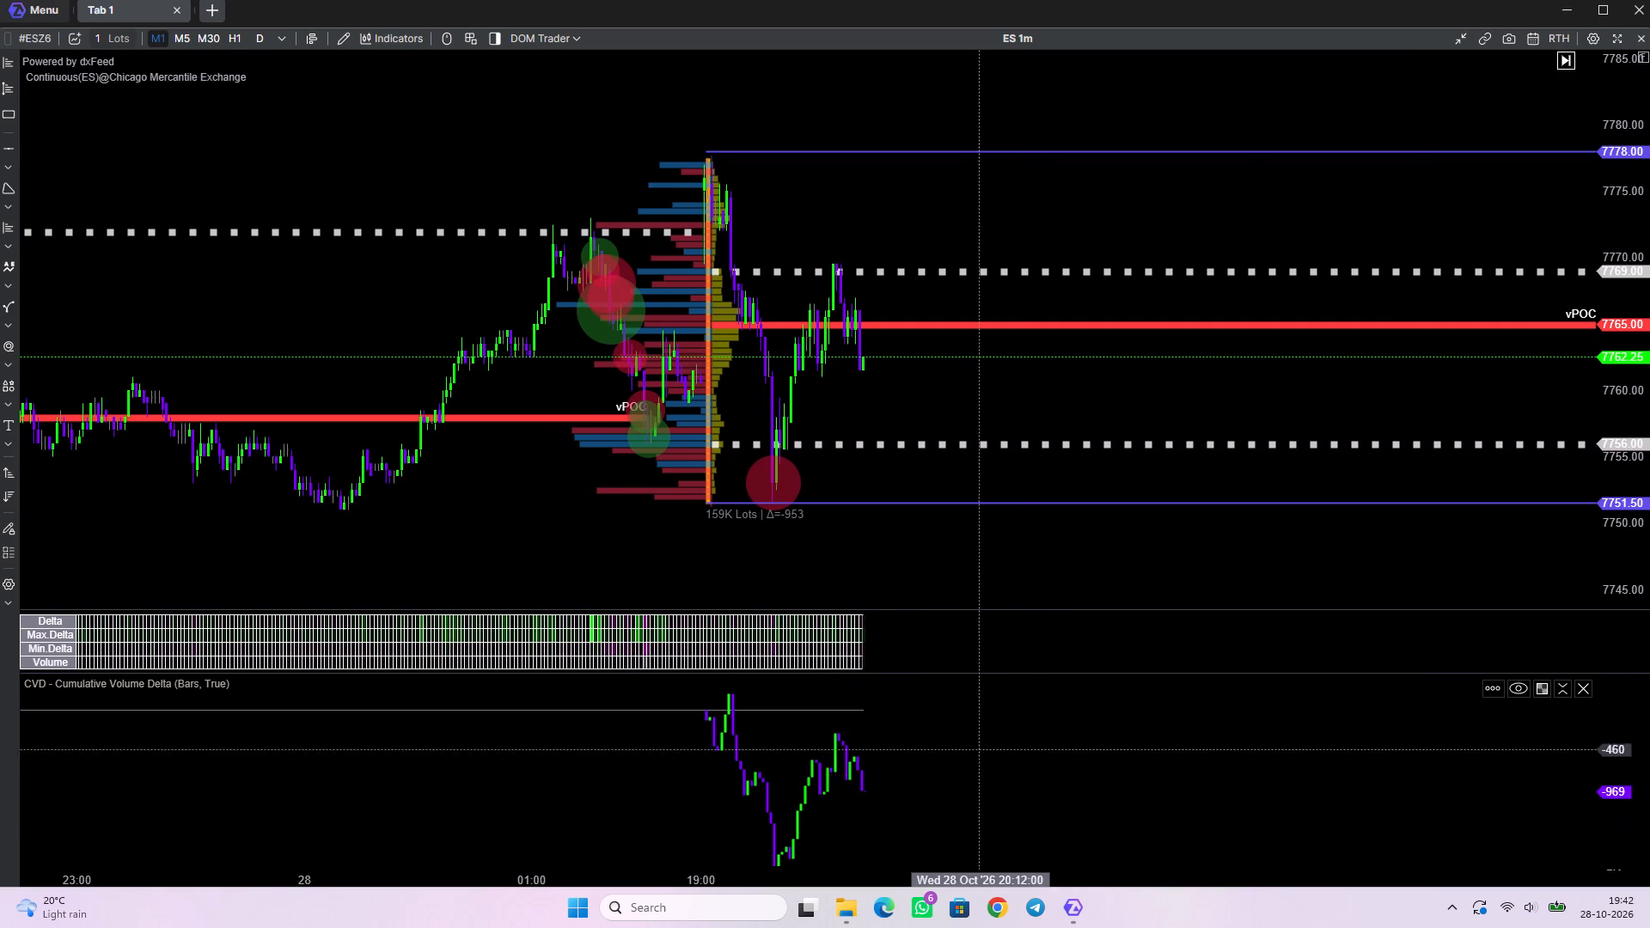
left_click_drag(978, 742, 985, 785)
scroll(856, 796, "up", 4)
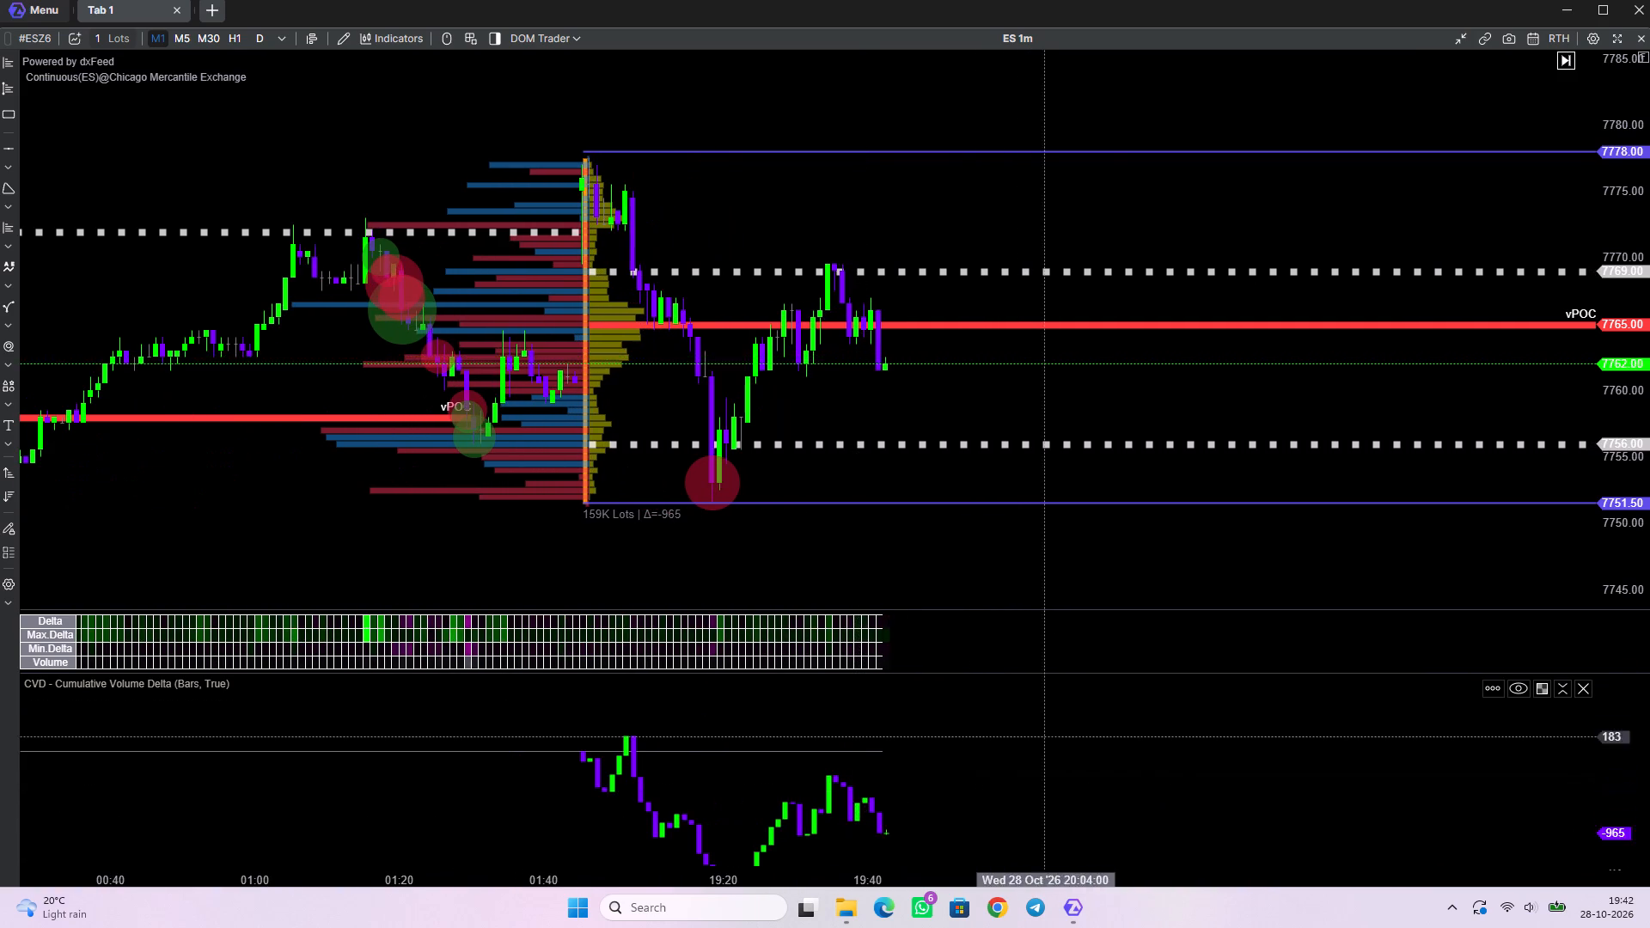
Examine the 1-minute candles from 19:00 on 28 October against the vPOC, the dotted profile levels and the delta readings.
left_click_drag(1020, 575, 1010, 535)
scroll(767, 655, "up", 3)
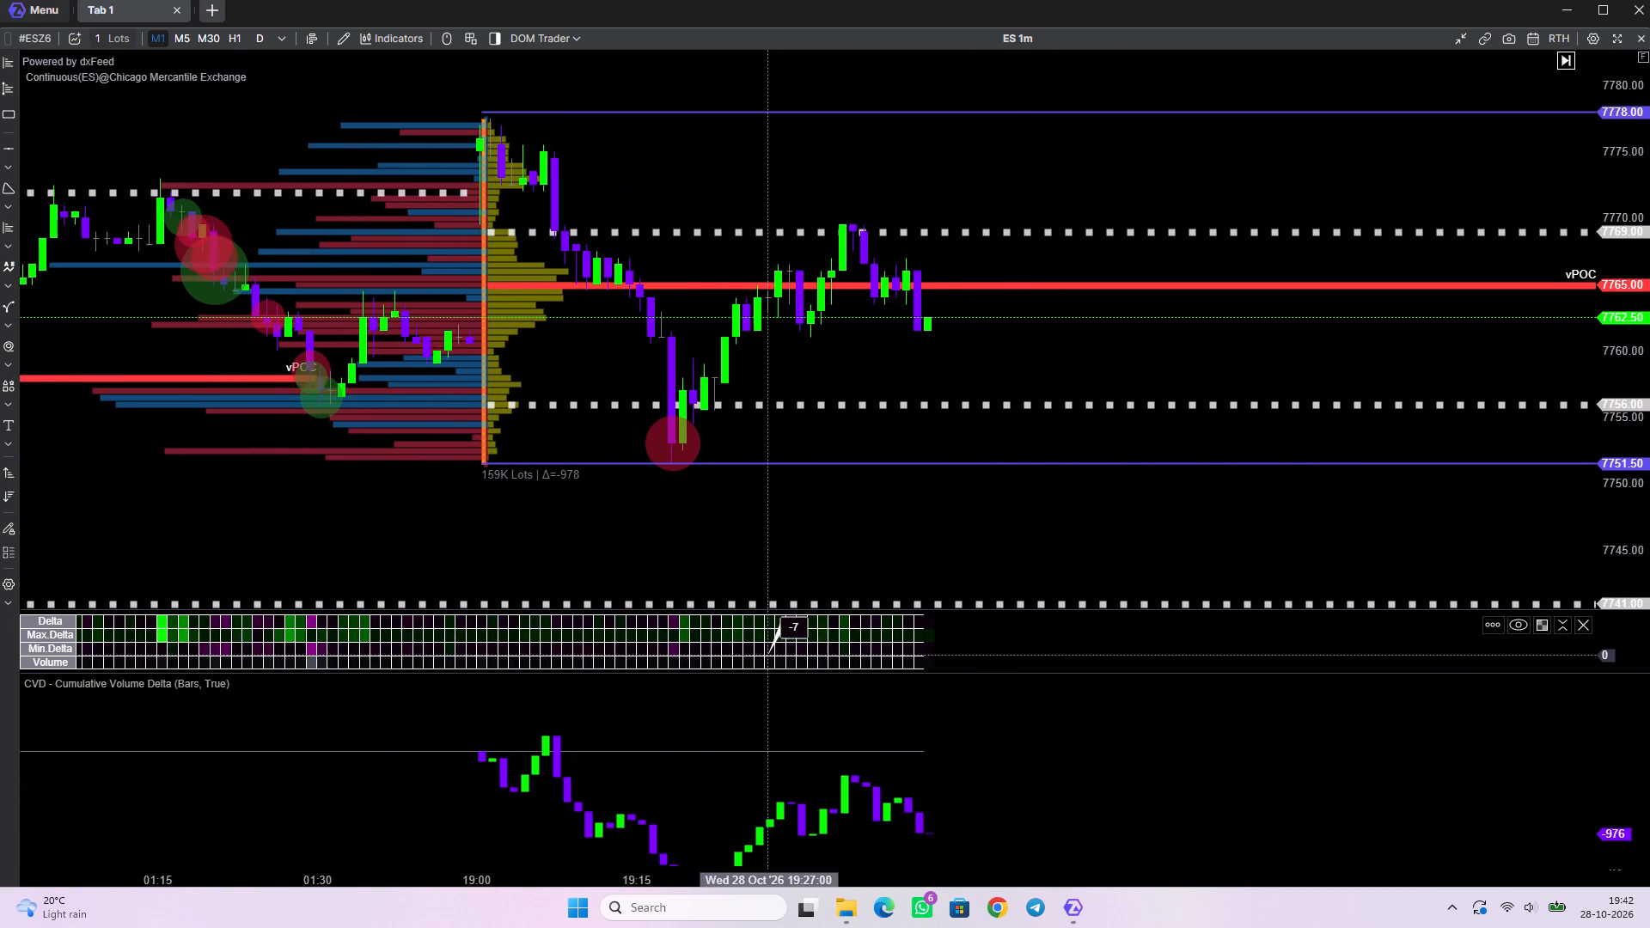
scroll(767, 655, "up", 3)
scroll(926, 646, "up", 3)
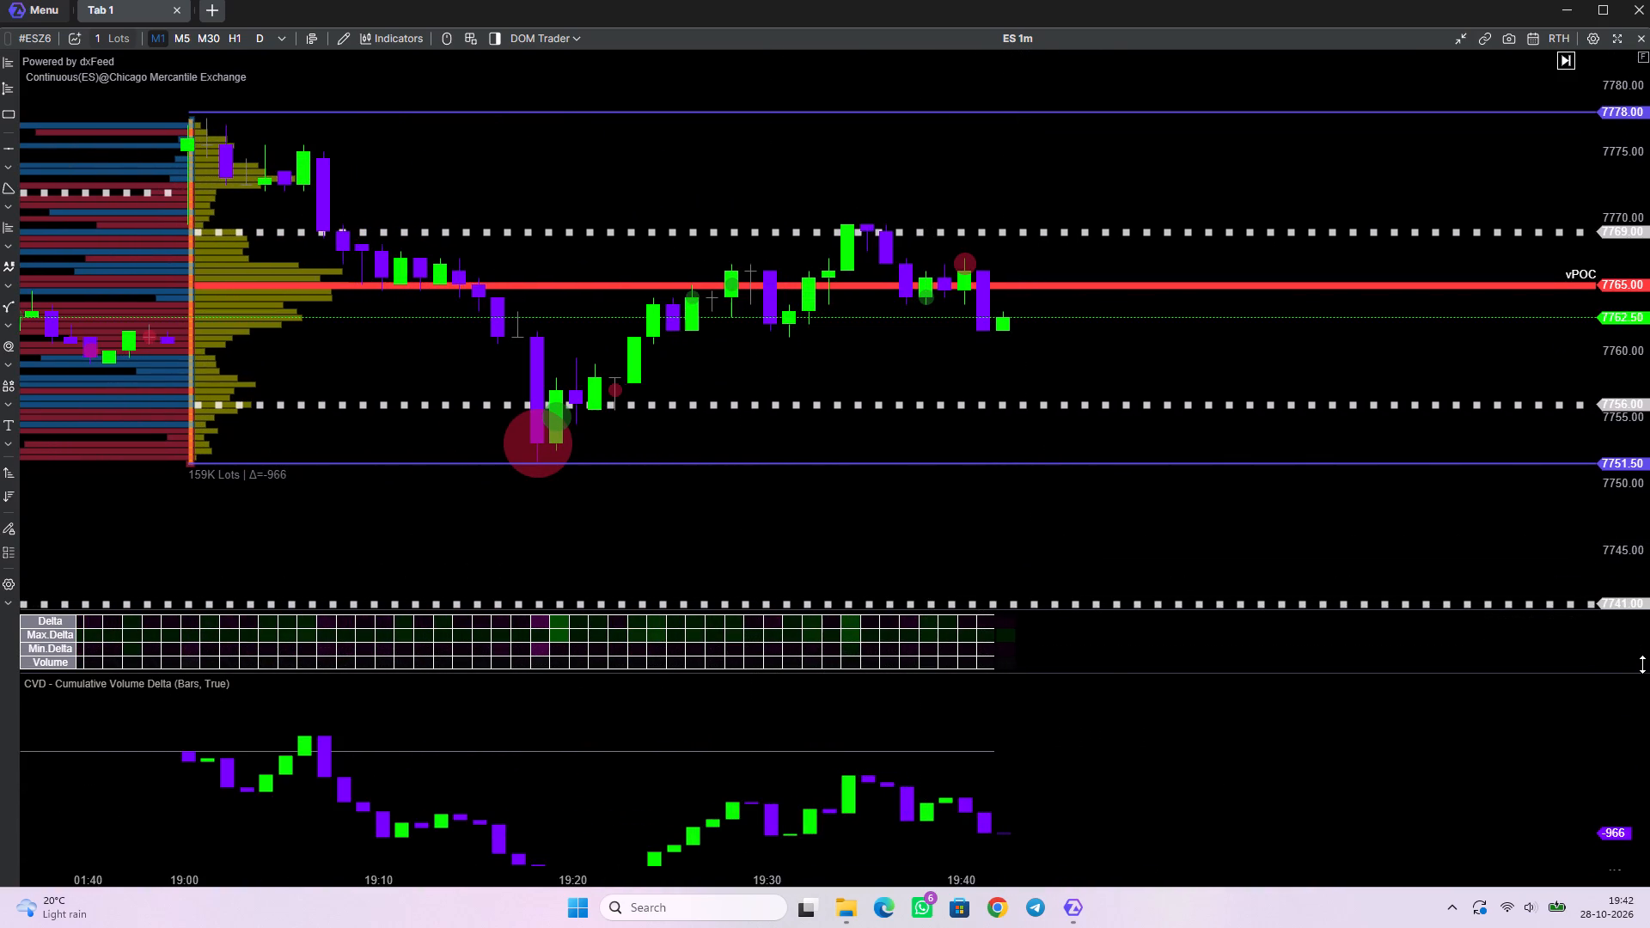
scroll(1262, 558, "down", 7)
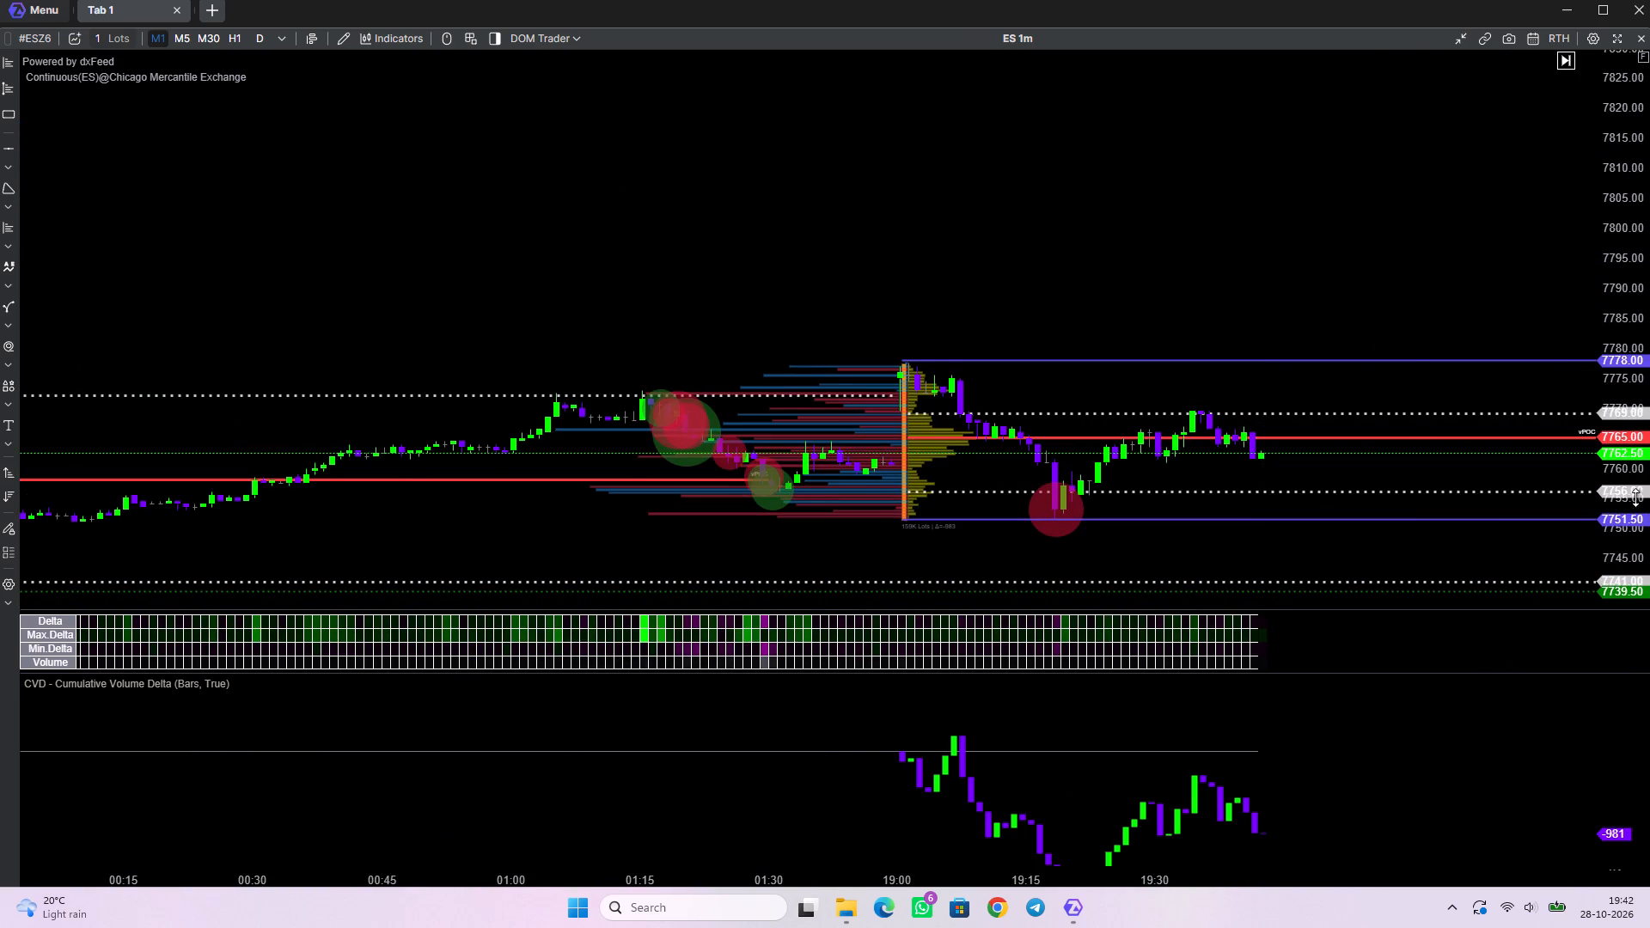
scroll(1628, 536, "up", 14)
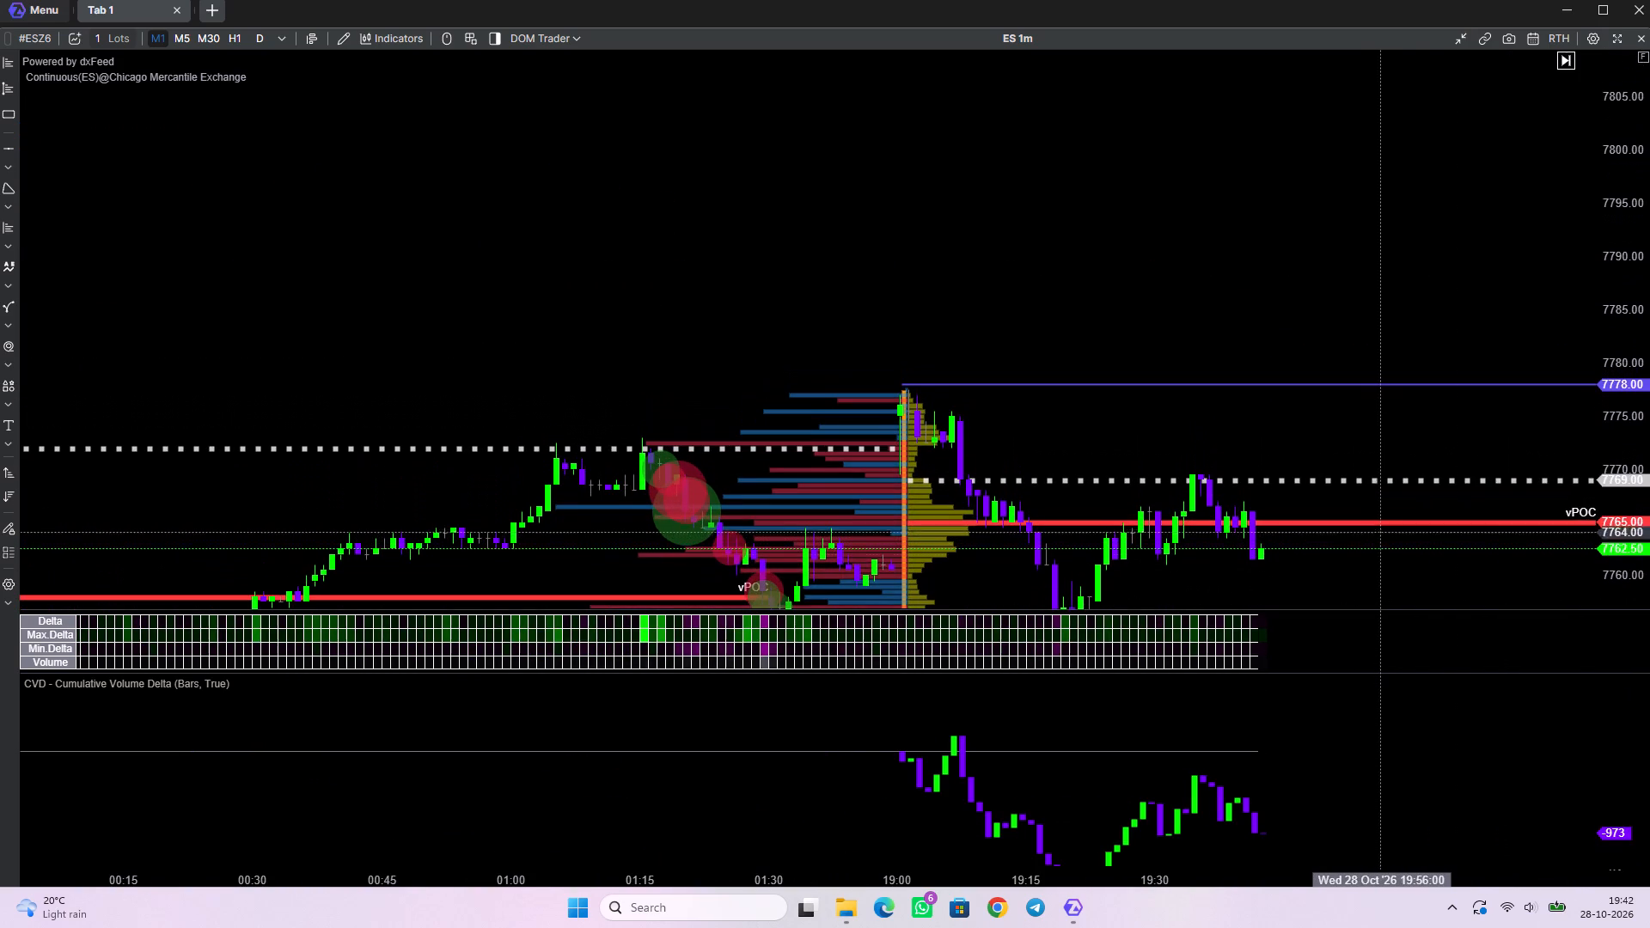
left_click_drag(1385, 574, 1230, 435)
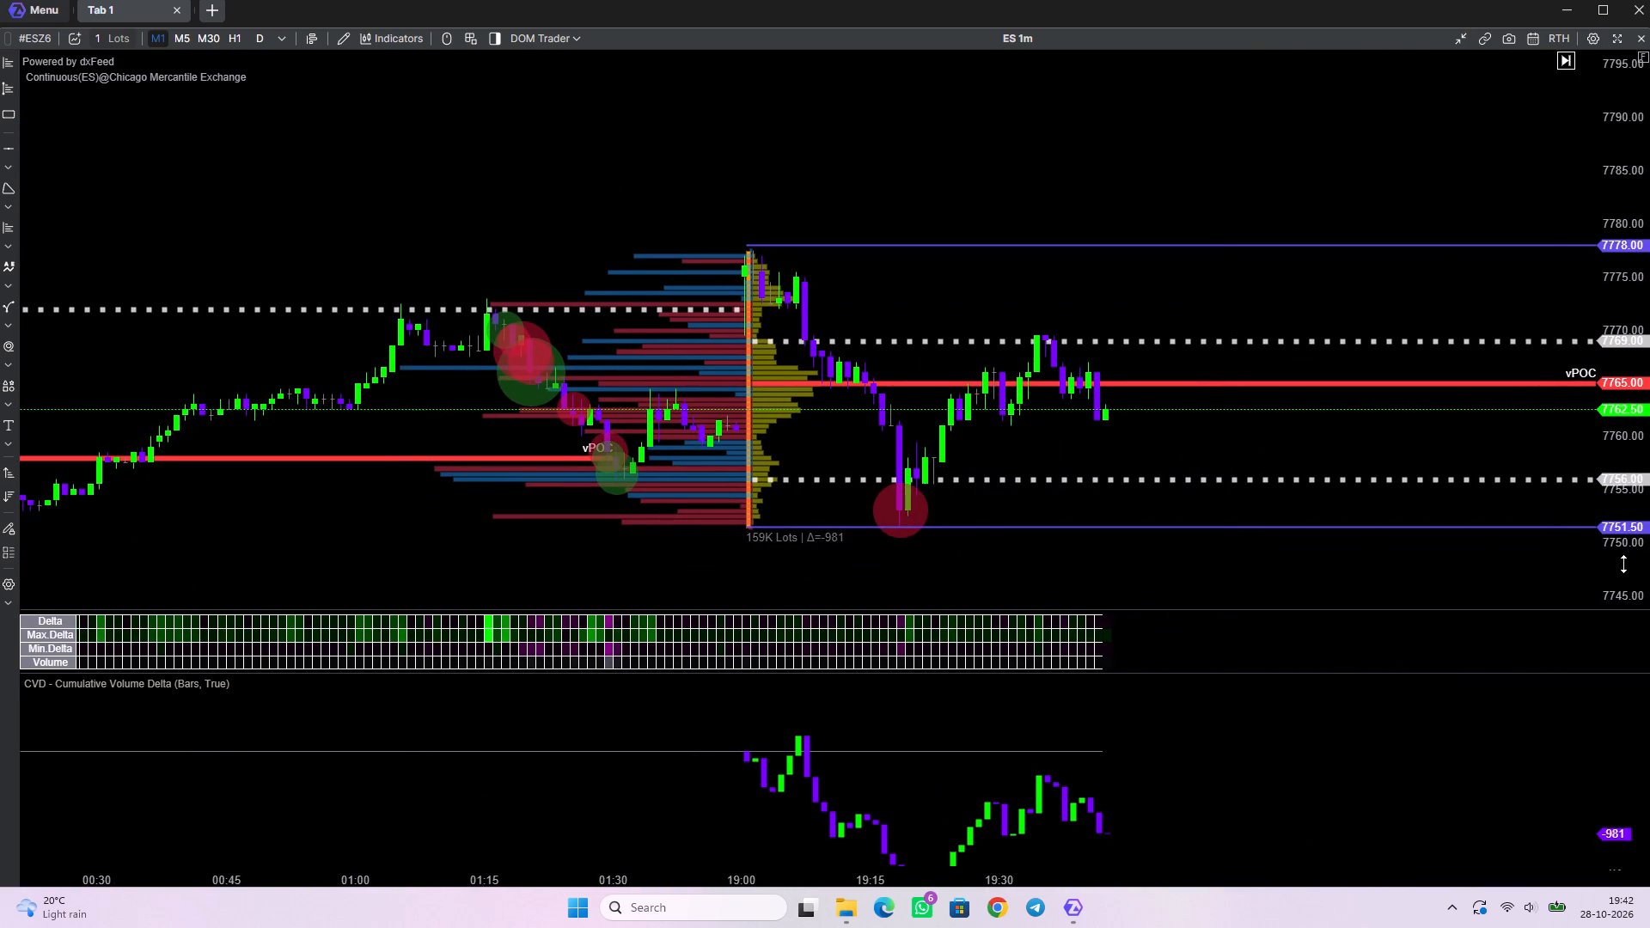
scroll(1623, 564, "up", 12)
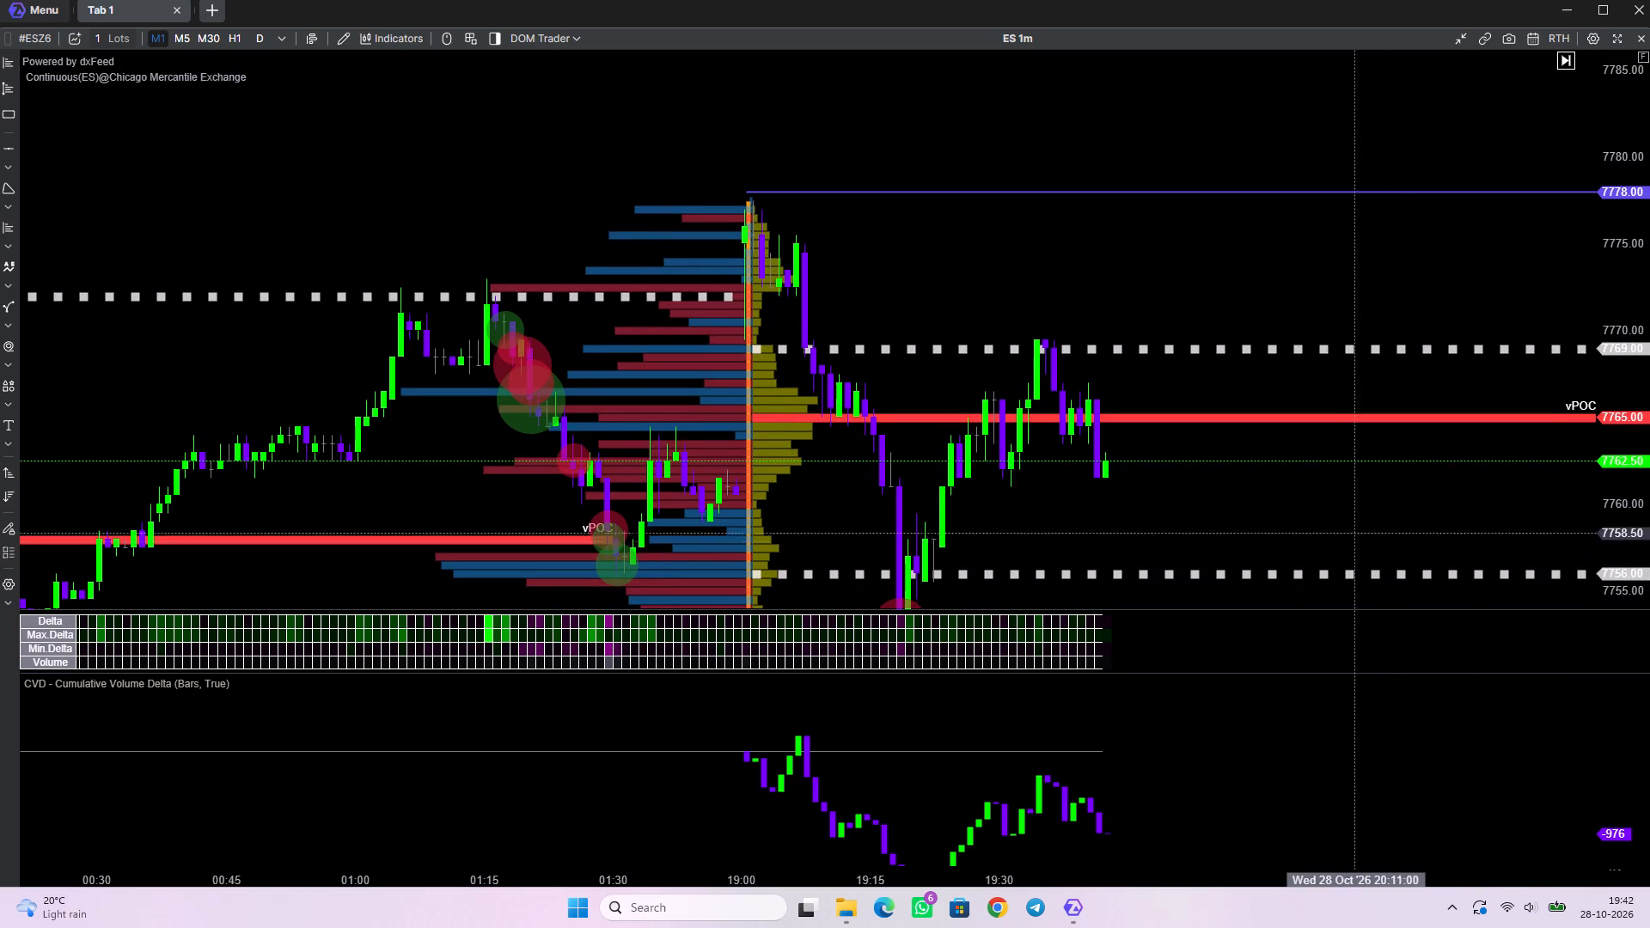
left_click_drag(1325, 537, 1377, 409)
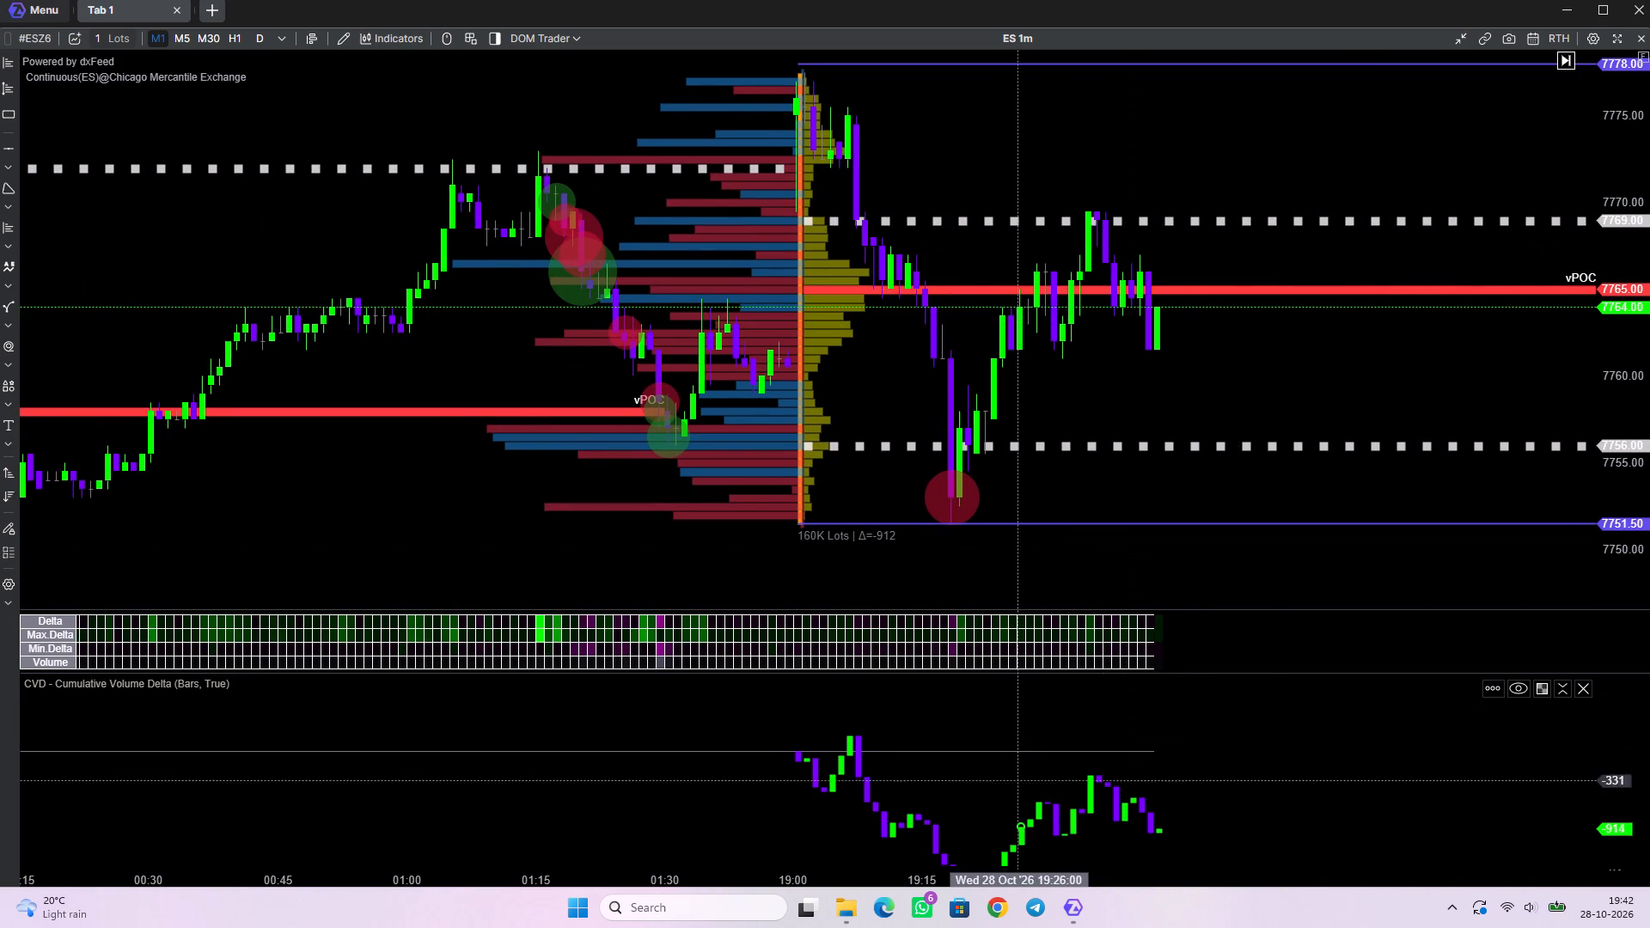
Inspect the large sell trade at the 19:18 low together with the matching dip in Cumulative Volume Delta.
left_click_drag(1008, 821, 983, 711)
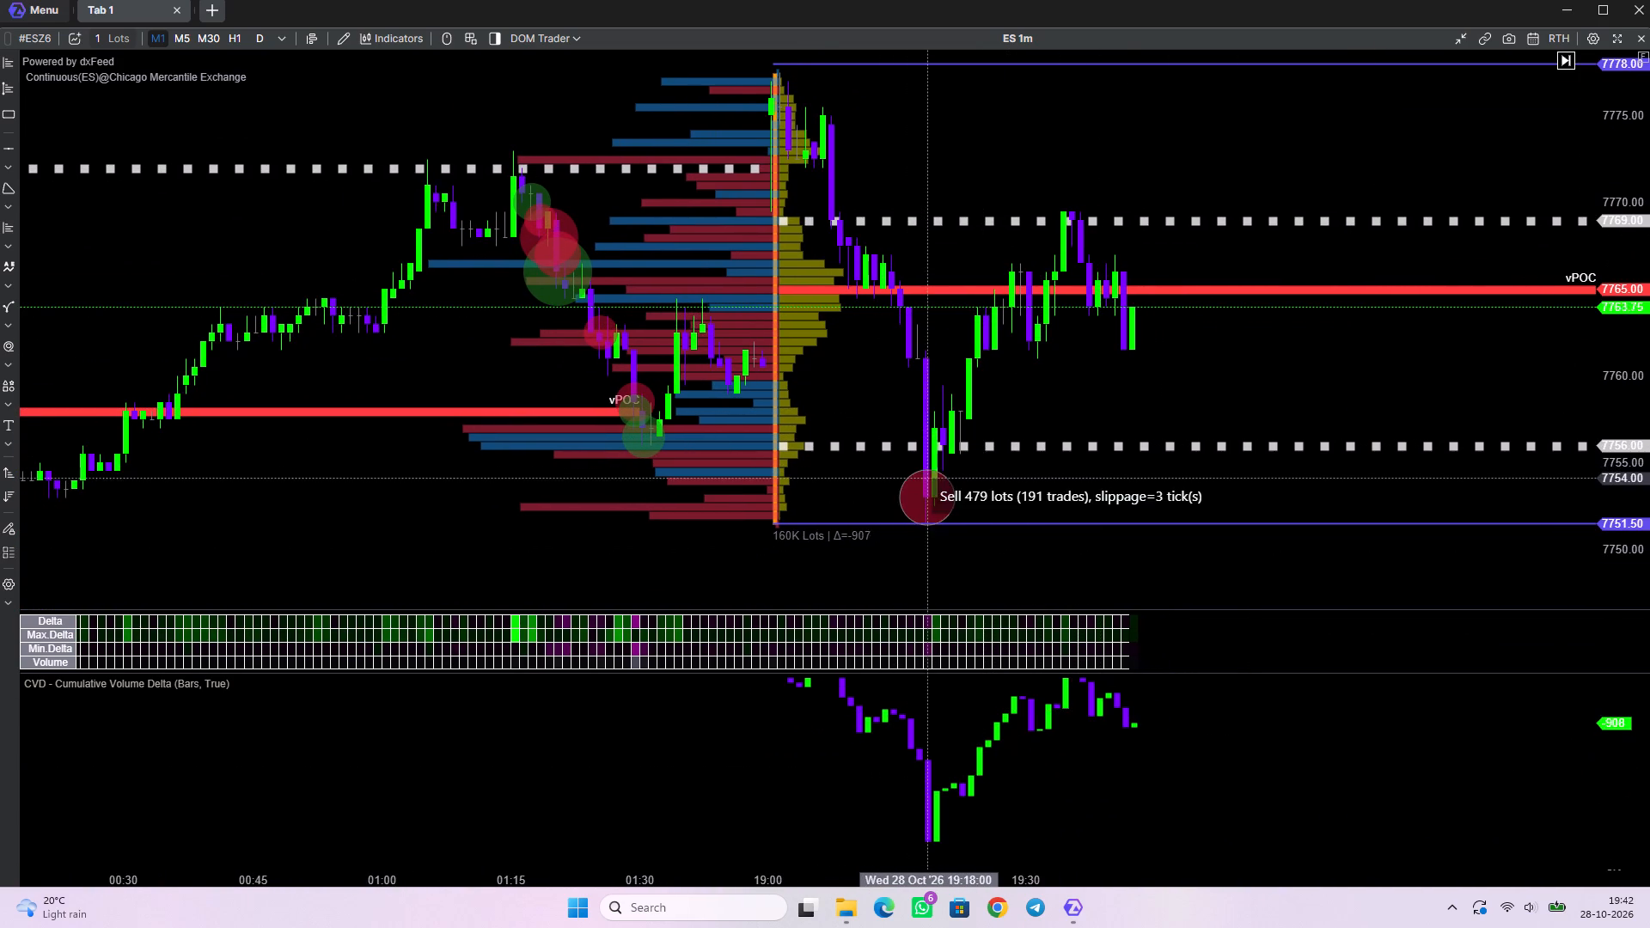
scroll(927, 478, "up", 10)
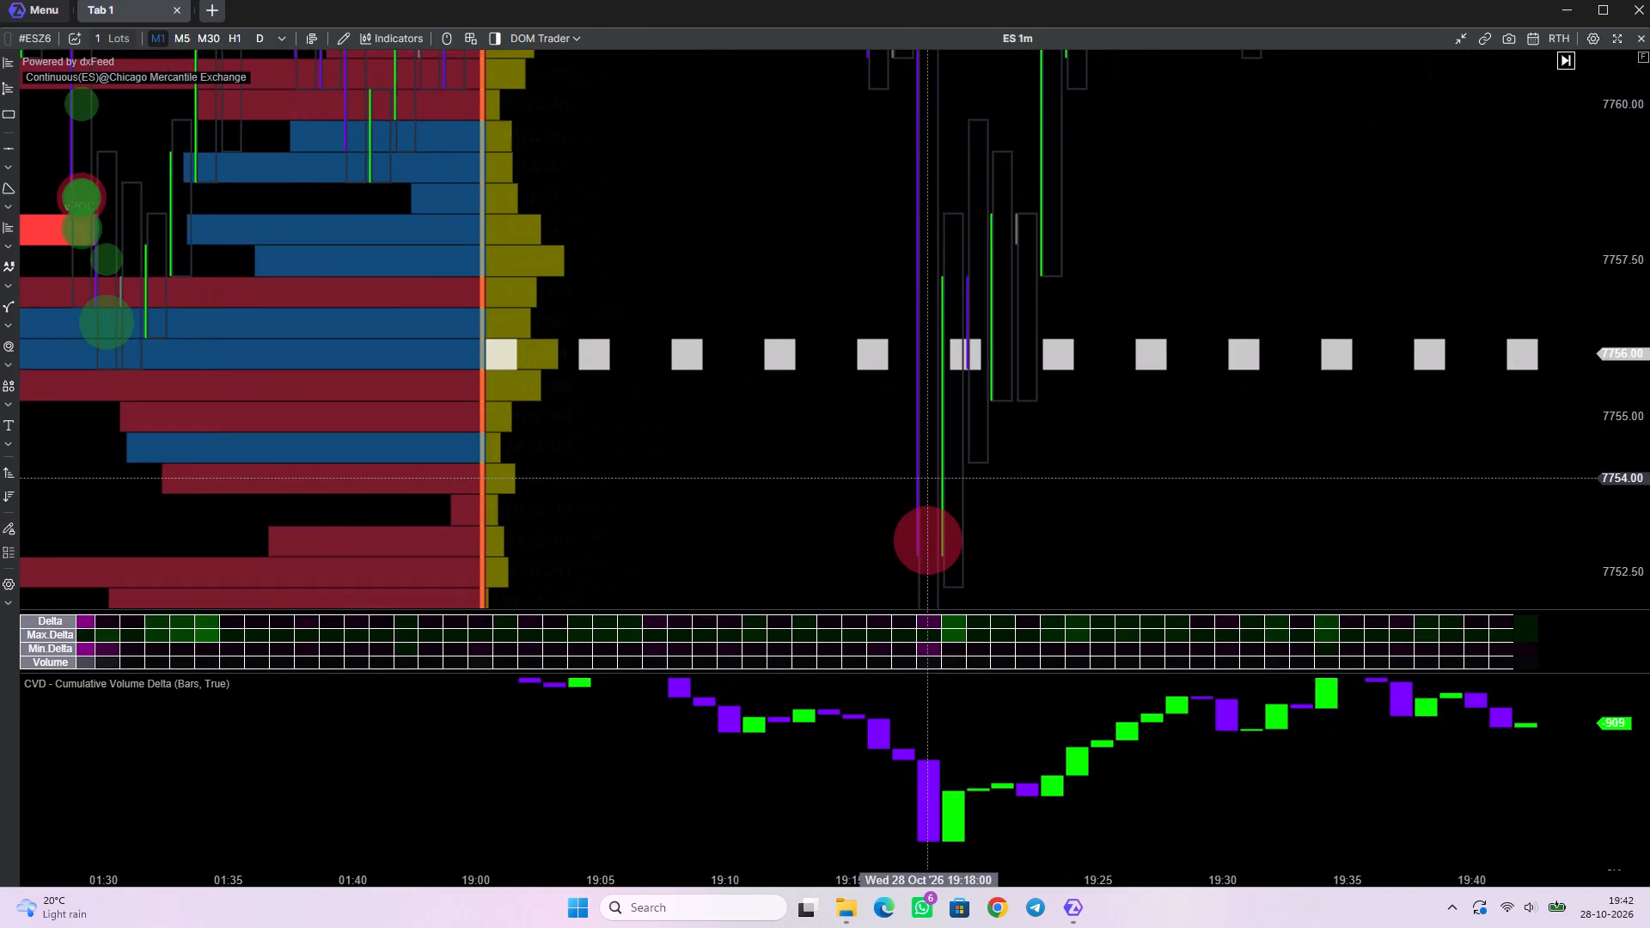
scroll(927, 478, "down", 20)
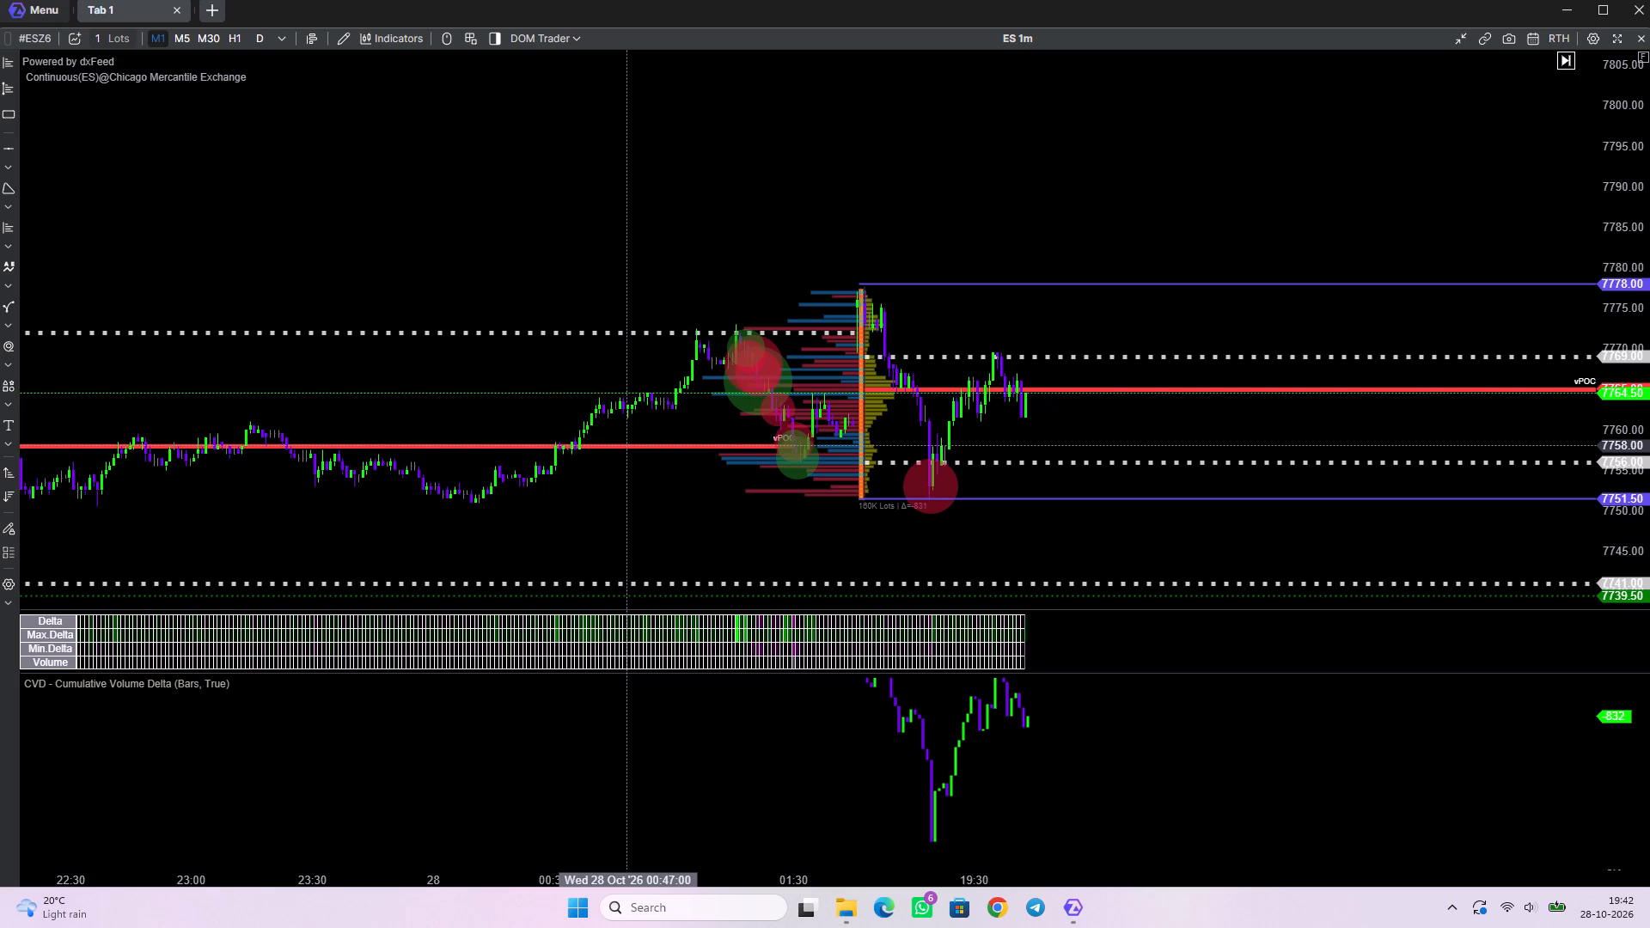
Examine the lower part of the 28 October volume profile around the ray at the first candle's low.
scroll(1007, 528, "up", 6)
scroll(1008, 507, "down", 4)
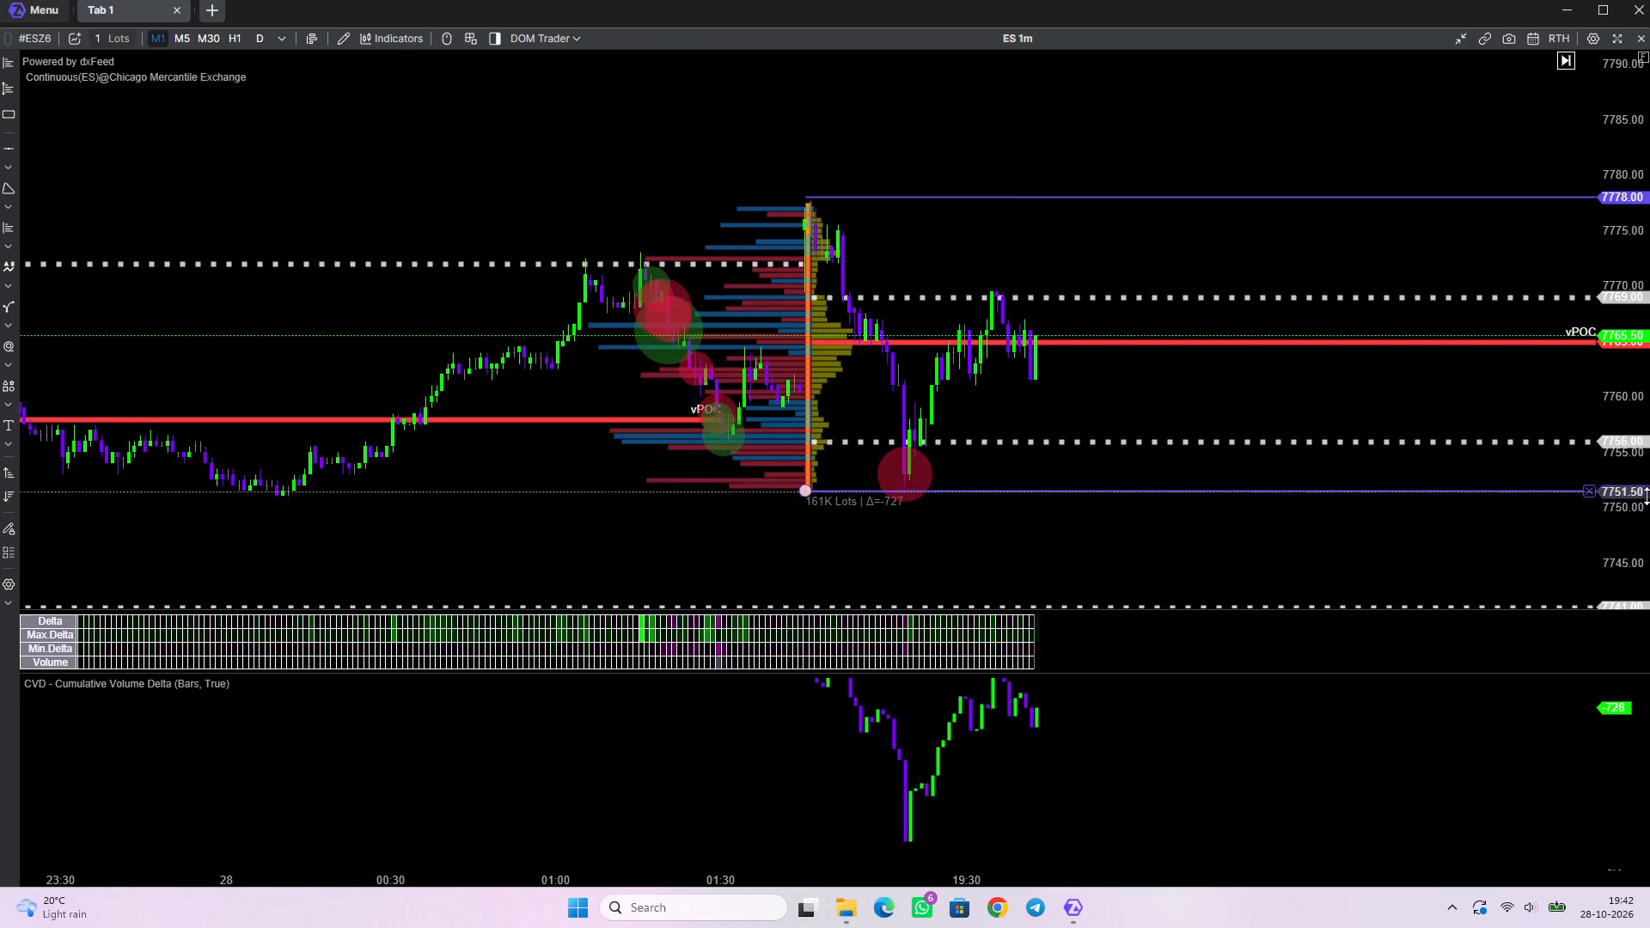
scroll(1626, 511, "up", 8)
left_click_drag(1041, 431, 1115, 309)
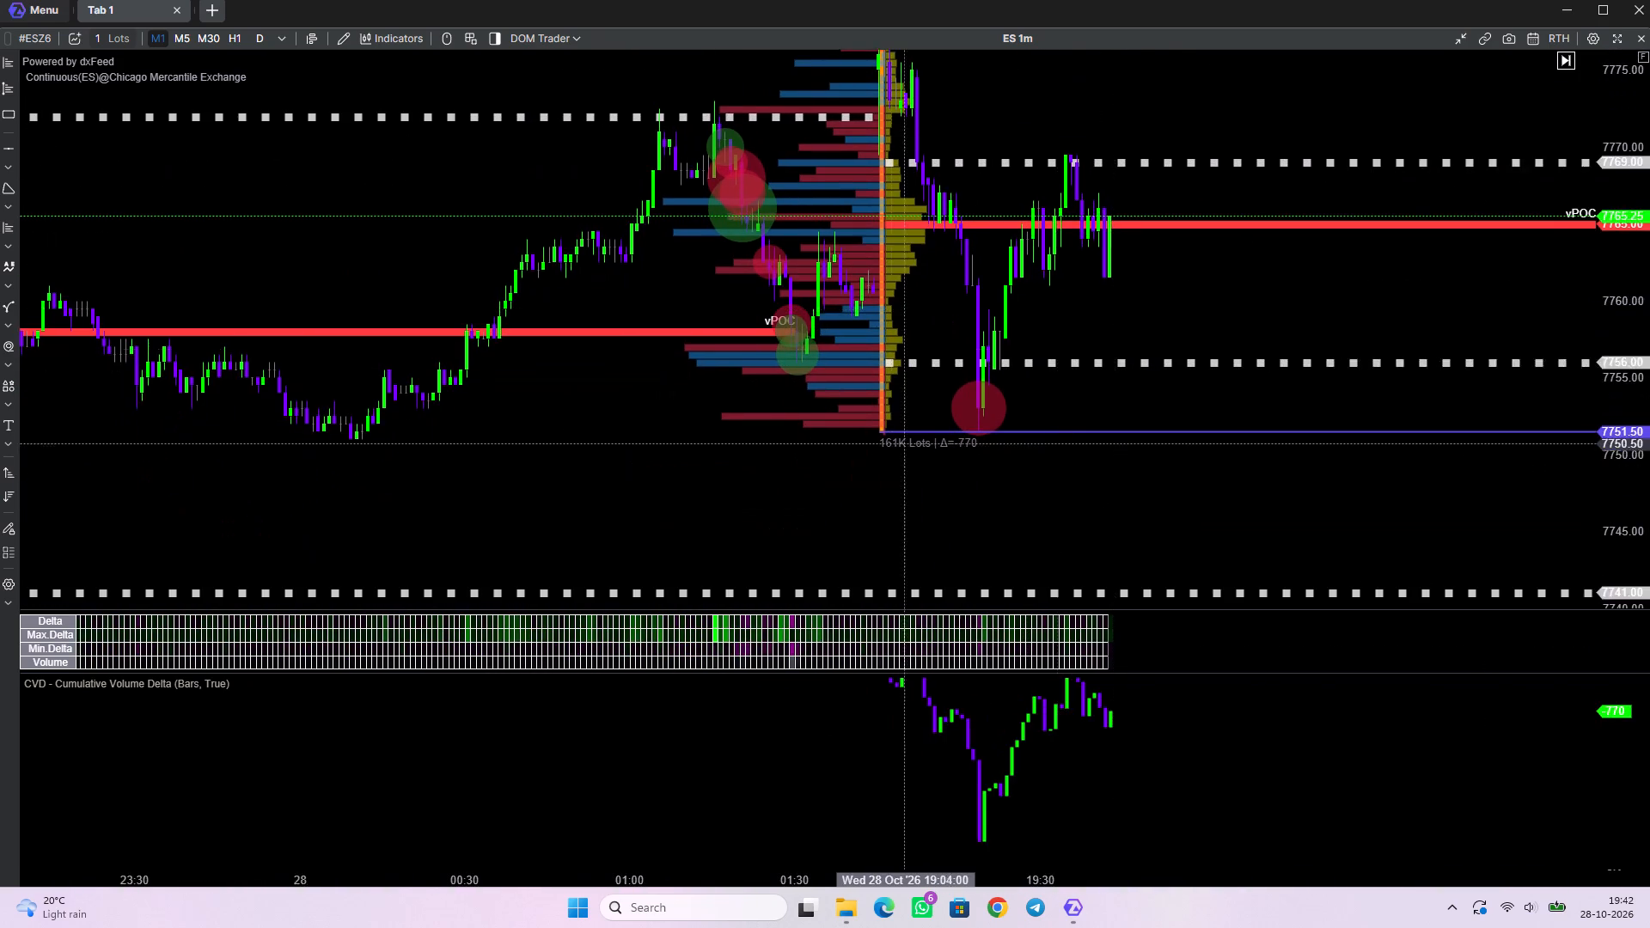
scroll(891, 448, "up", 9)
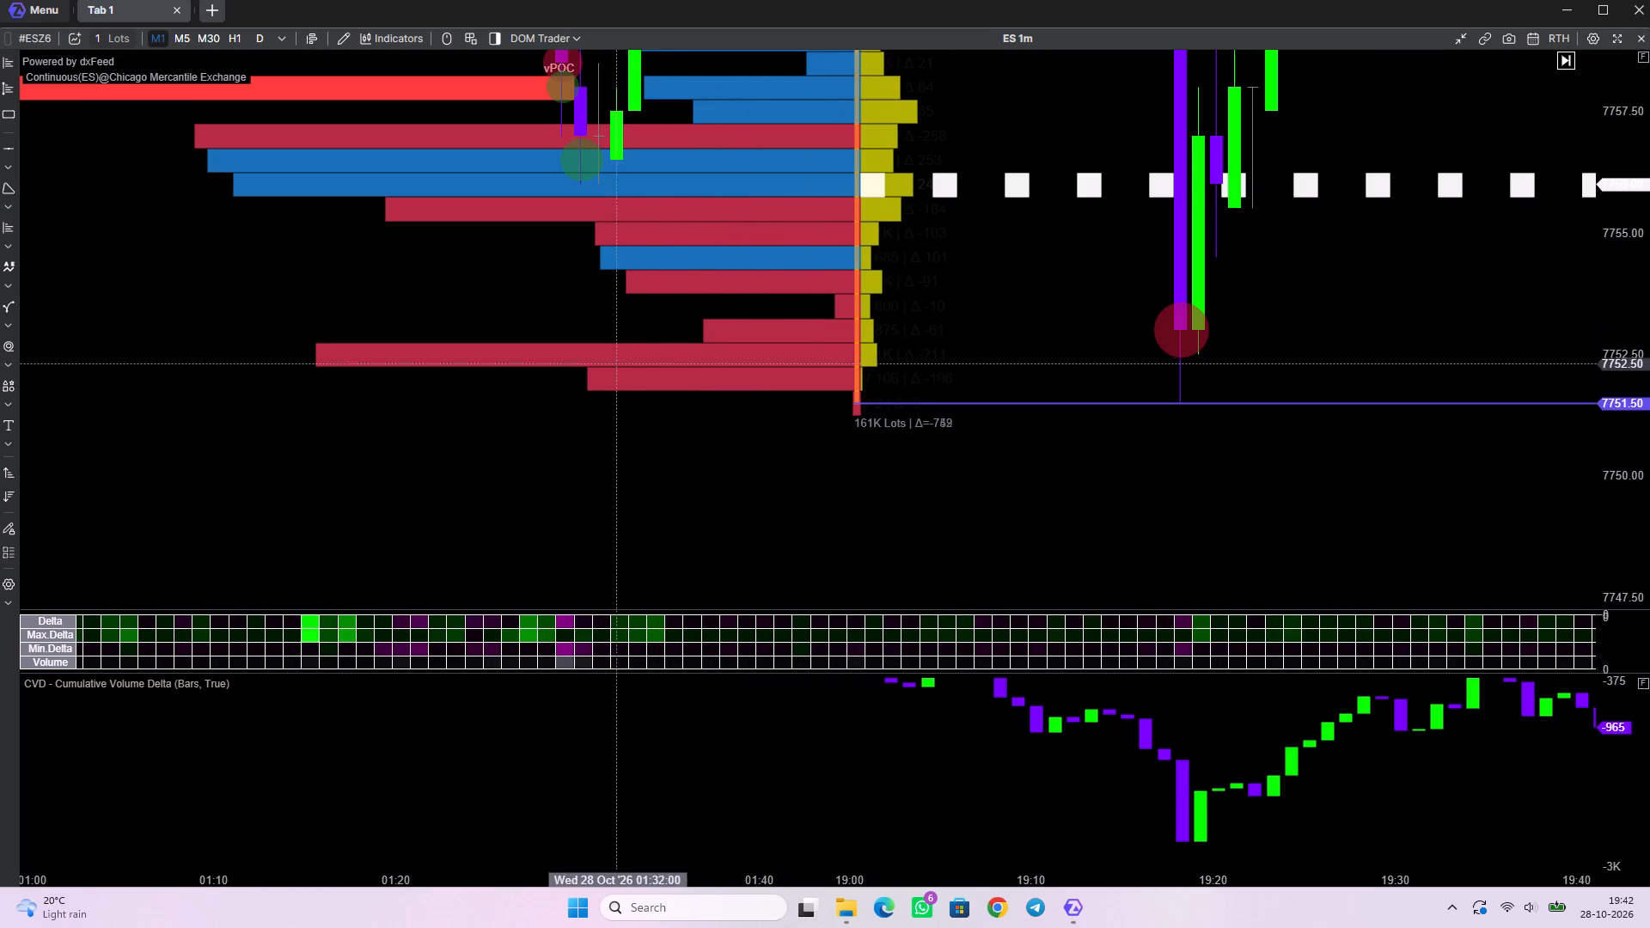
scroll(966, 436, "down", 8)
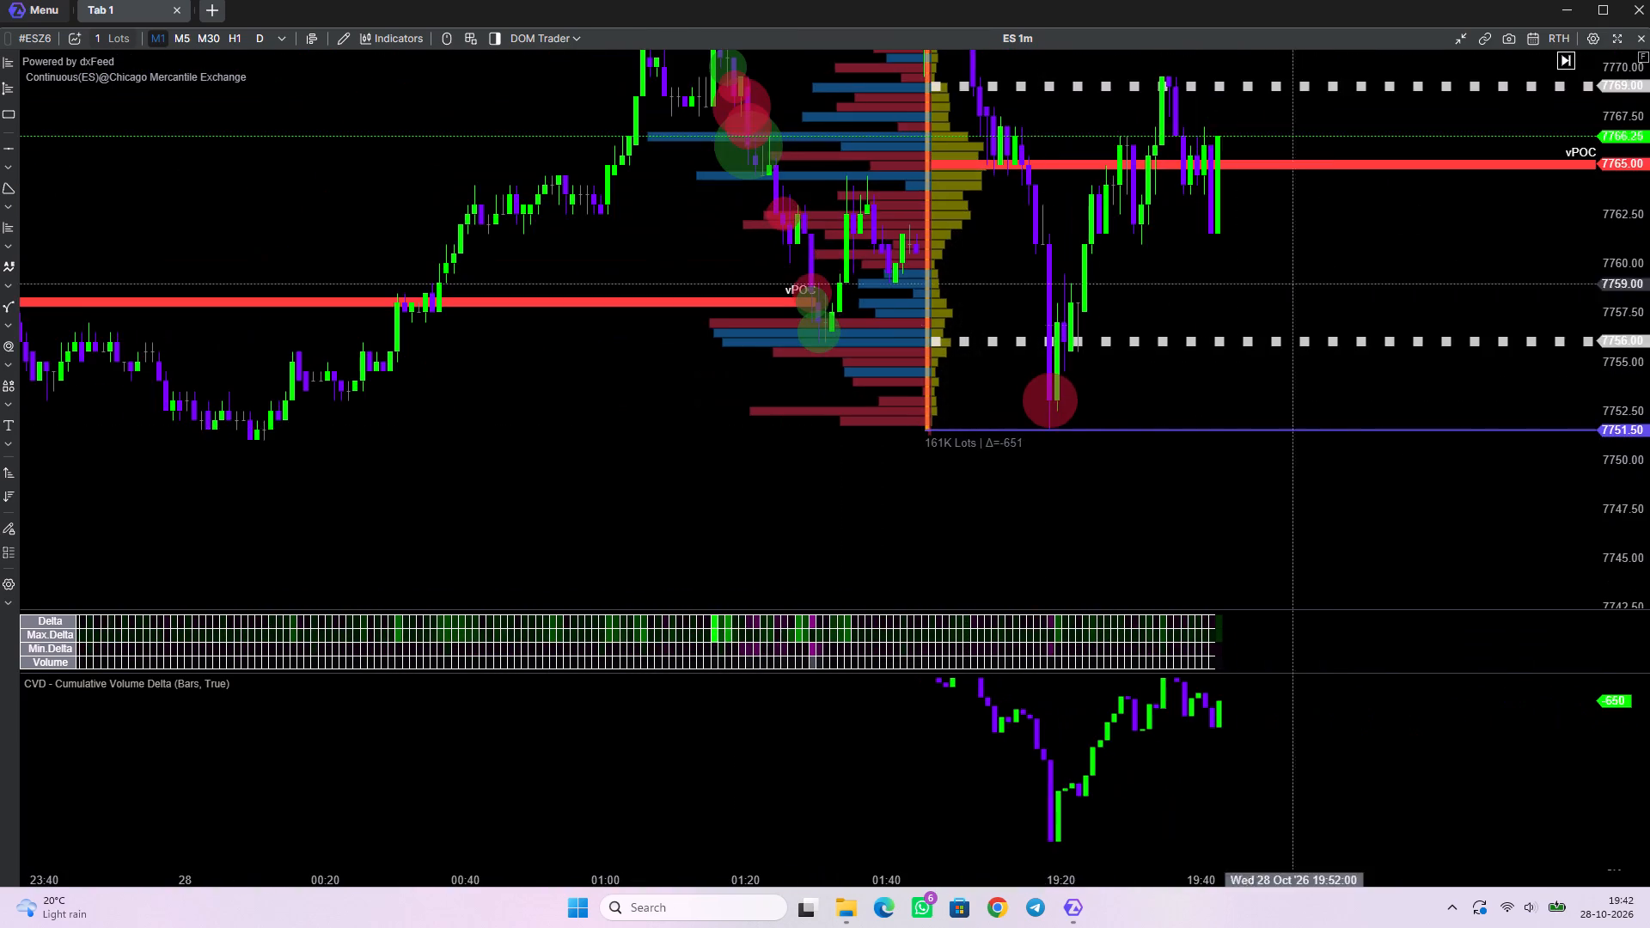
Examine the latest candles around the 28 October vPOC and compare them with the session's full Cumulative Volume Delta curve.
left_click_drag(1335, 234, 1195, 372)
scroll(1610, 391, "up", 5)
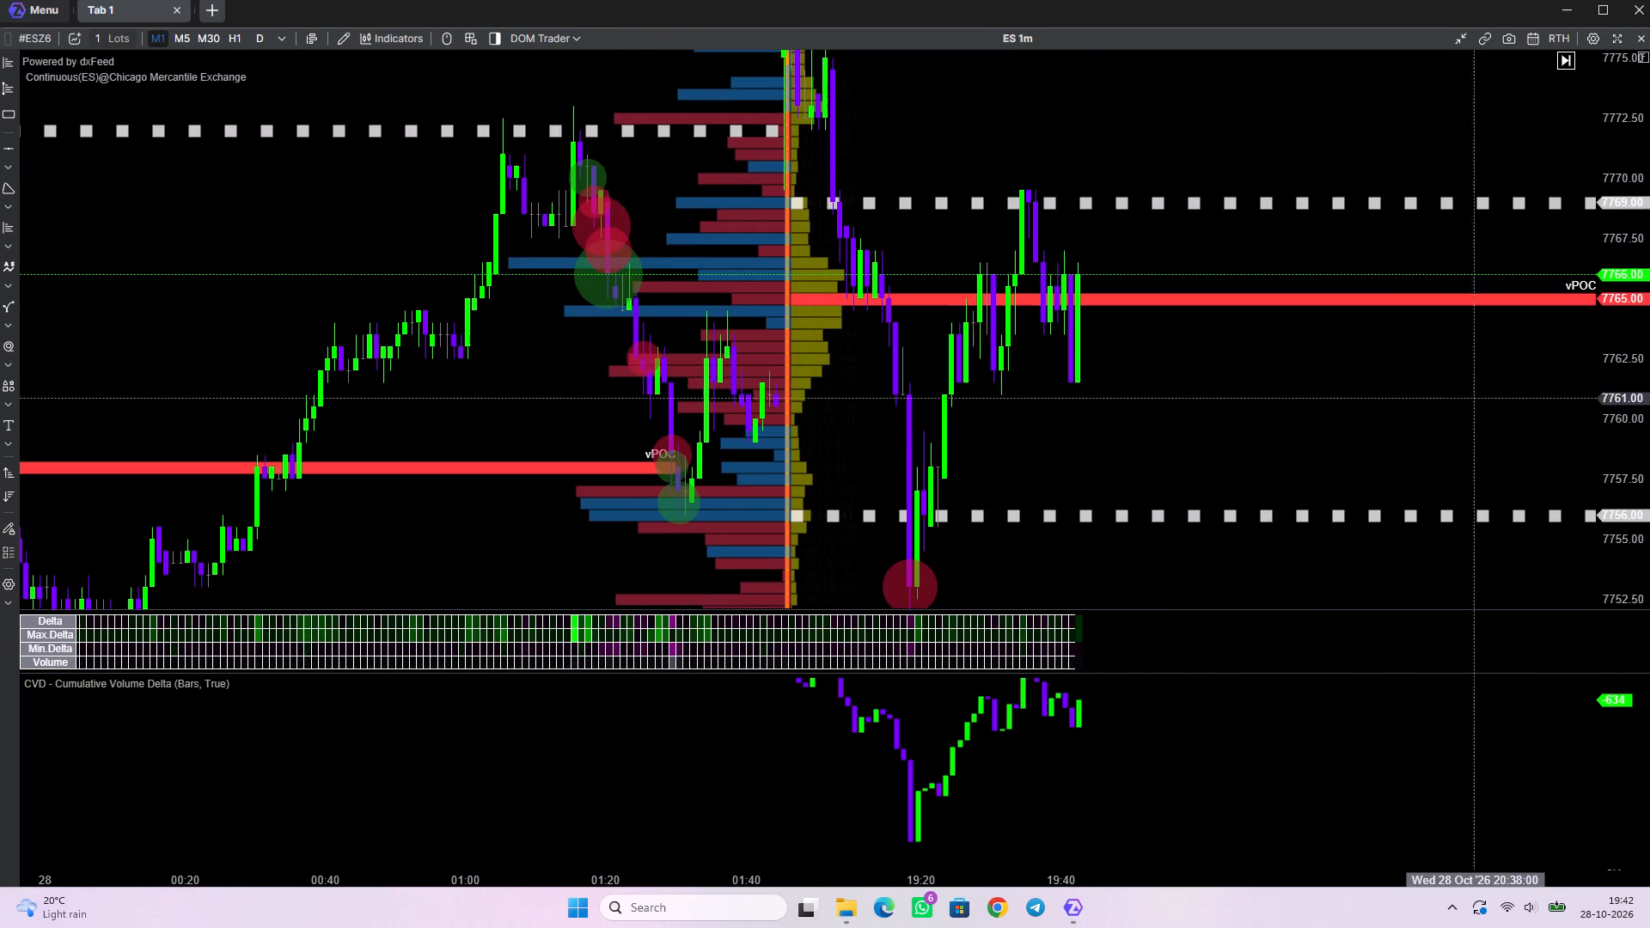
left_click_drag(1397, 377, 1247, 432)
scroll(1618, 347, "down", 6)
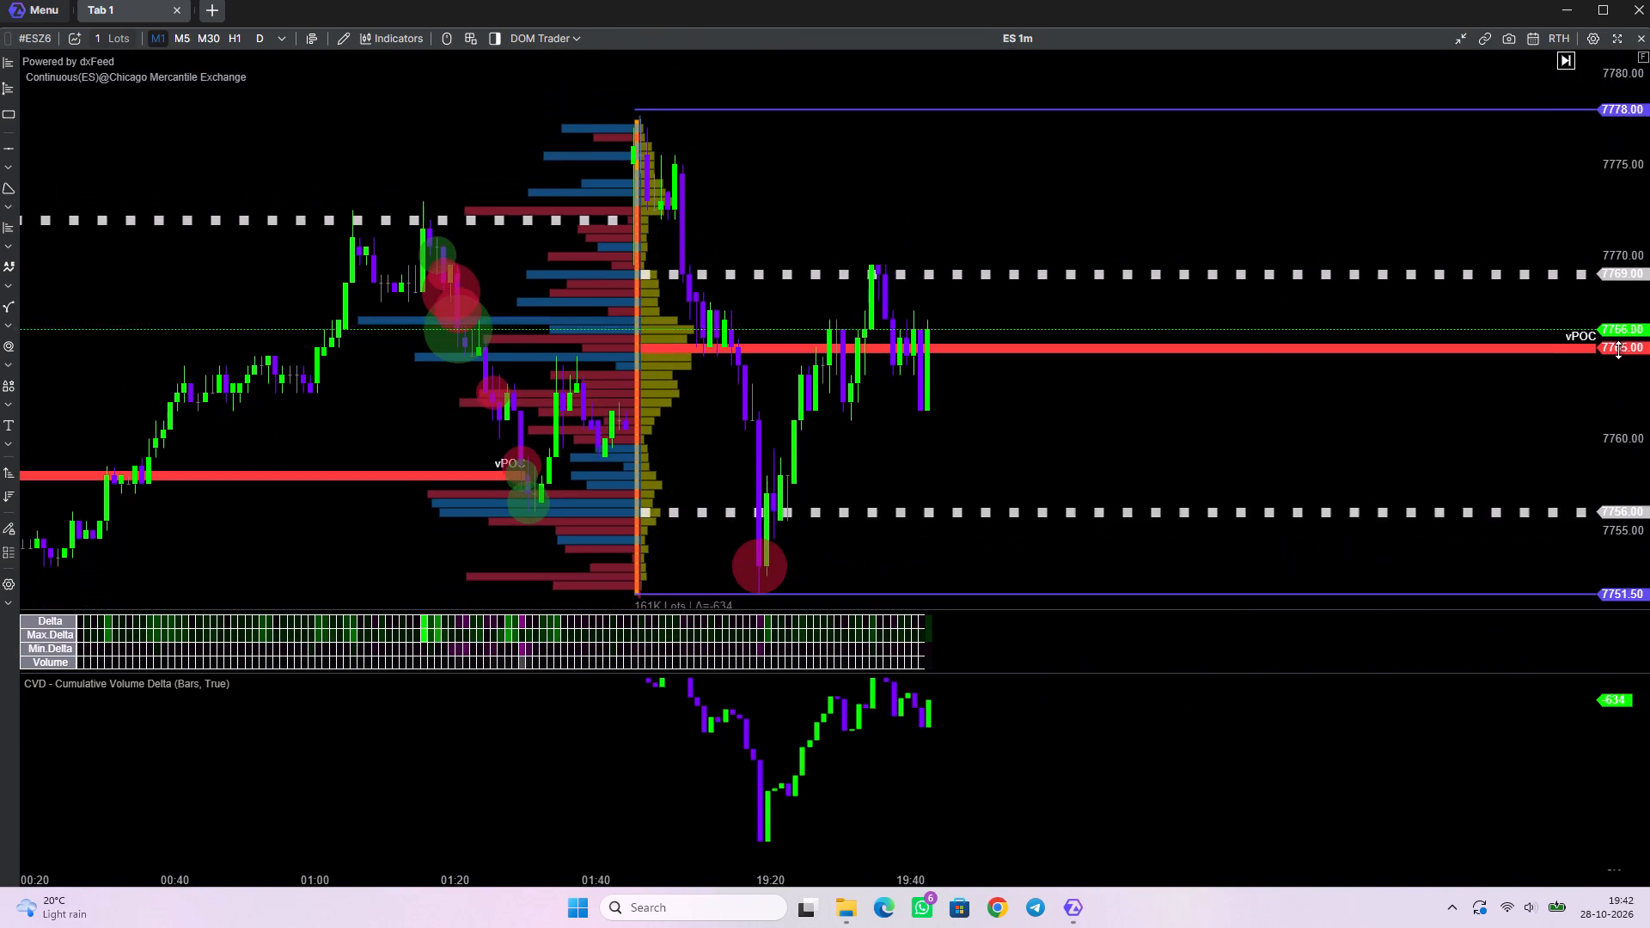
scroll(1618, 350, "down", 8)
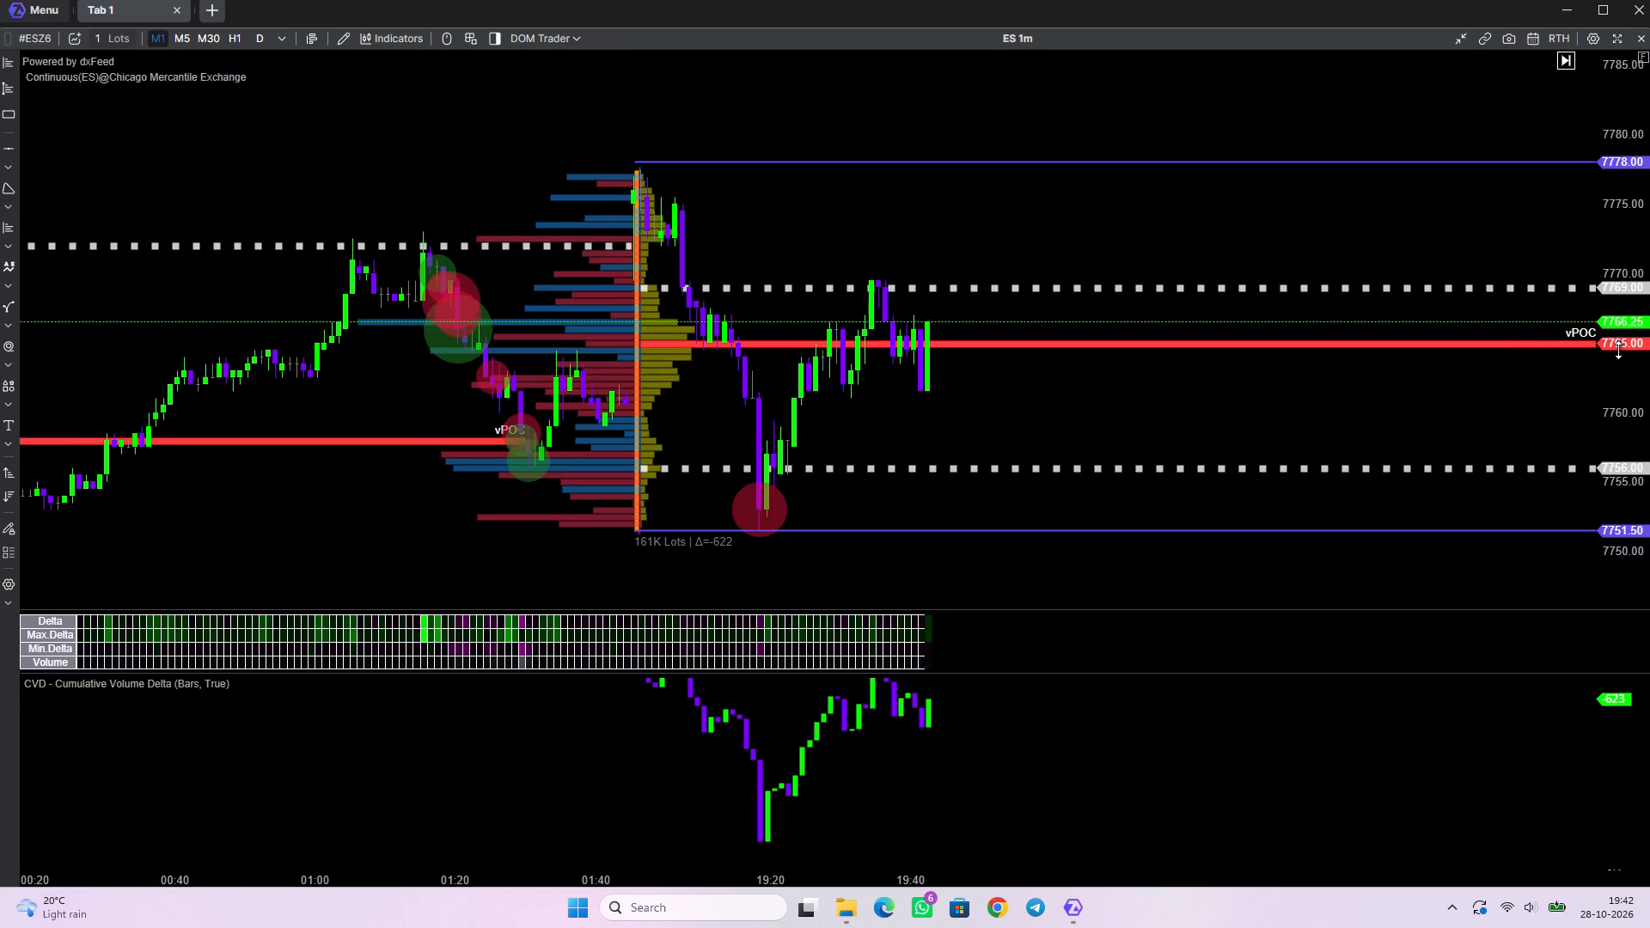
scroll(1618, 350, "down", 6)
scroll(1218, 412, "down", 2)
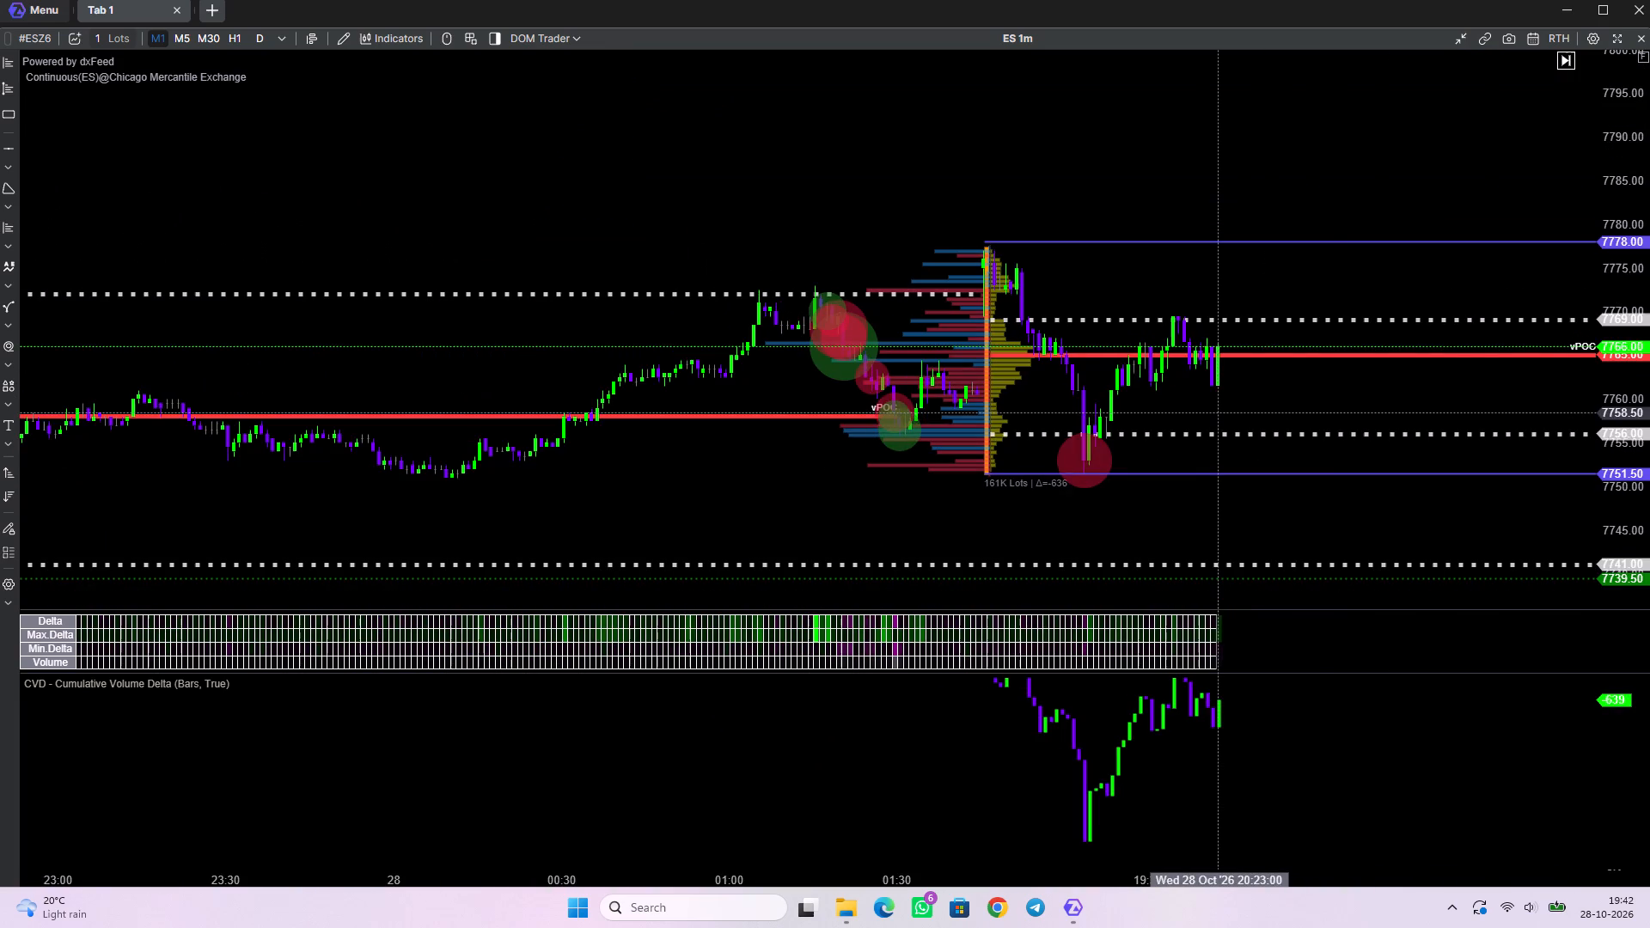
left_click_drag(1339, 402, 1231, 402)
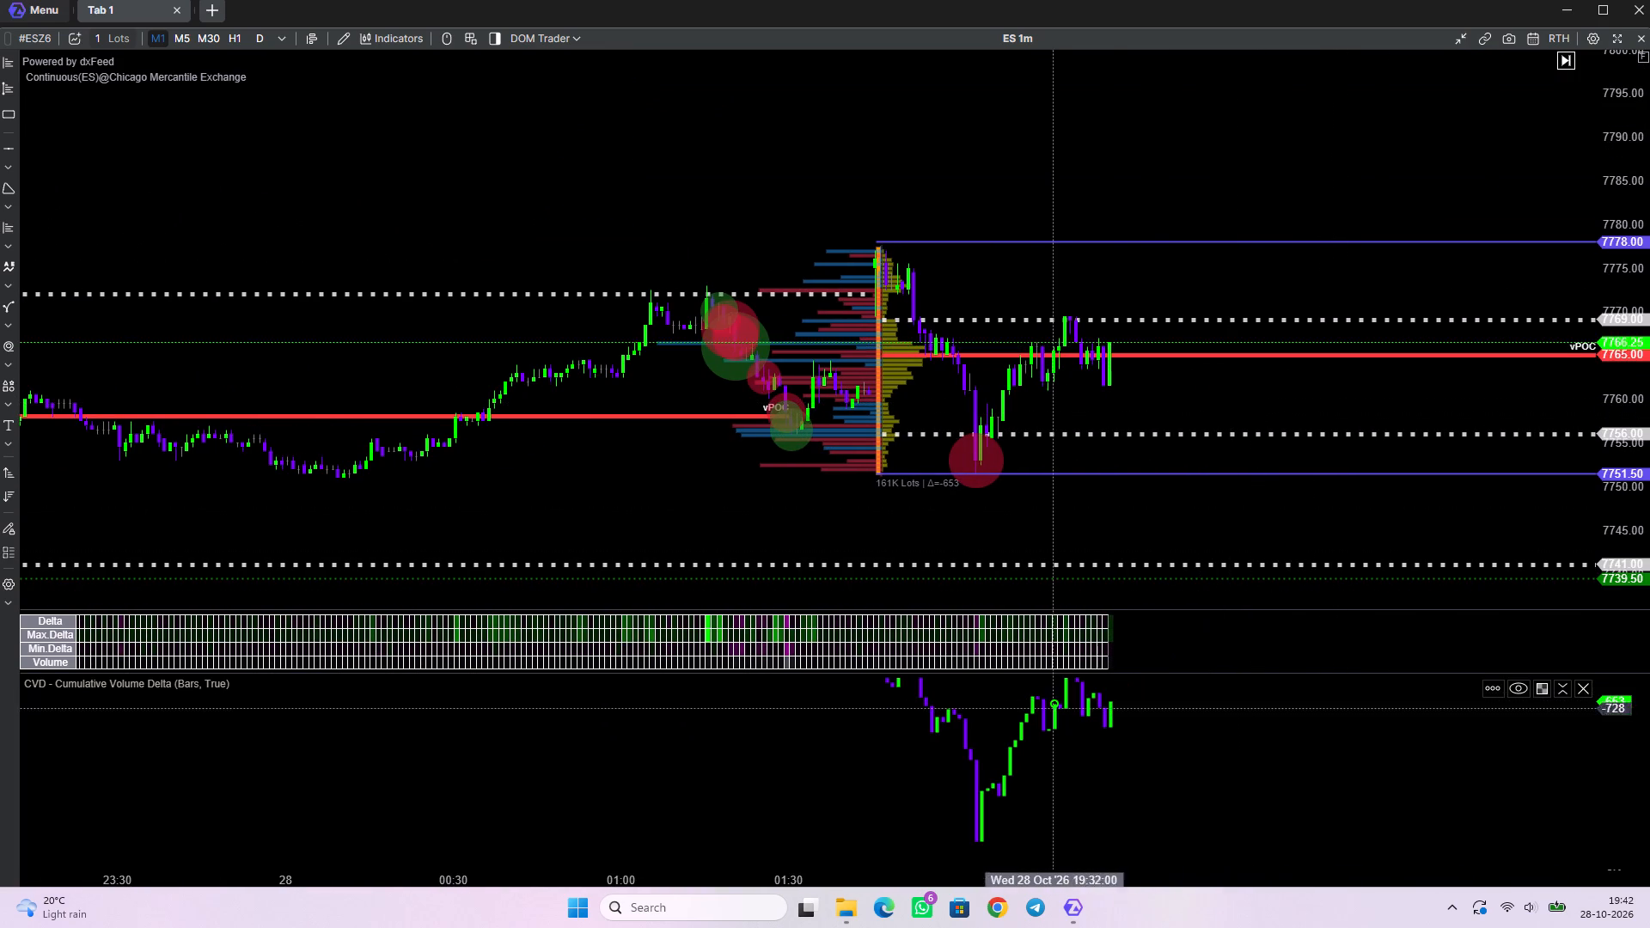
left_click_drag(1133, 713, 1102, 771)
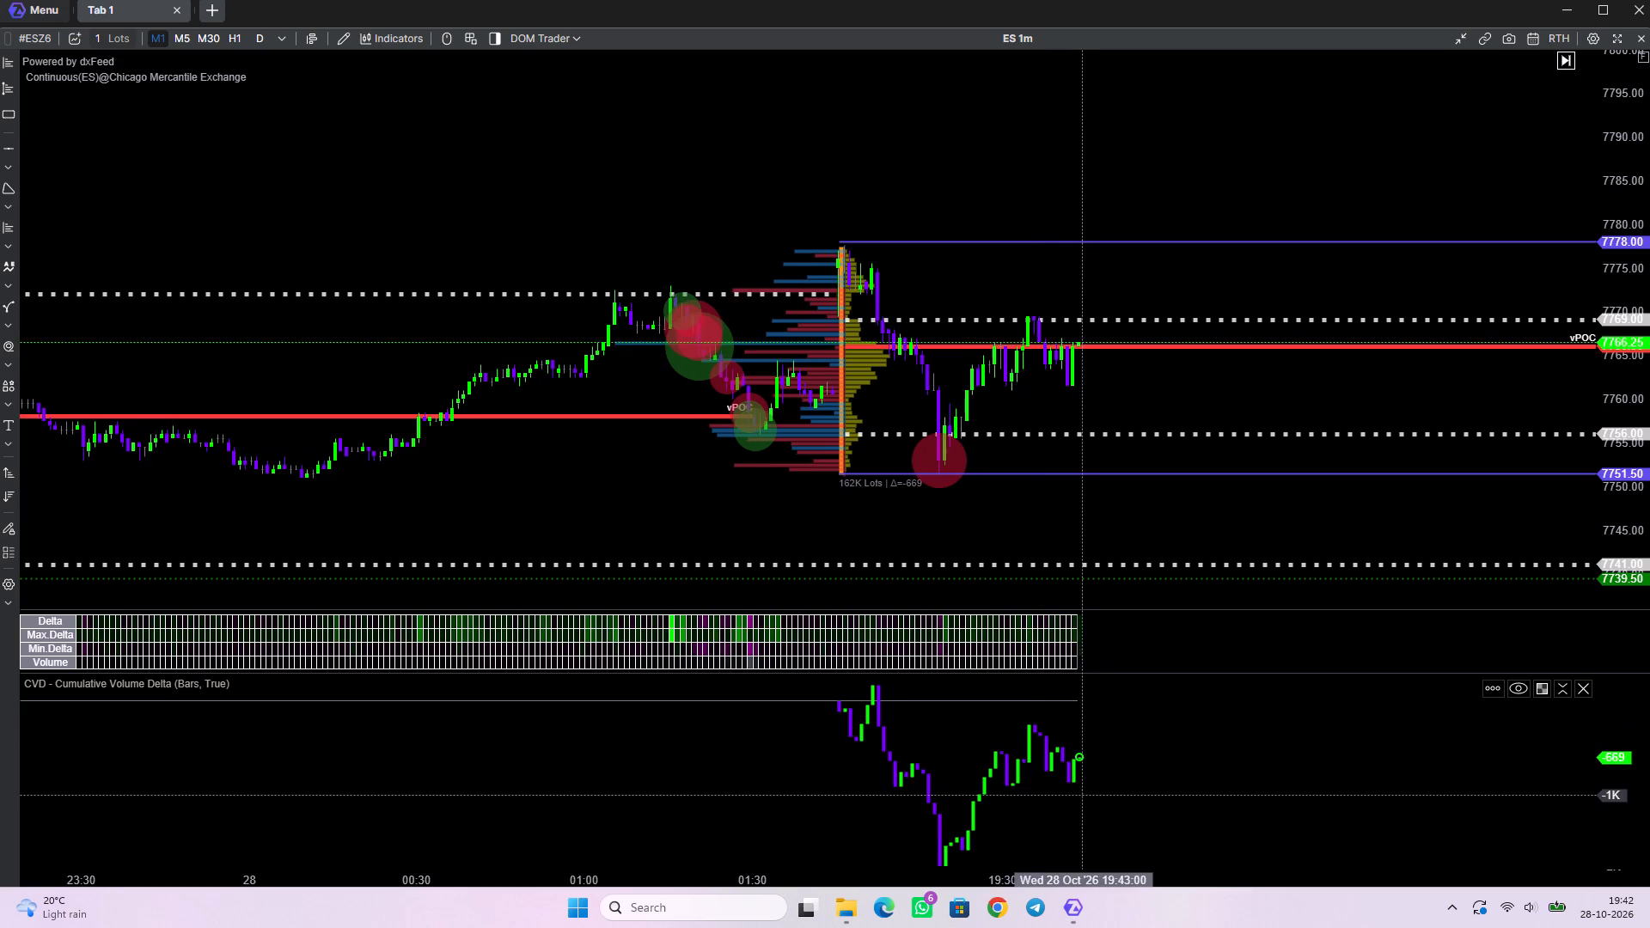
Examine the Cumulative Volume Delta bars of the 28 October session around the 19:18 low and the recovery after it.
left_click_drag(1091, 809, 1135, 739)
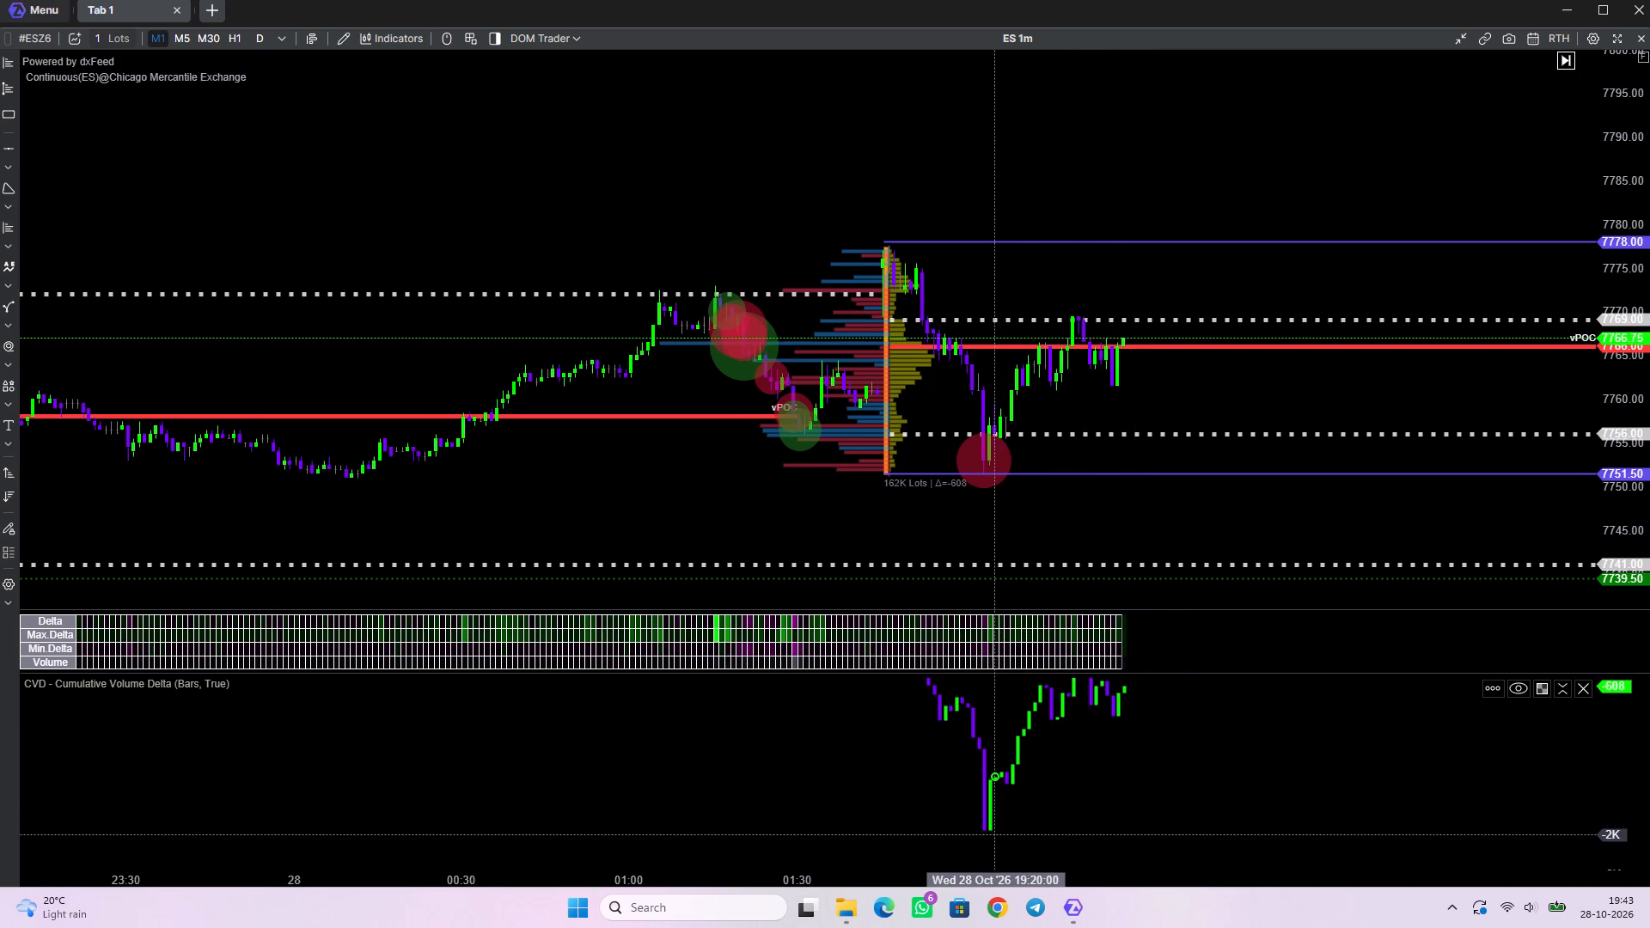
left_click_drag(995, 712, 984, 784)
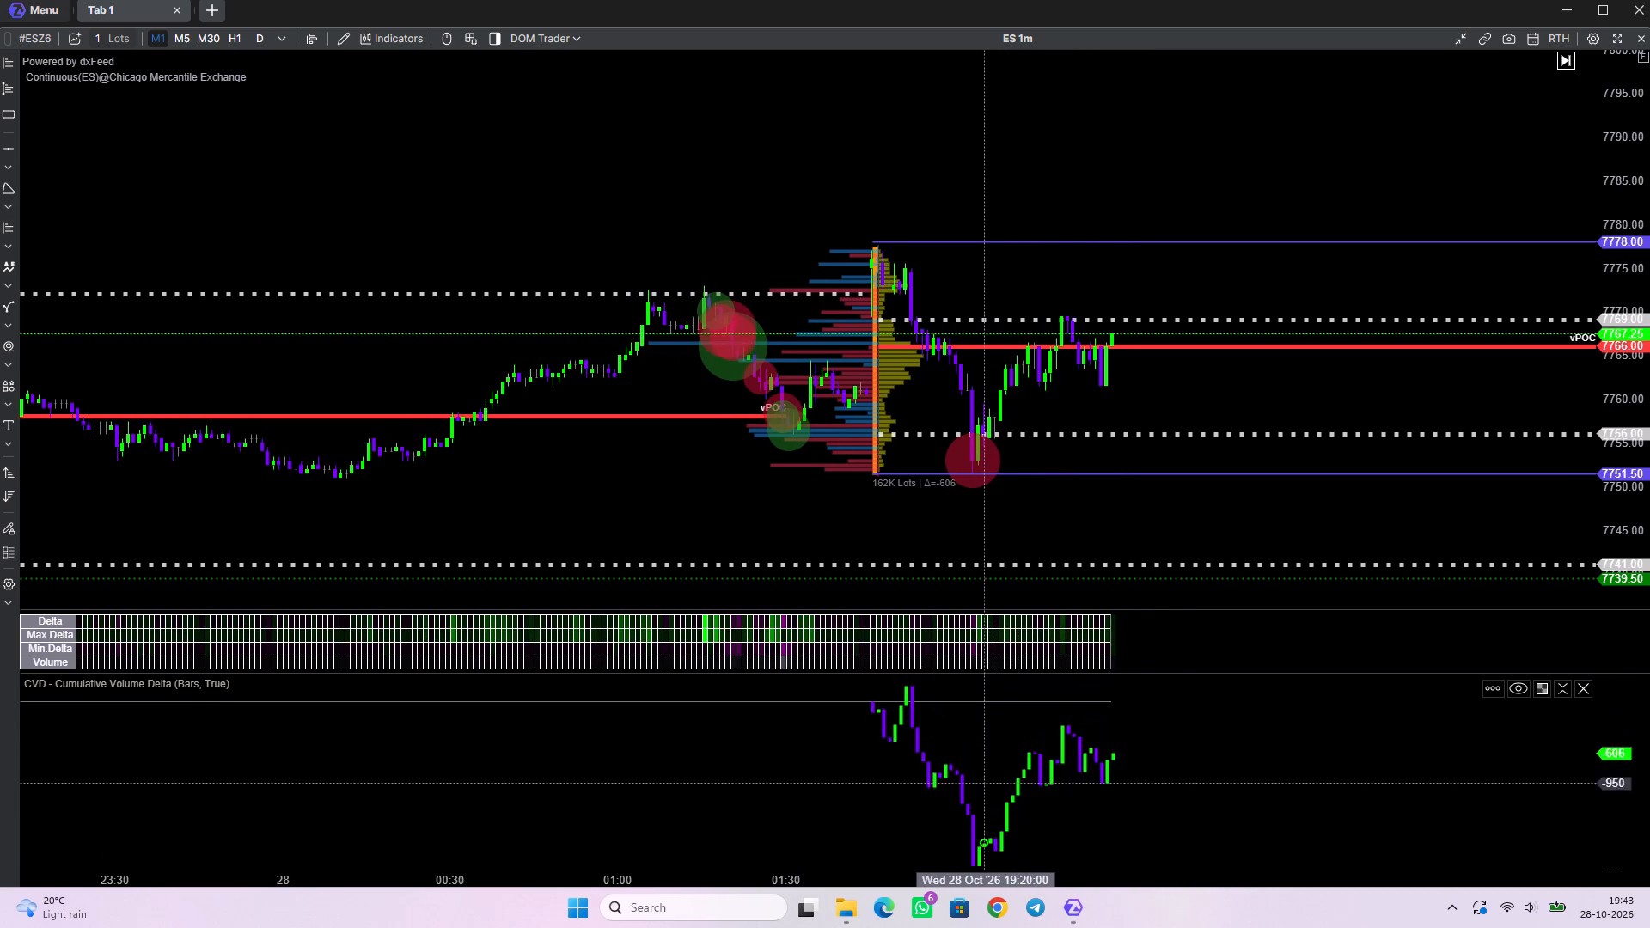
left_click_drag(984, 784, 984, 787)
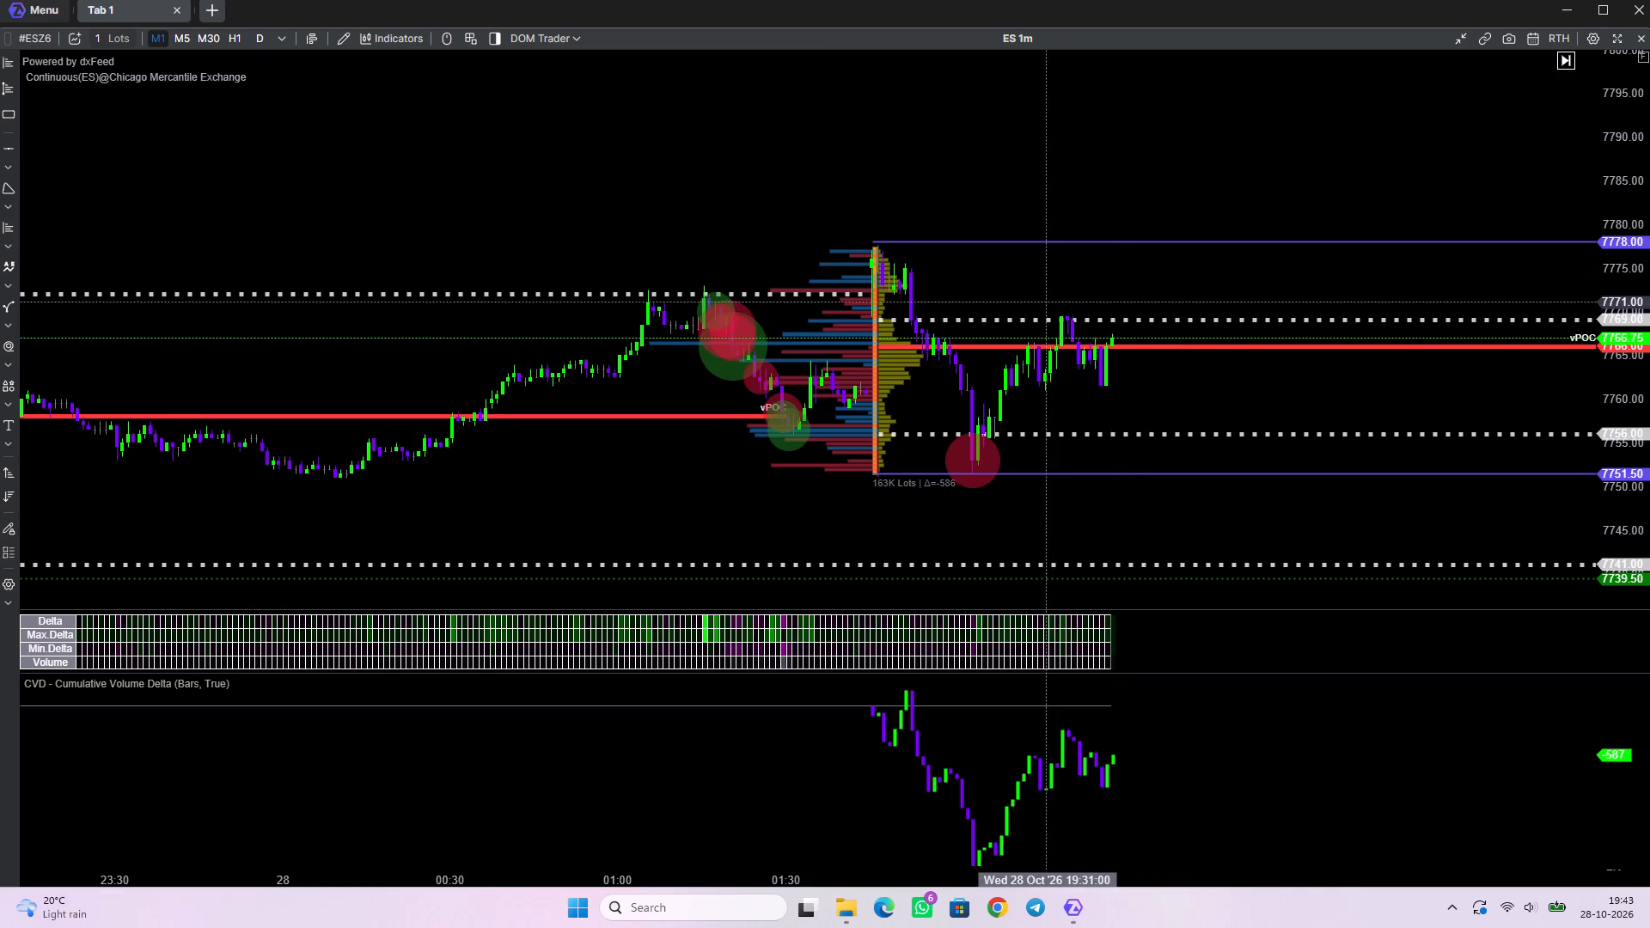
left_click_drag(1031, 282, 1049, 418)
scroll(1623, 431, "up", 5)
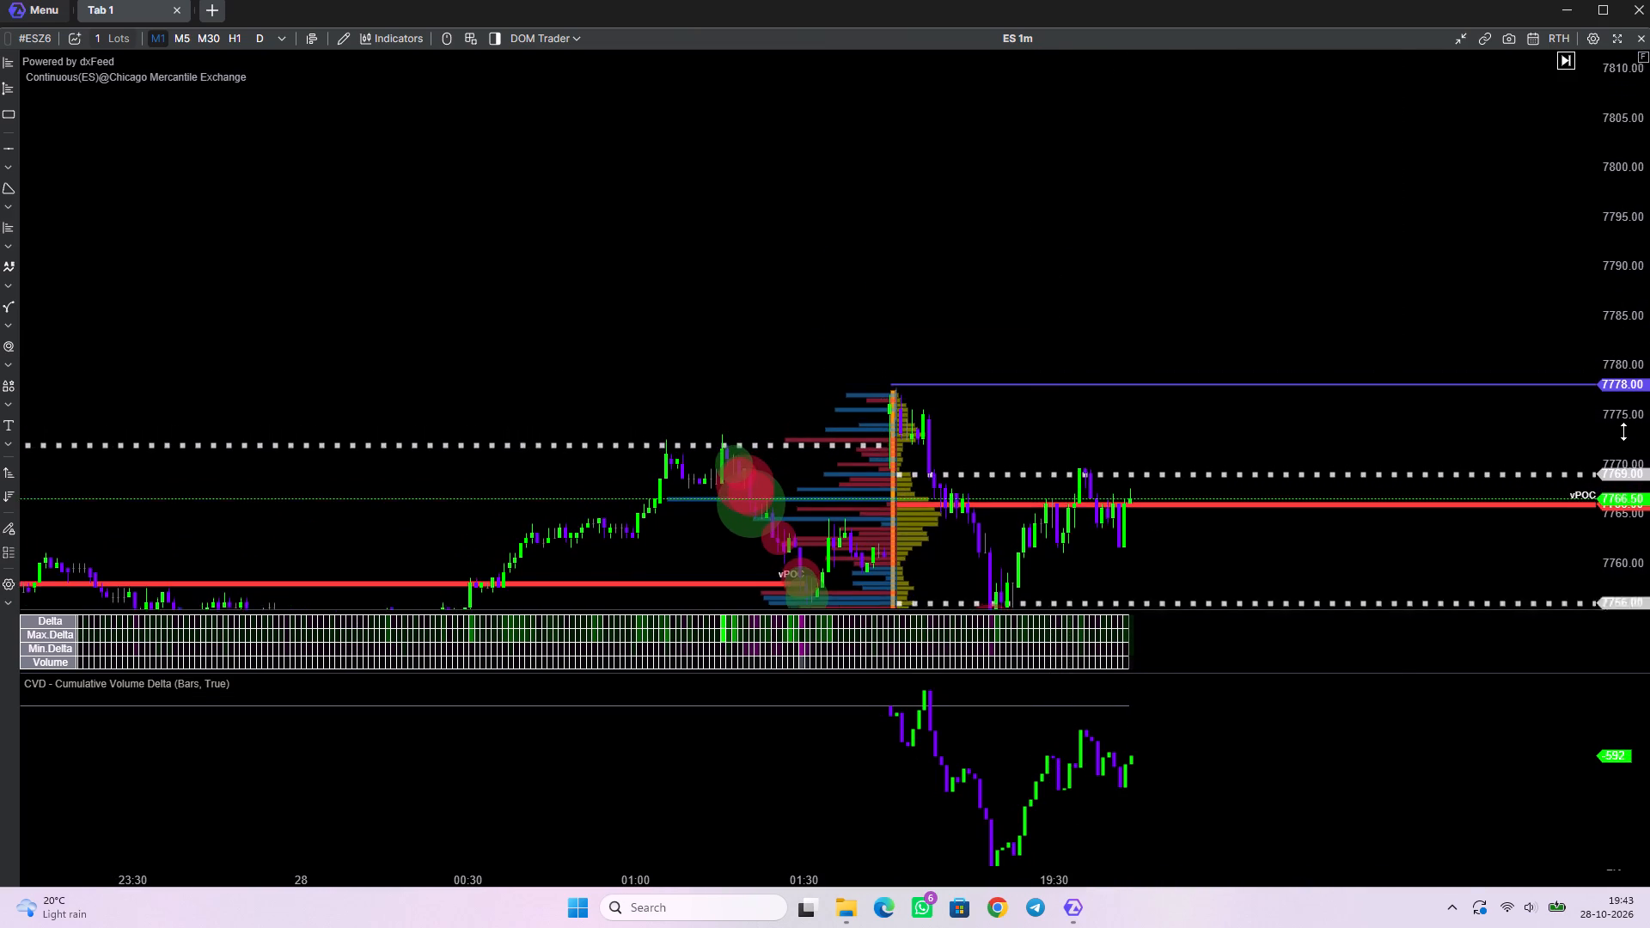
scroll(1623, 431, "up", 10)
scroll(1117, 404, "up", 7)
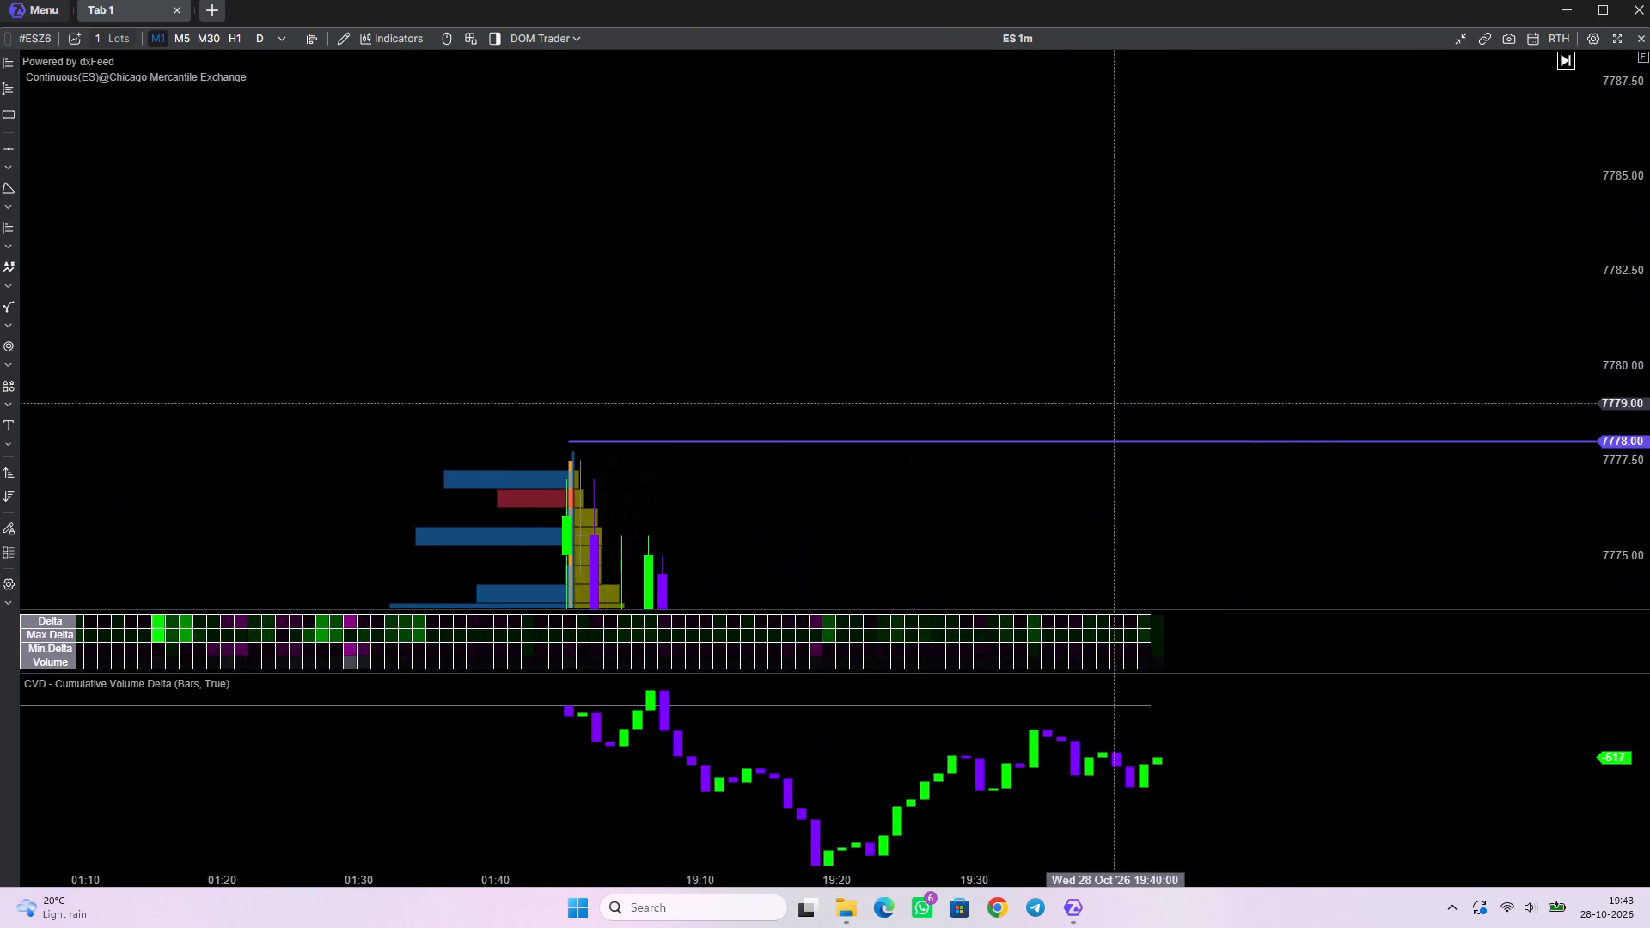
scroll(1114, 403, "up", 2)
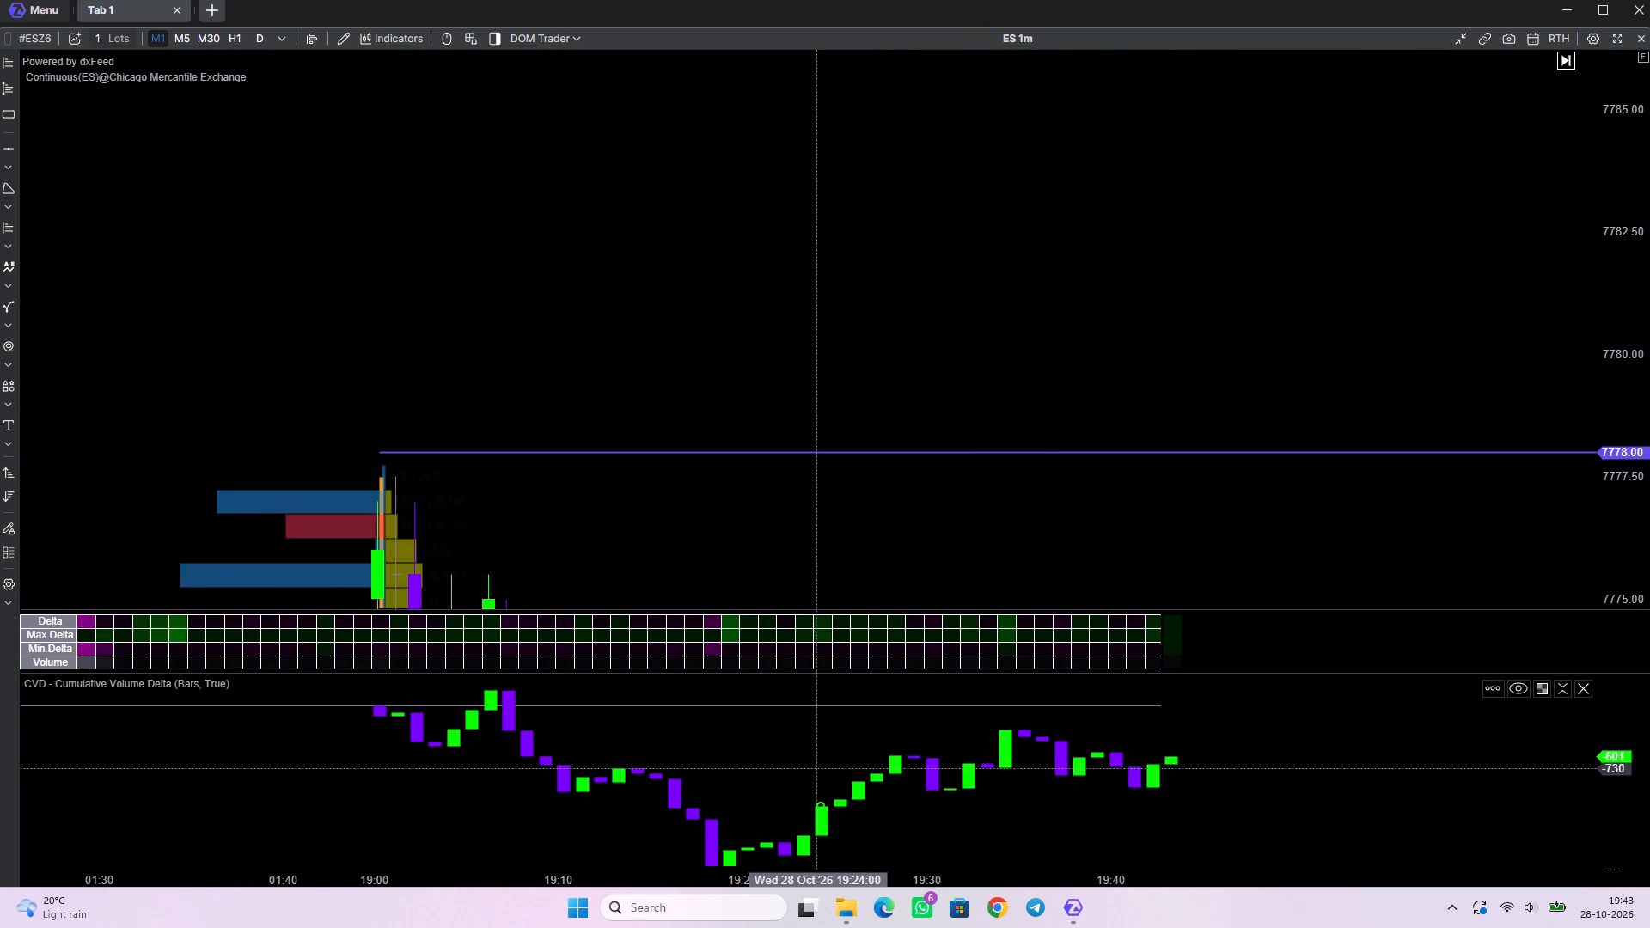
left_click_drag(785, 740, 899, 790)
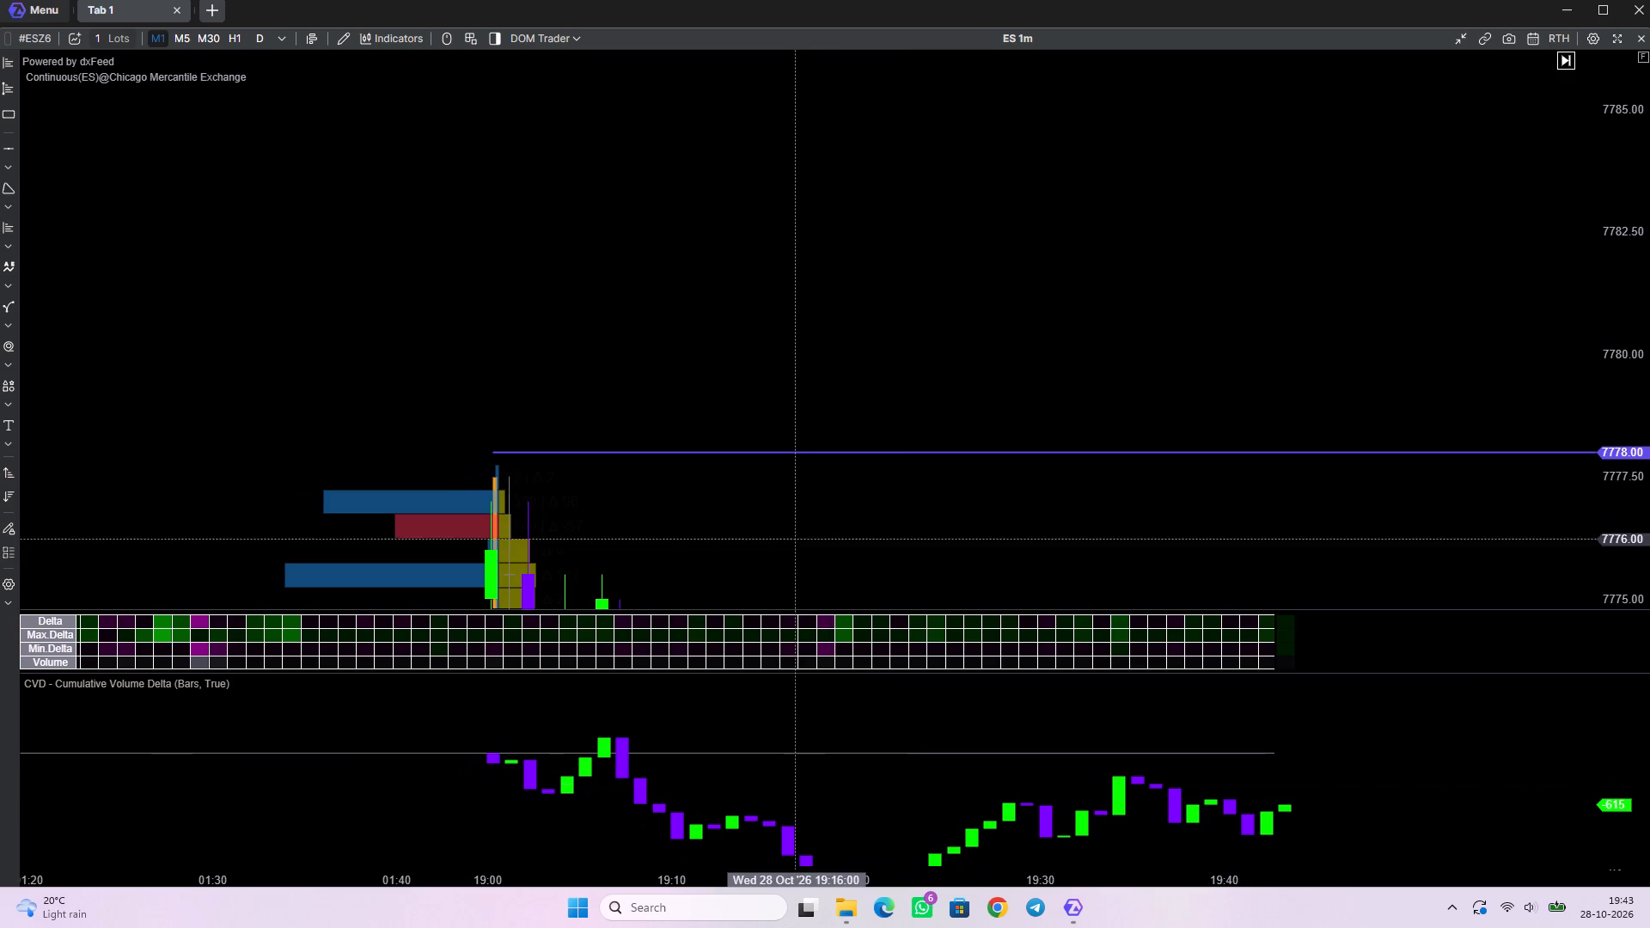
Examine the upper part of the 28 October volume profile between the first candle's high ray at 7778.00 and the vPOC.
left_click_drag(793, 541, 880, 313)
scroll(769, 394, "down", 14)
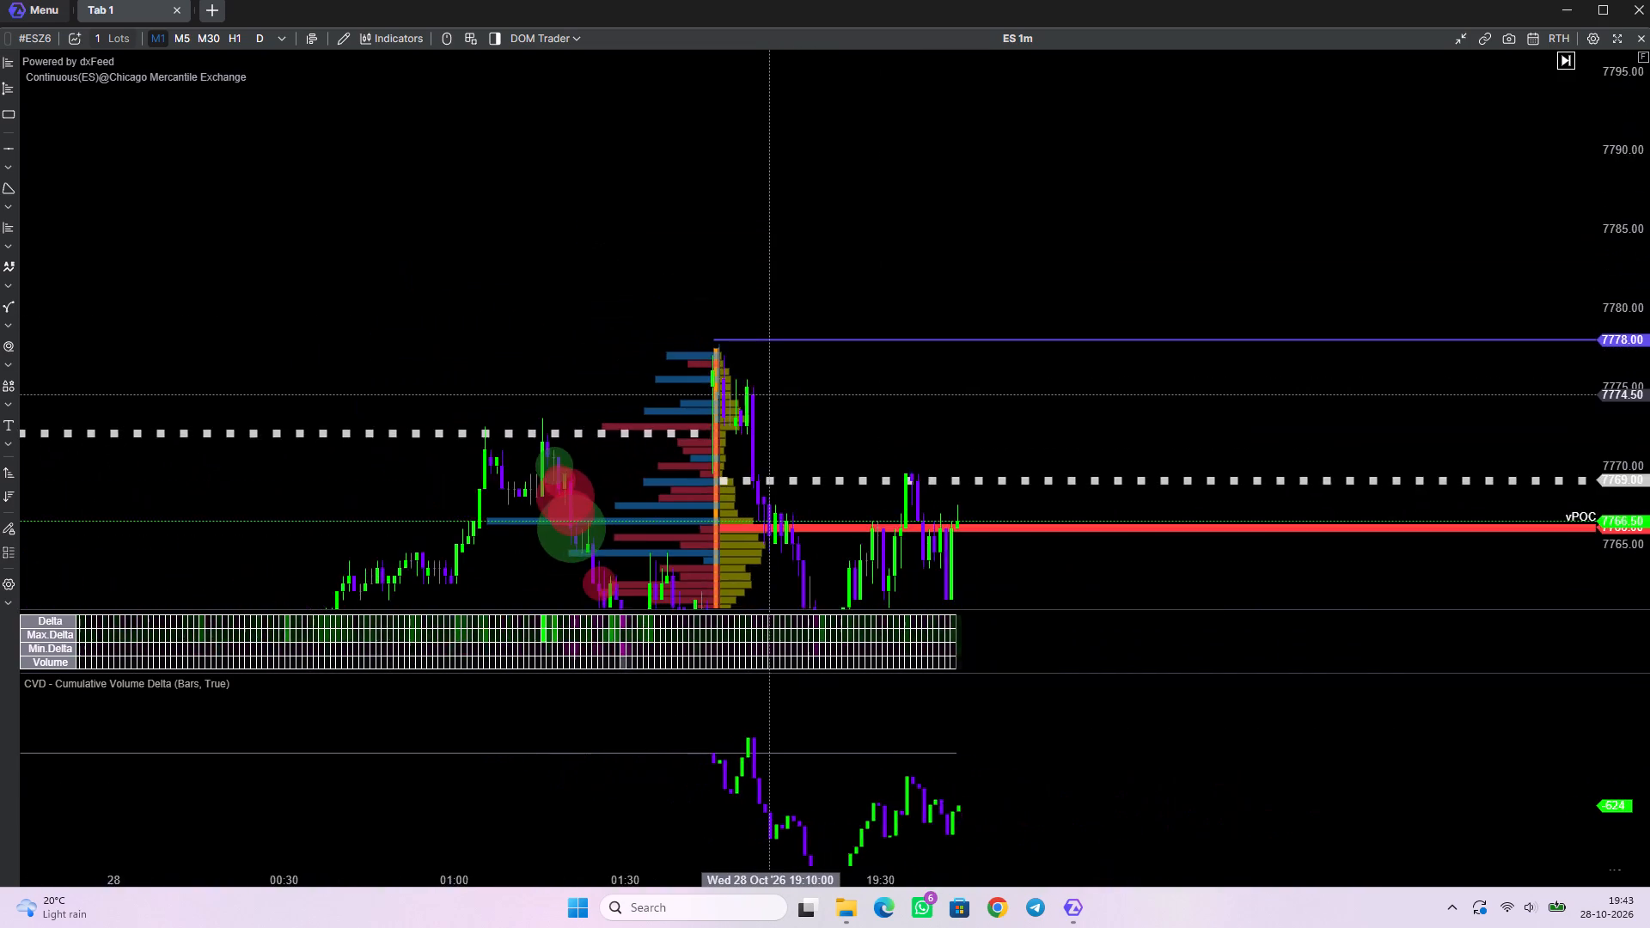
scroll(769, 394, "down", 8)
scroll(834, 412, "up", 7)
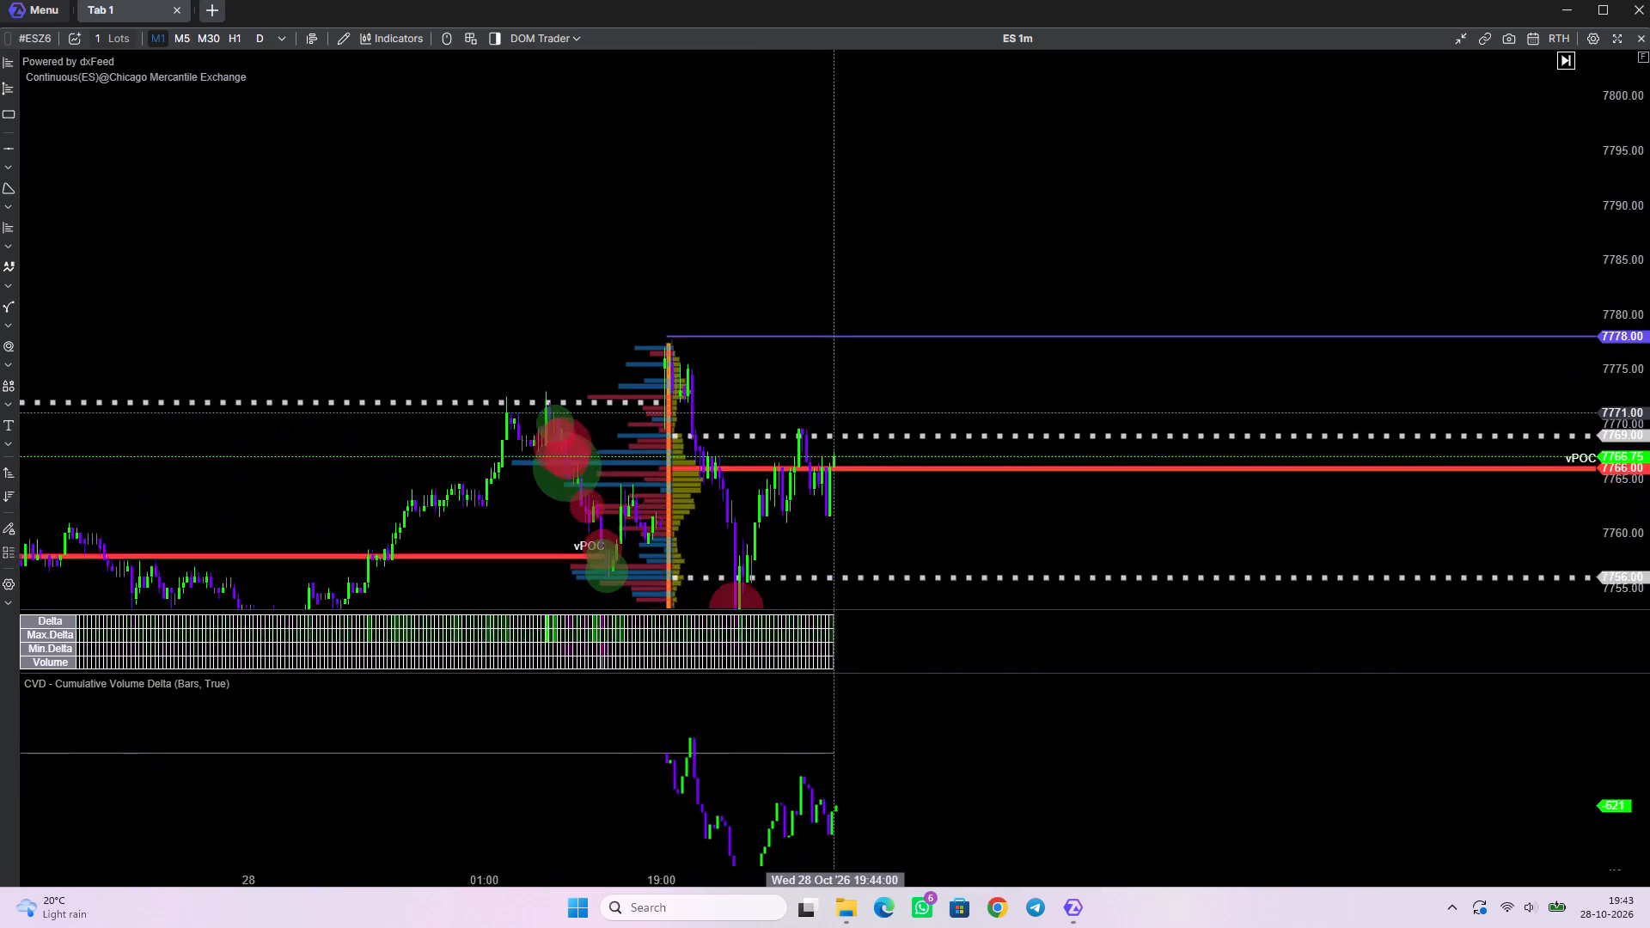
scroll(834, 412, "up", 1)
left_click_drag(737, 358, 896, 375)
scroll(770, 407, "up", 4)
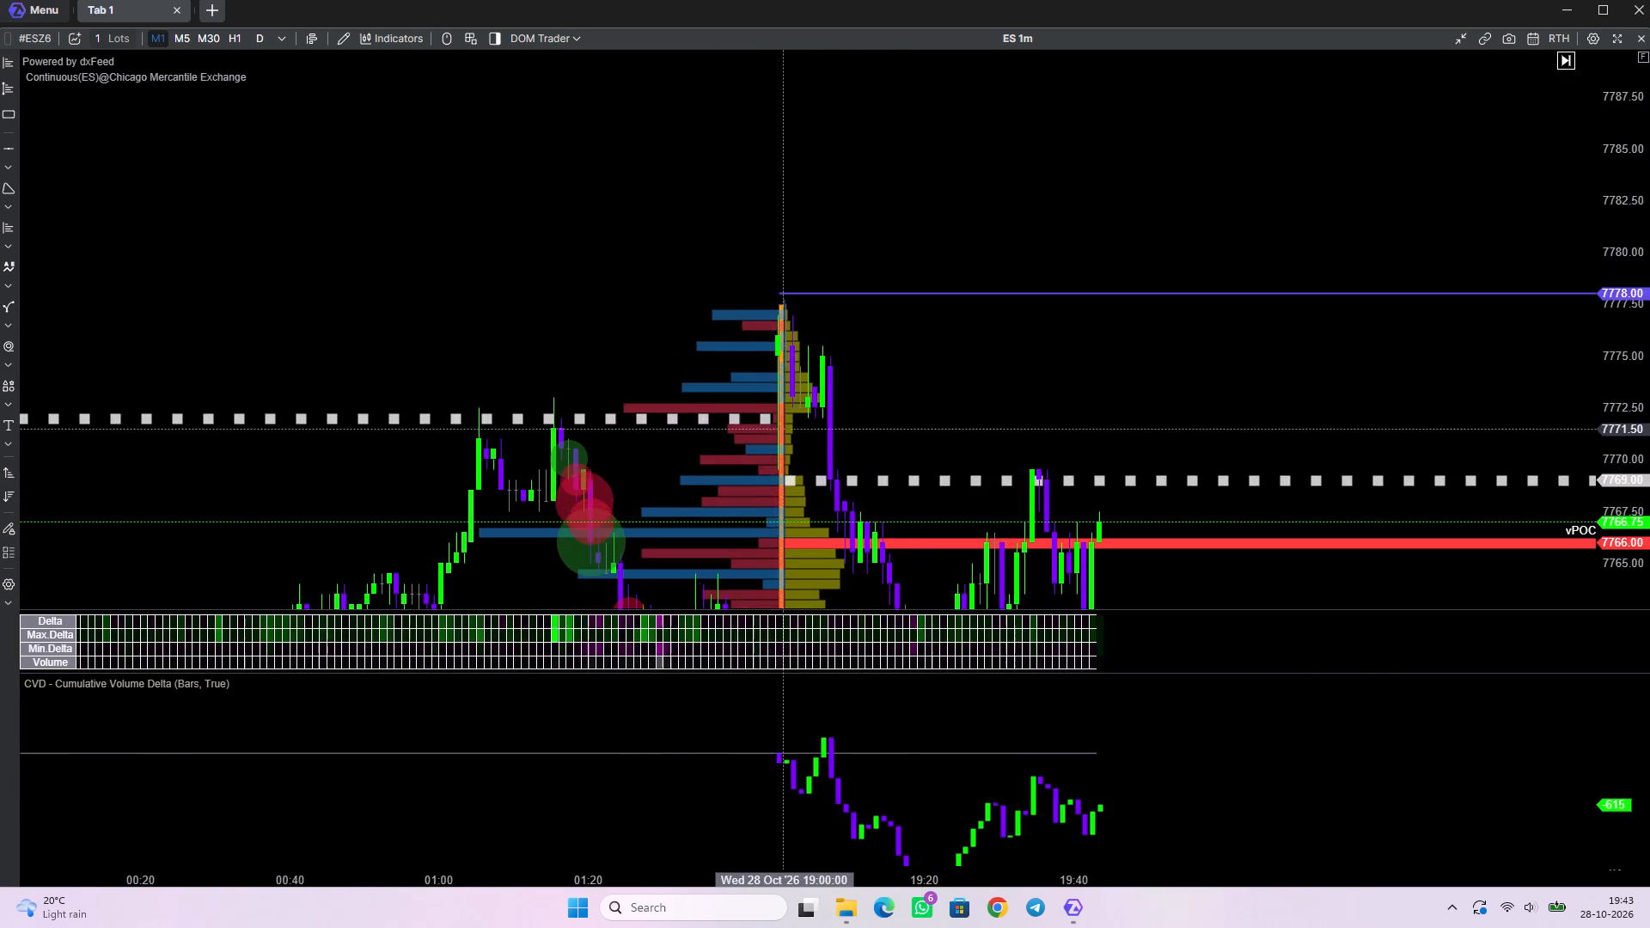
scroll(783, 429, "up", 6)
scroll(956, 395, "down", 4)
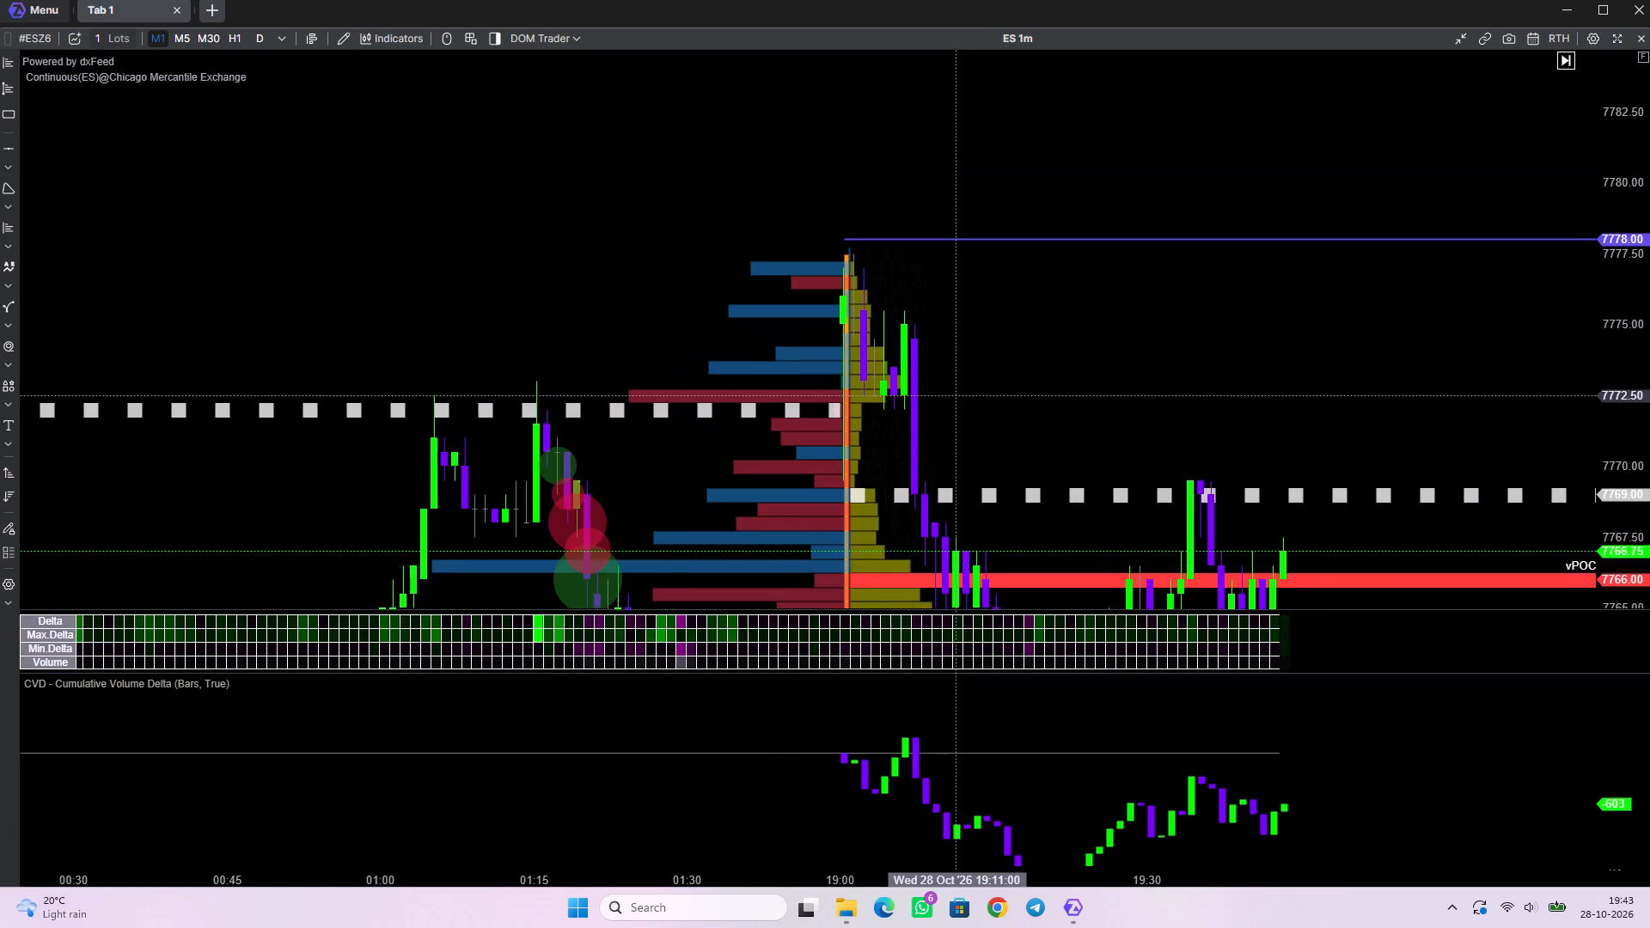
scroll(956, 395, "down", 3)
left_click_drag(1033, 375, 899, 341)
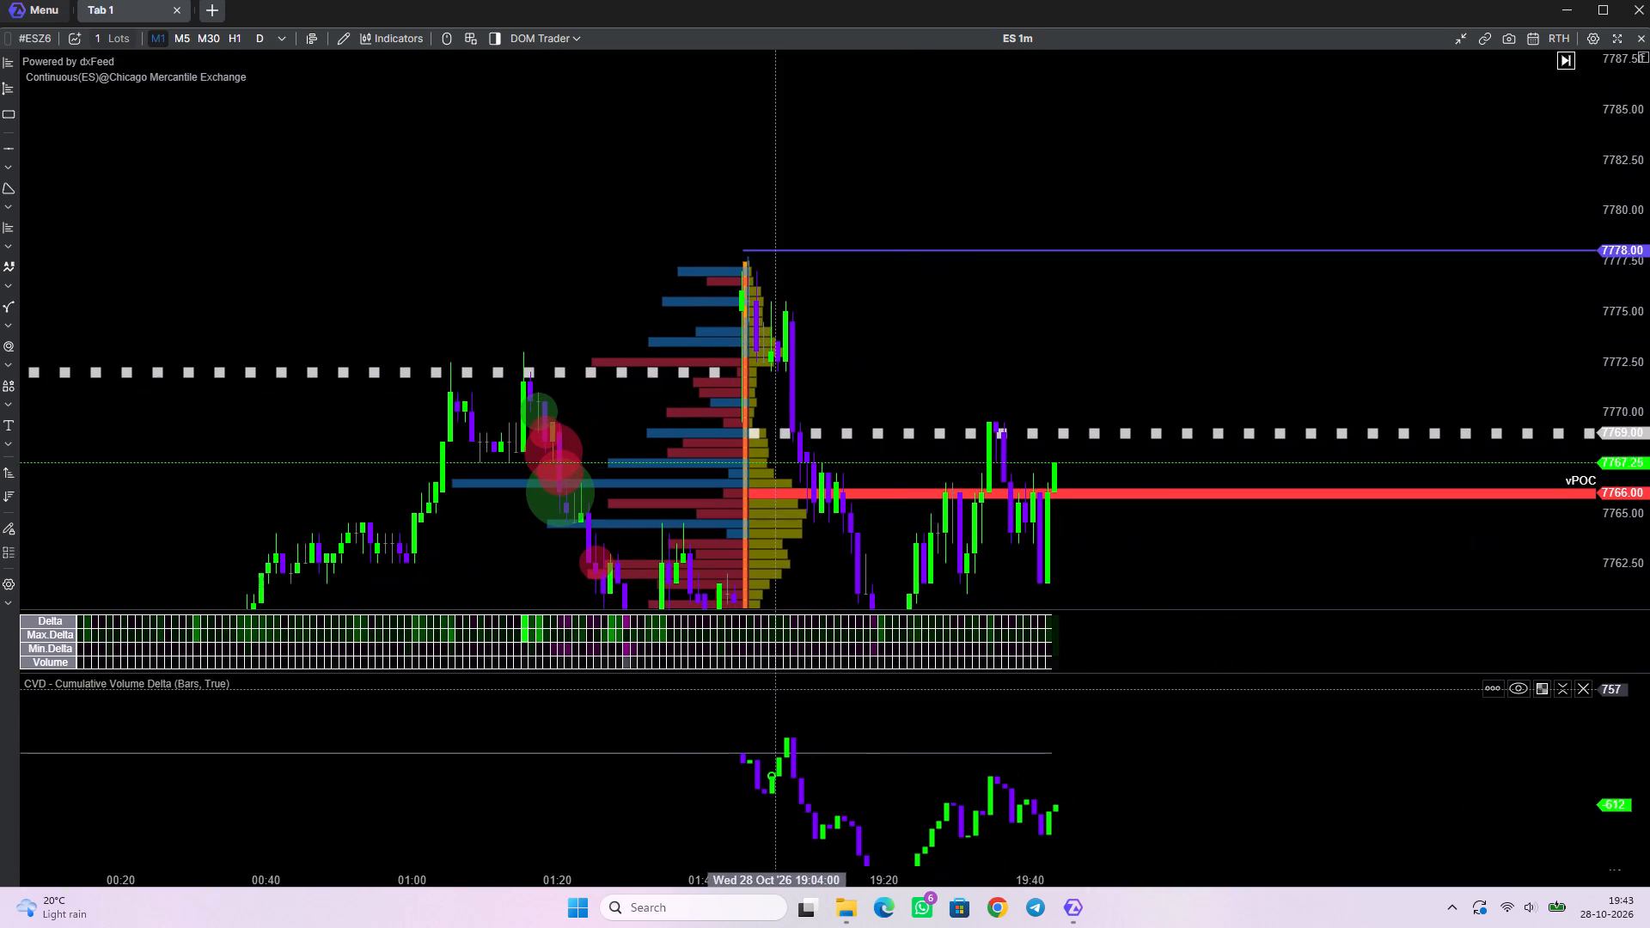
Compare the 28 October profile, vPOC and first-candle rays with the previous session's profile, dotted levels and large trades.
scroll(816, 445, "down", 10)
left_click_drag(960, 520, 1085, 458)
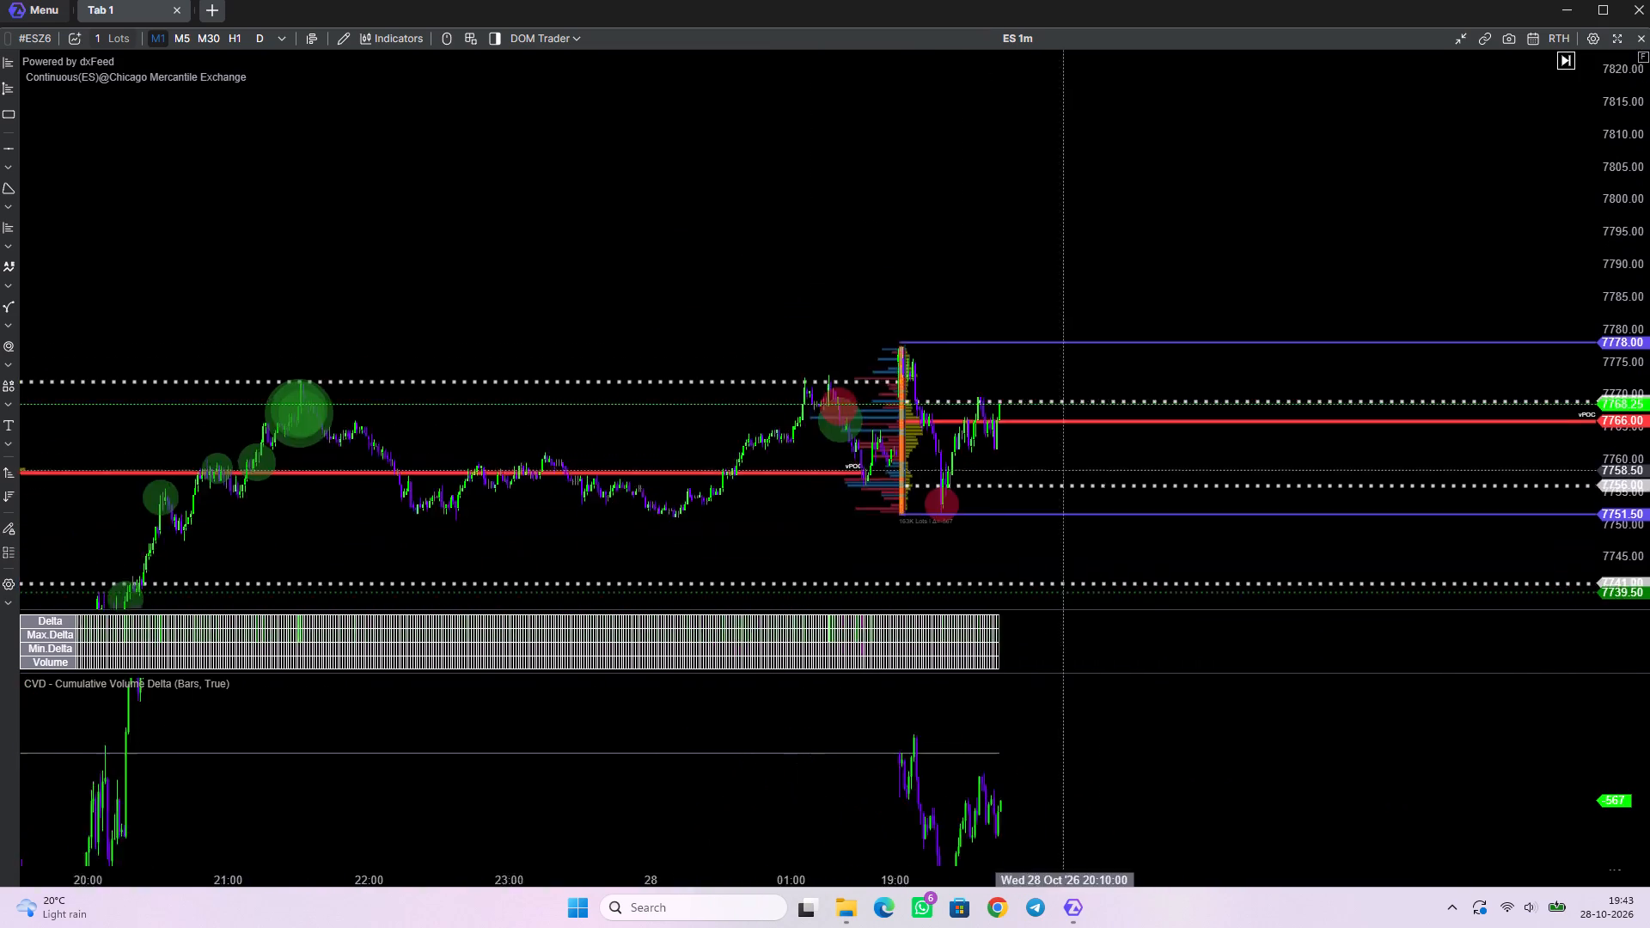
left_click_drag(1085, 458, 1161, 421)
scroll(720, 538, "down", 2)
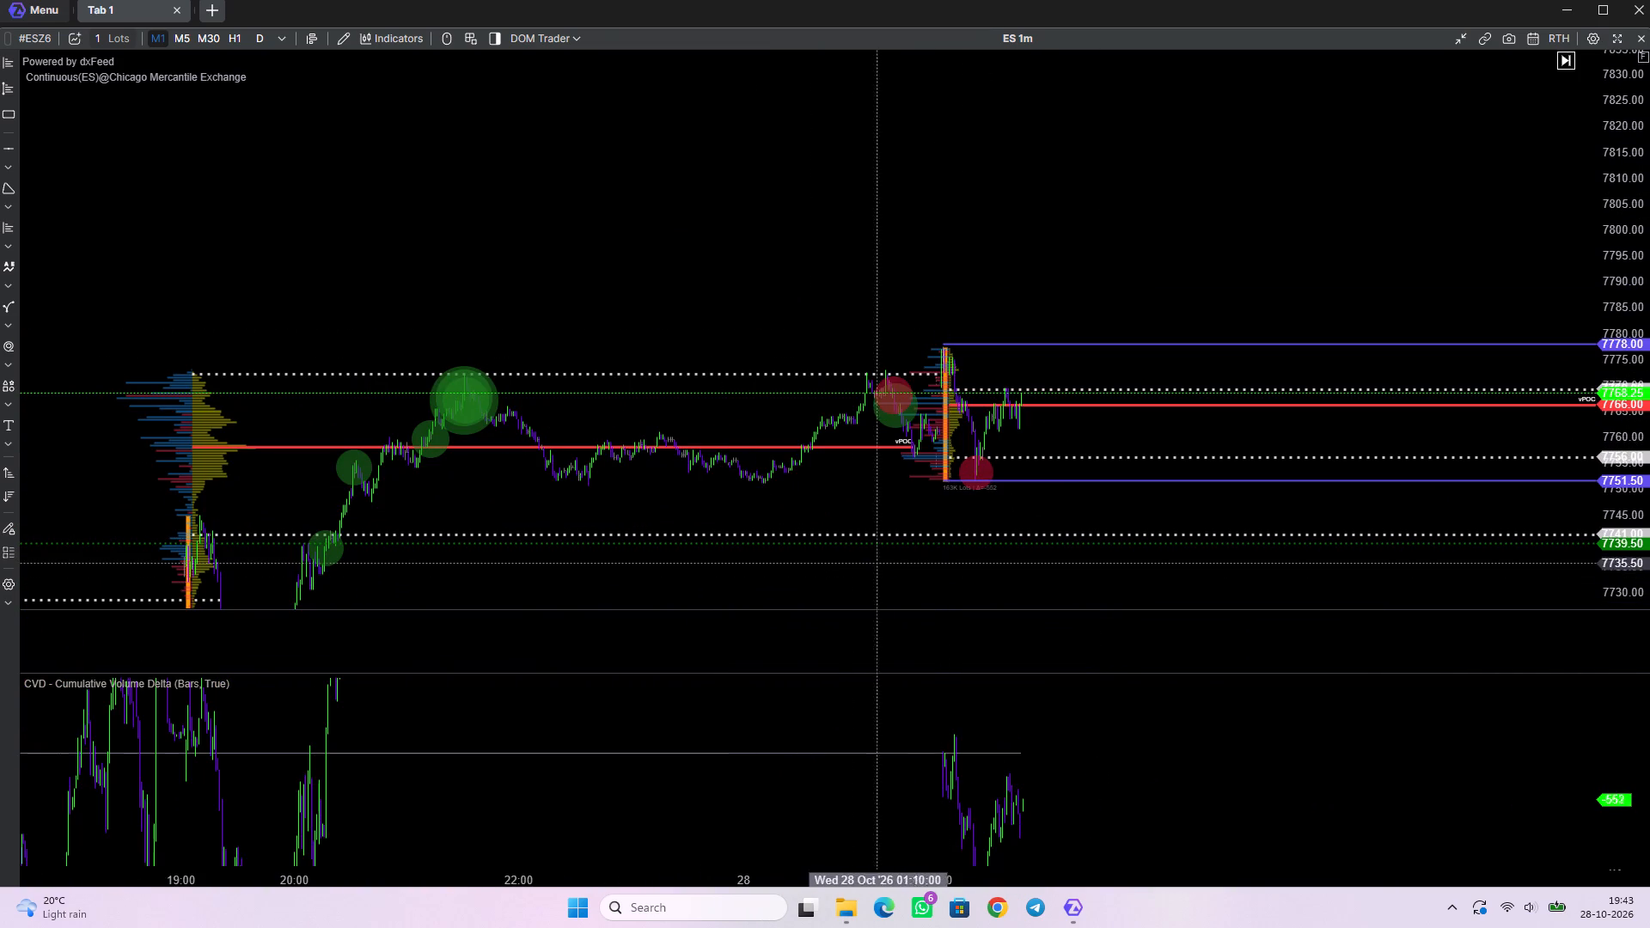
scroll(734, 576, "down", 4)
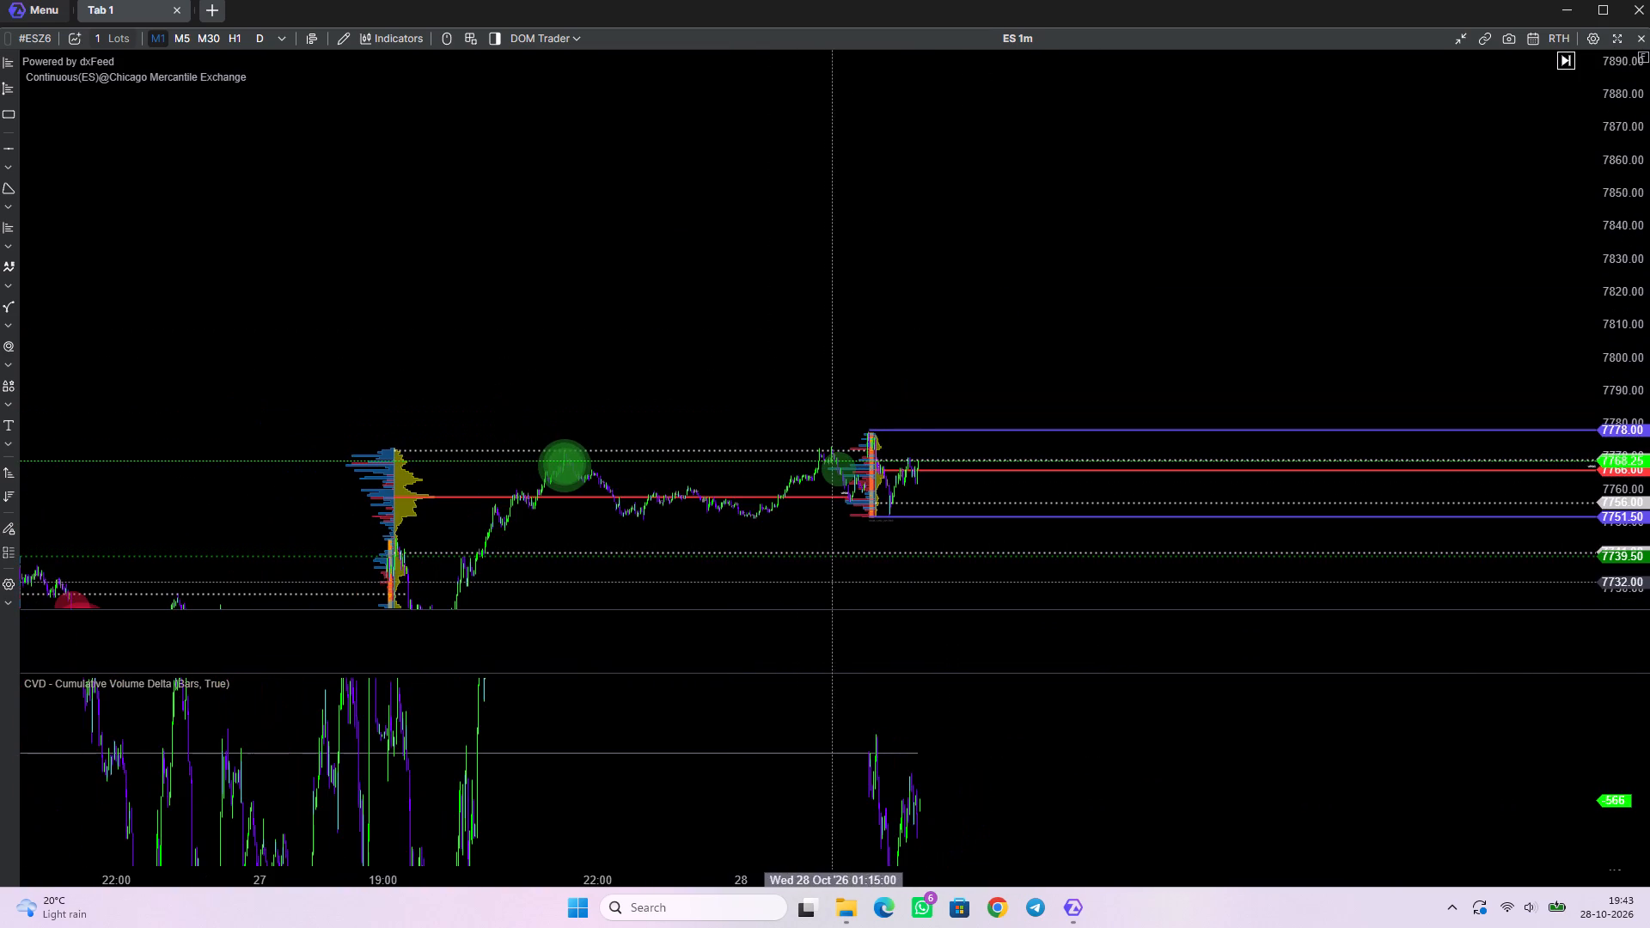
scroll(1625, 491, "up", 14)
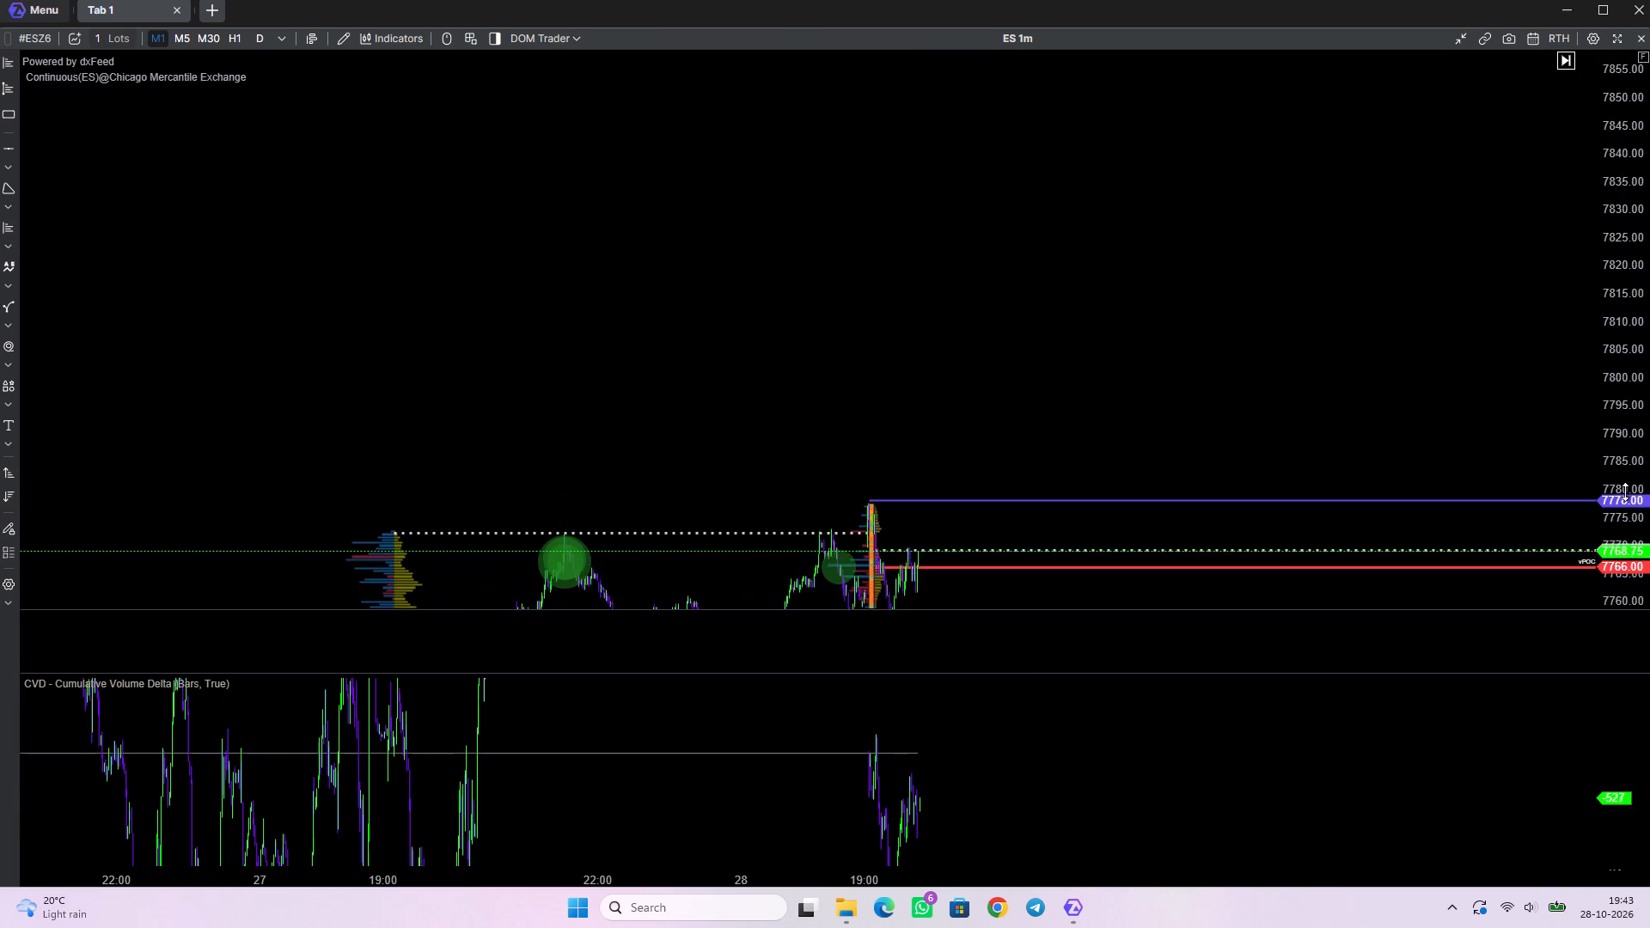
scroll(1625, 491, "up", 5)
left_click_drag(1124, 449, 1164, 232)
scroll(927, 388, "up", 3)
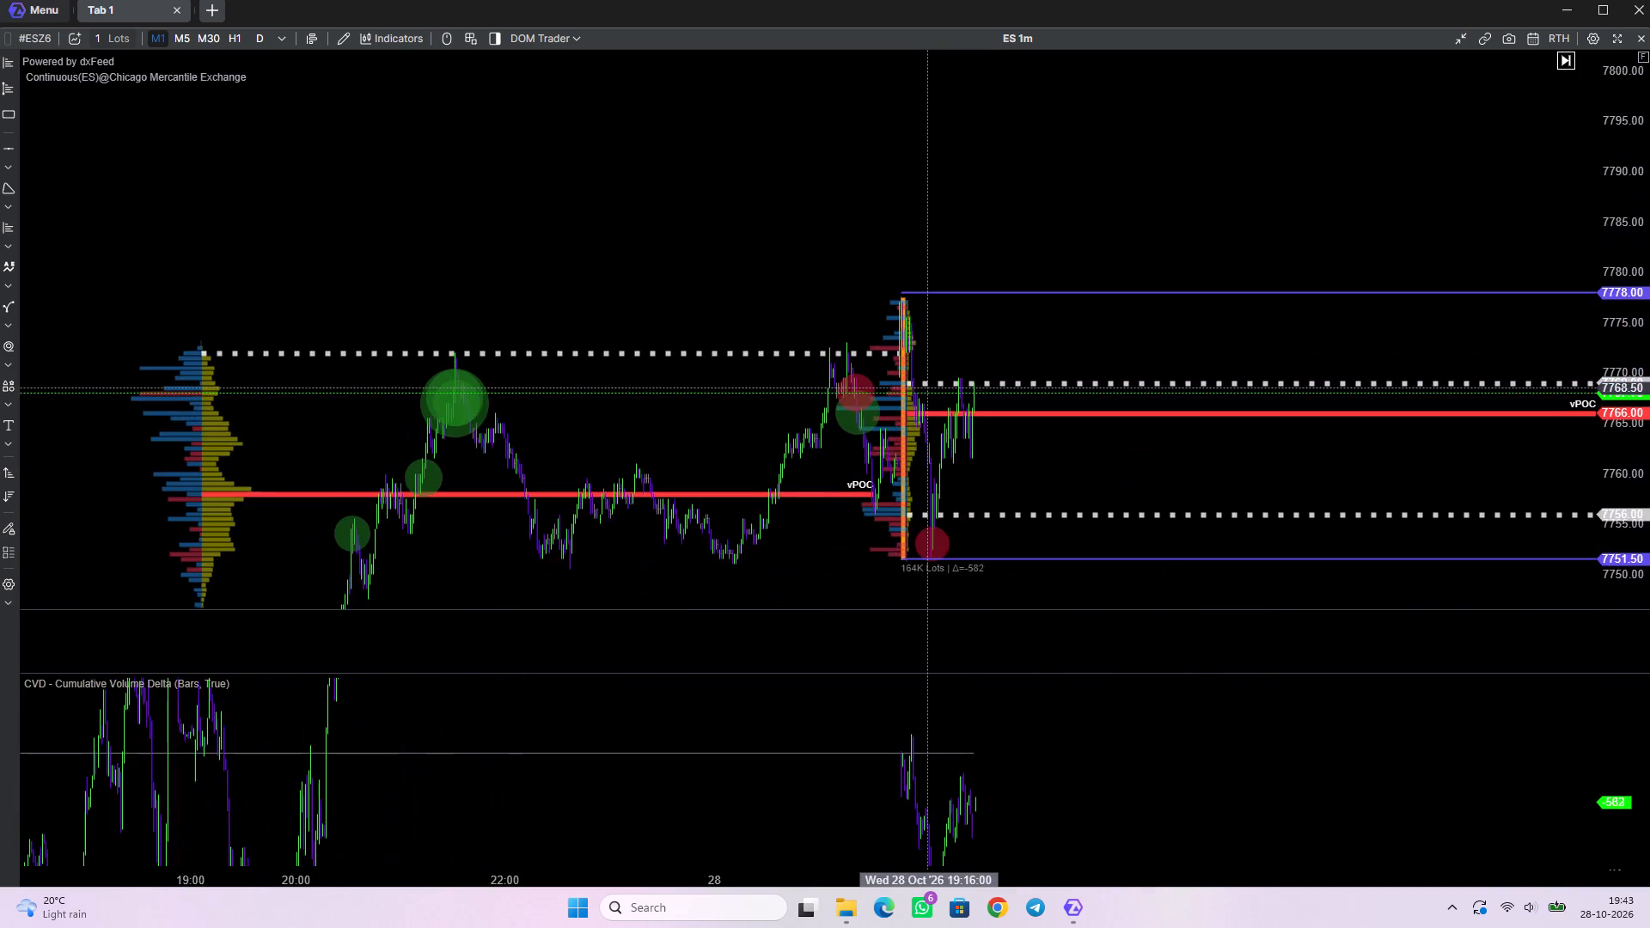
scroll(927, 388, "up", 2)
left_click_drag(1086, 489, 1203, 382)
scroll(996, 420, "up", 2)
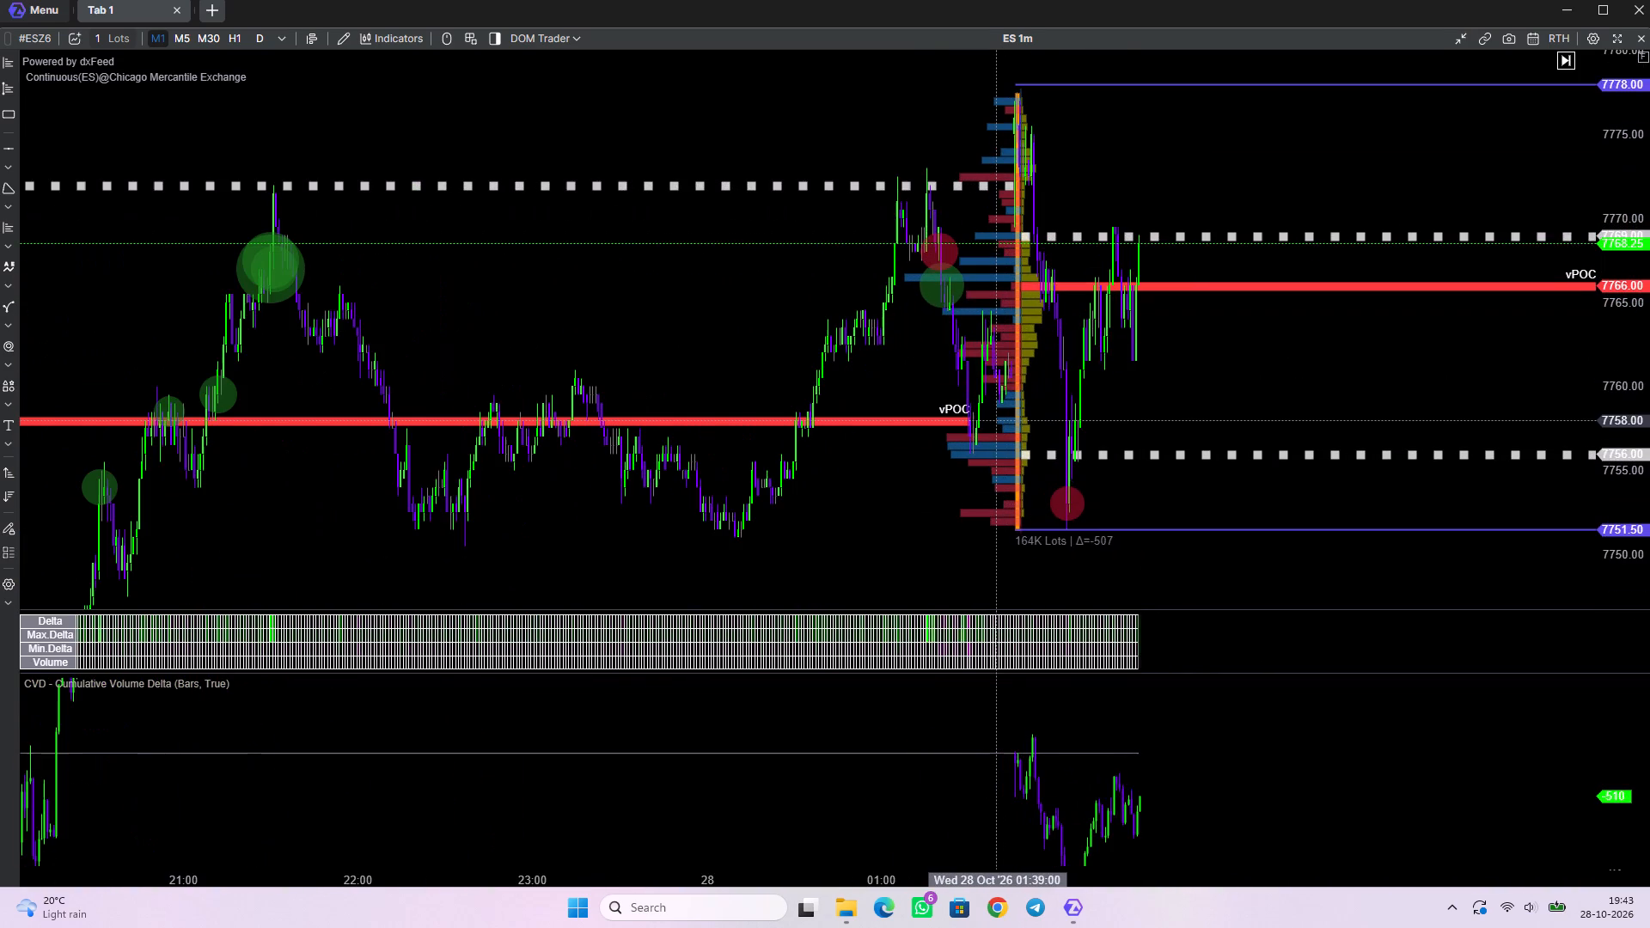
left_click_drag(1264, 352, 1019, 350)
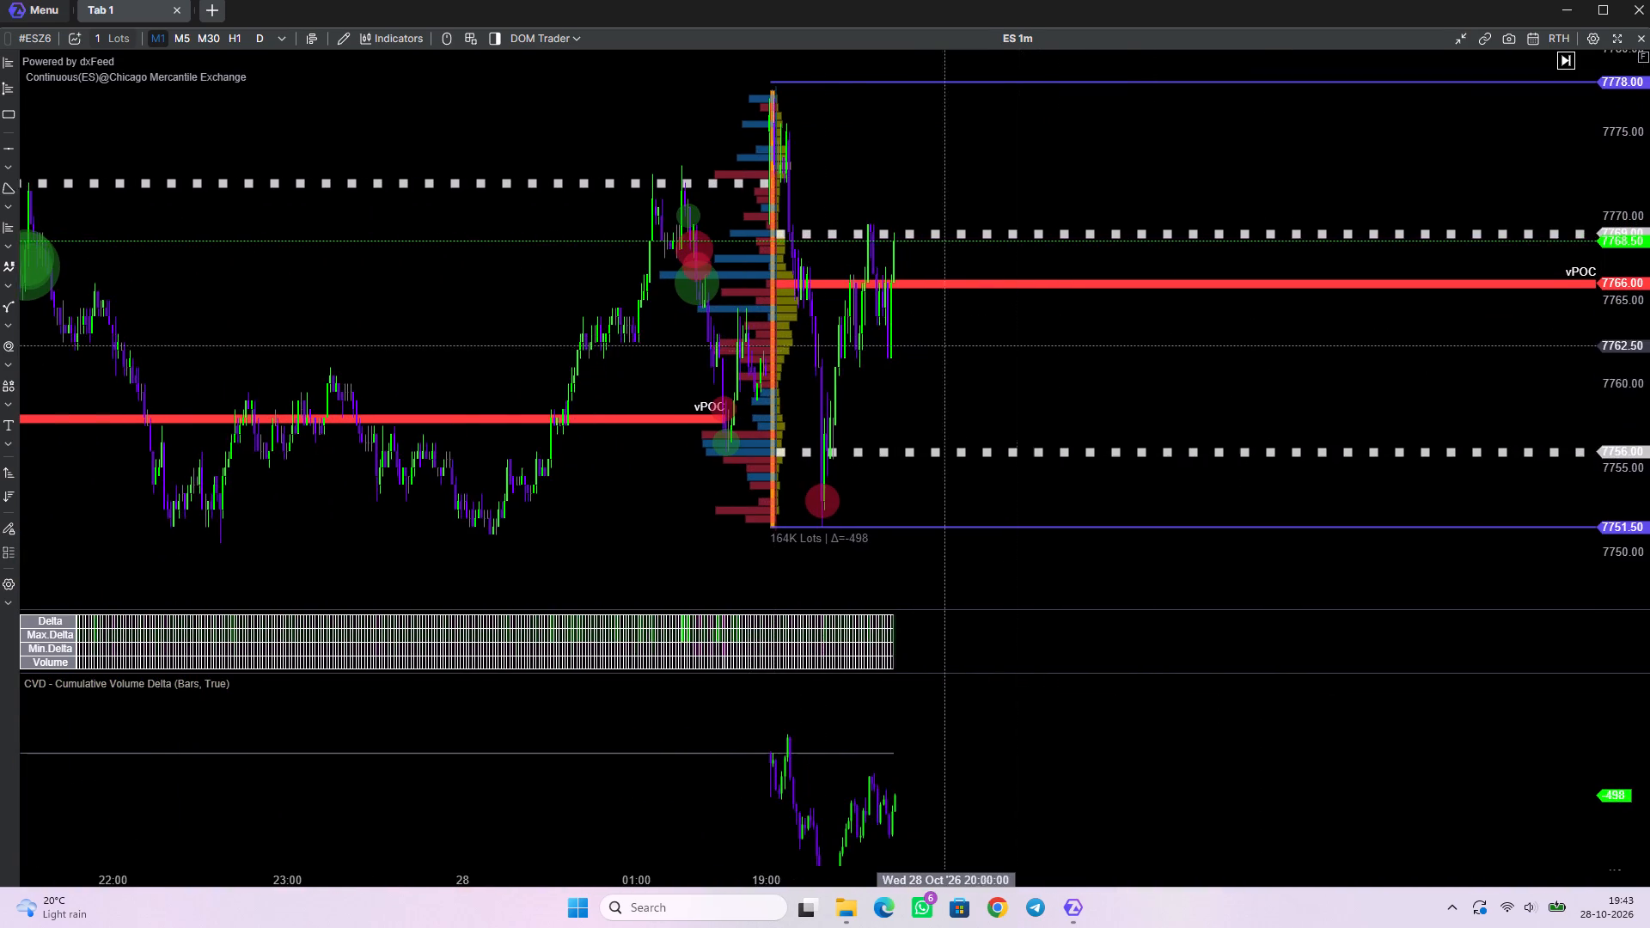
Inspect the bid-by-ask footprint of the 1-minute candles from 19:26 to 19:43 around the vPOC at 7766.00.
scroll(821, 315, "up", 8)
left_click_drag(1118, 346, 909, 396)
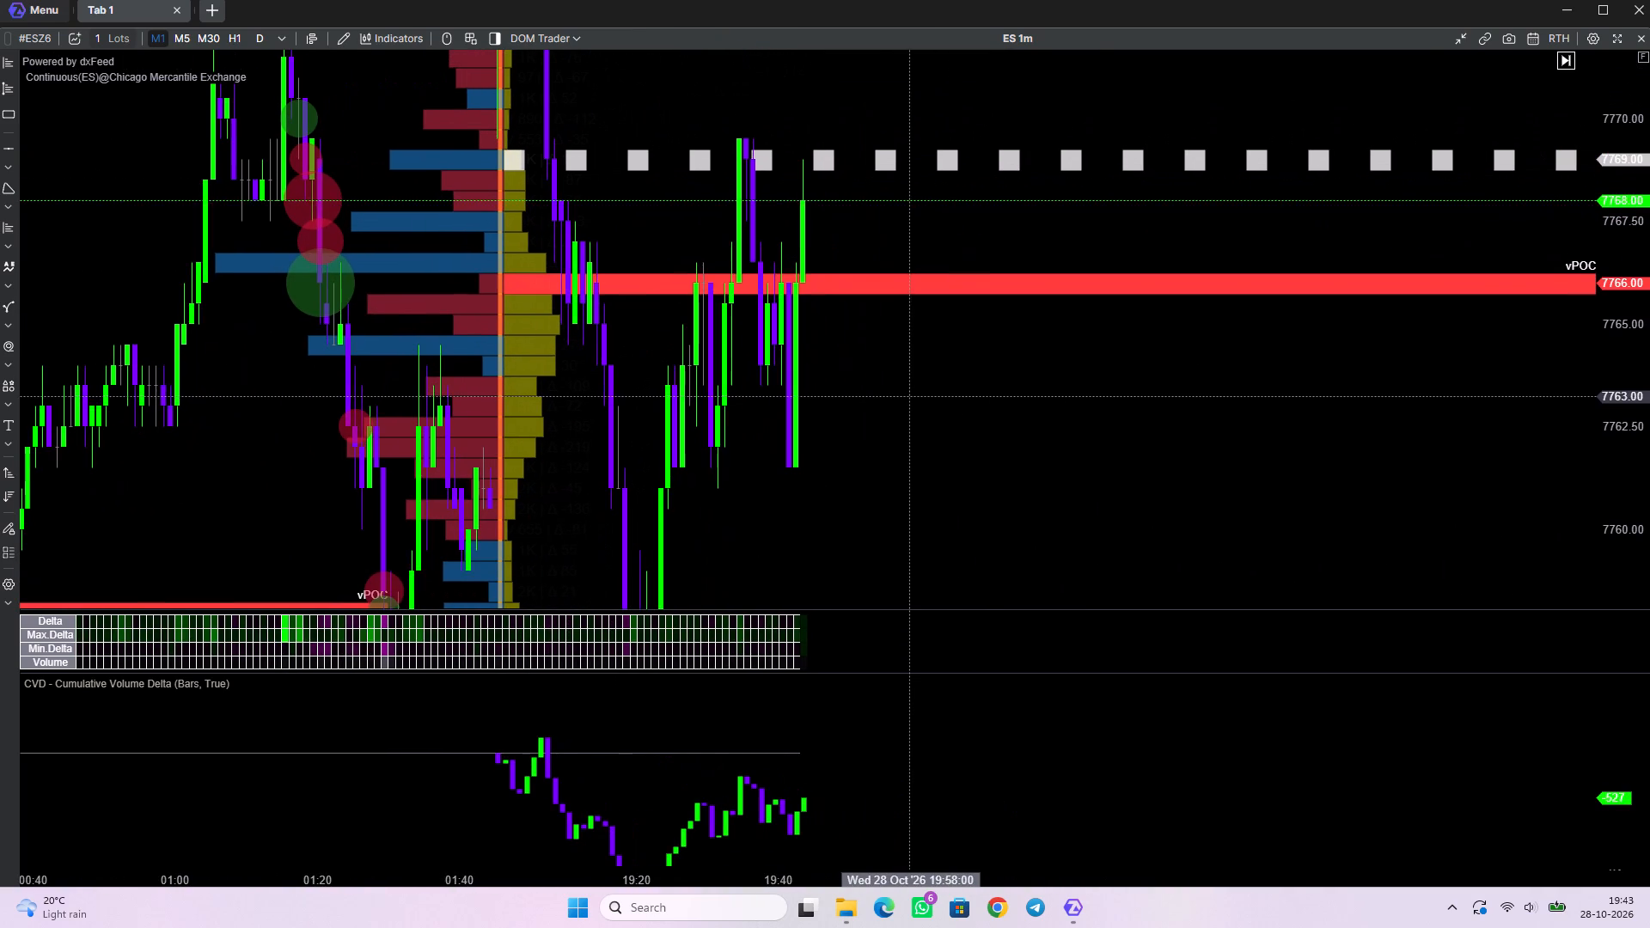
scroll(730, 634, "up", 4)
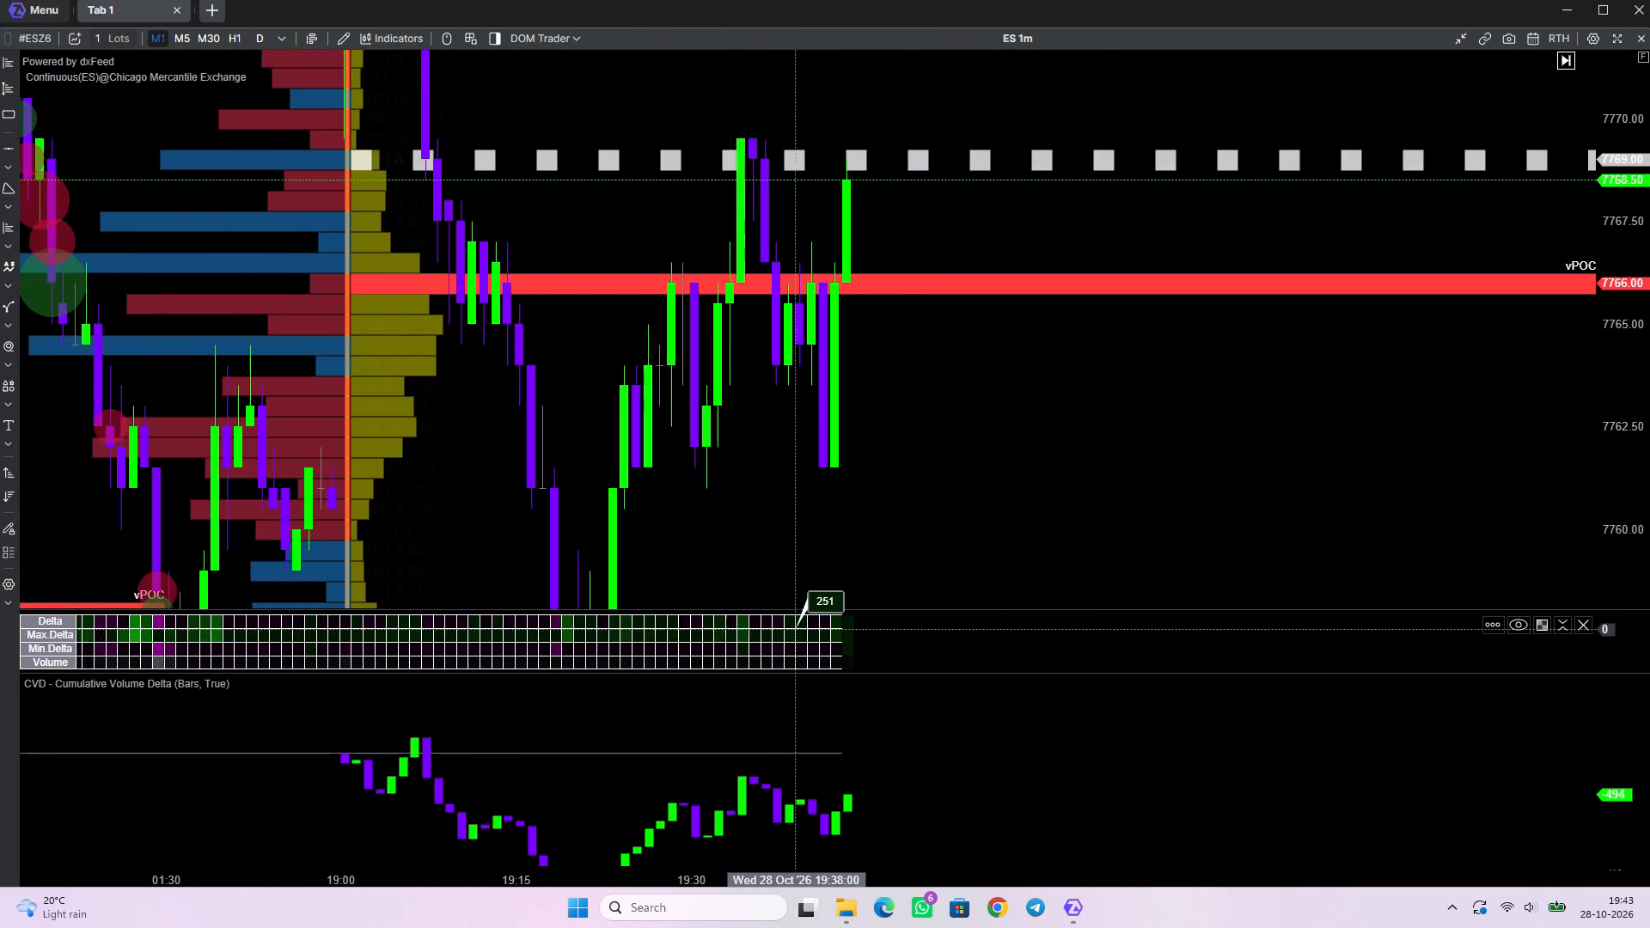
scroll(801, 629, "up", 18)
left_click_drag(1130, 393, 1082, 460)
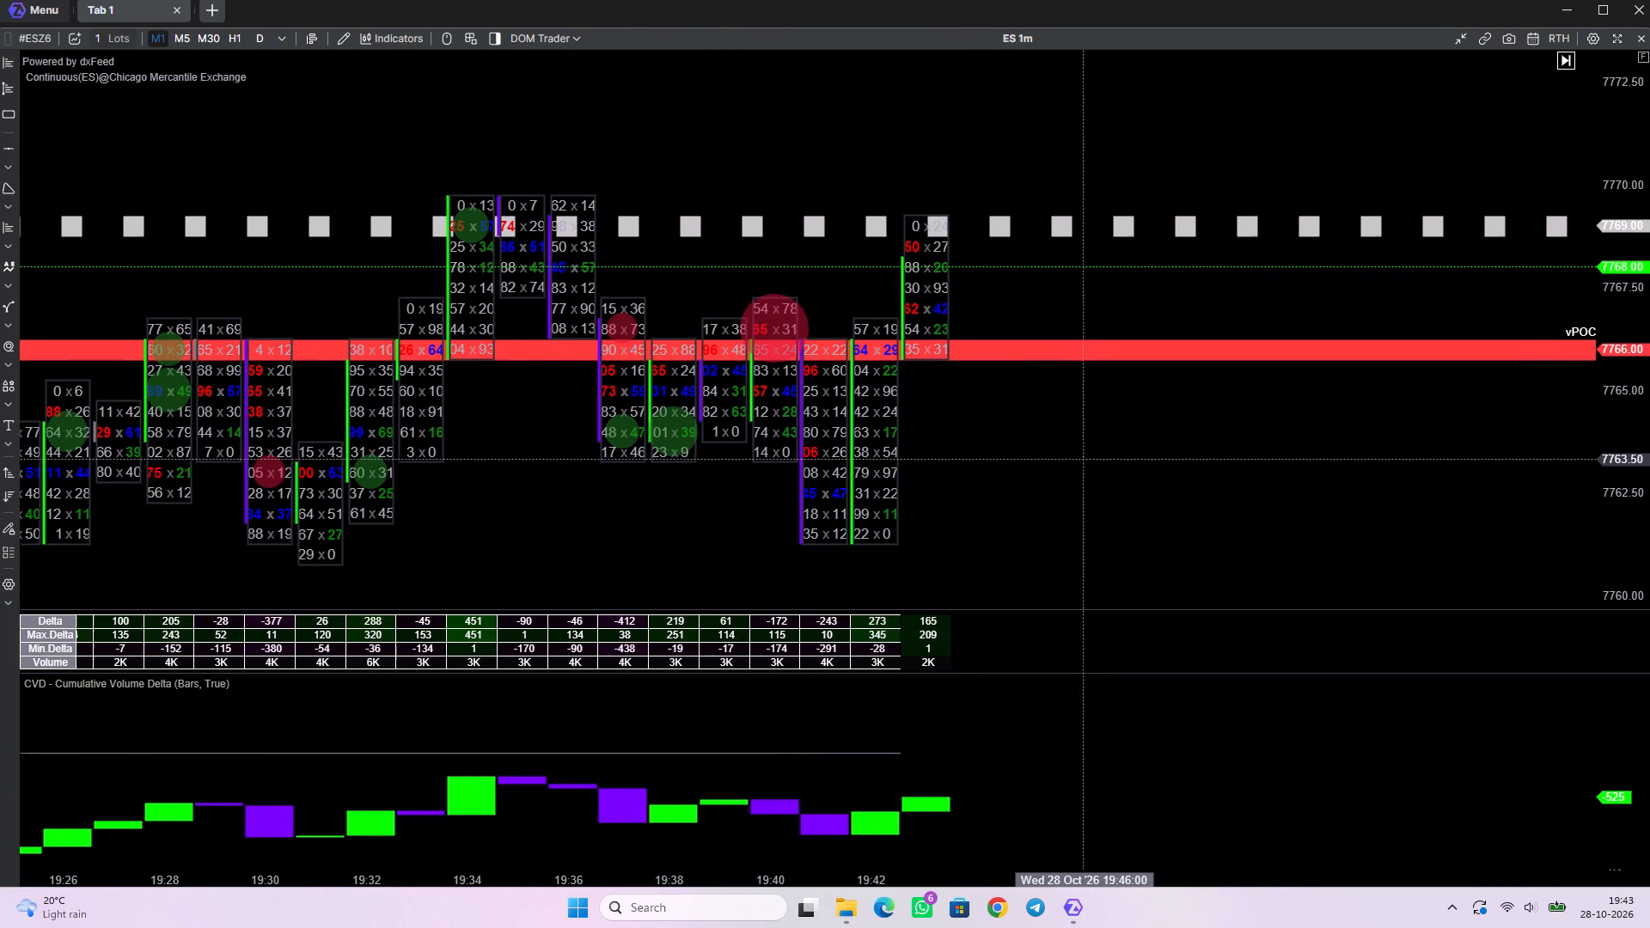
left_click_drag(1082, 460, 1082, 461)
Compare the footprint clusters and large trades between the vPOC and the dotted 7769.00 level with each candle's delta readings.
scroll(1614, 319, "up", 12)
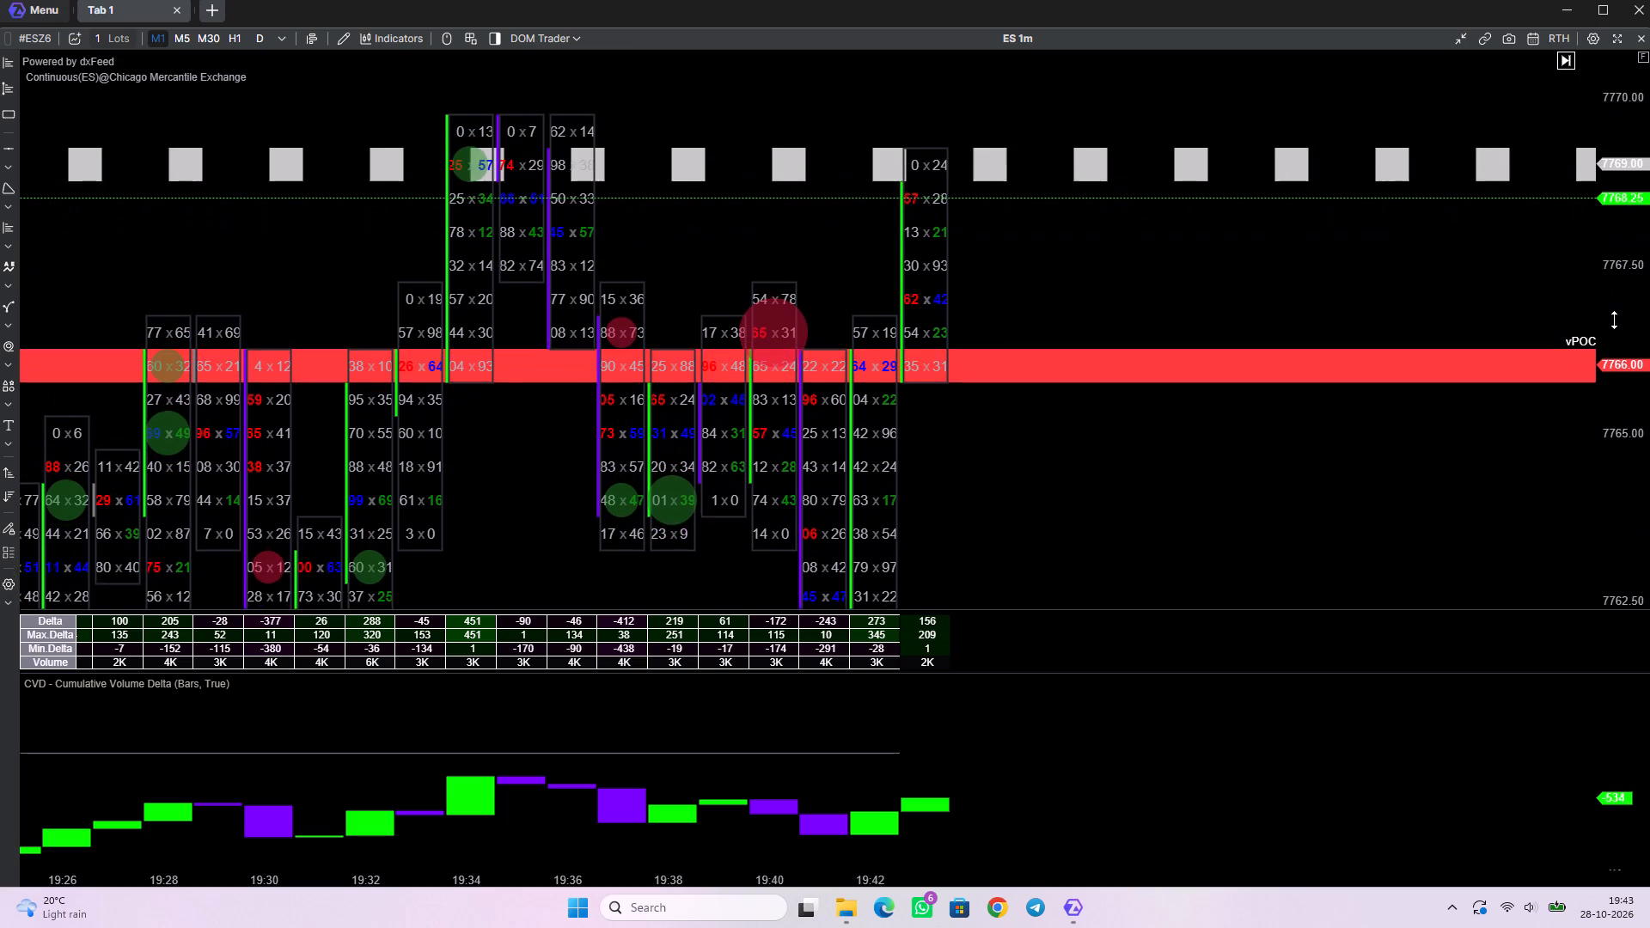
scroll(1614, 320, "up", 3)
left_click_drag(1090, 247, 1130, 319)
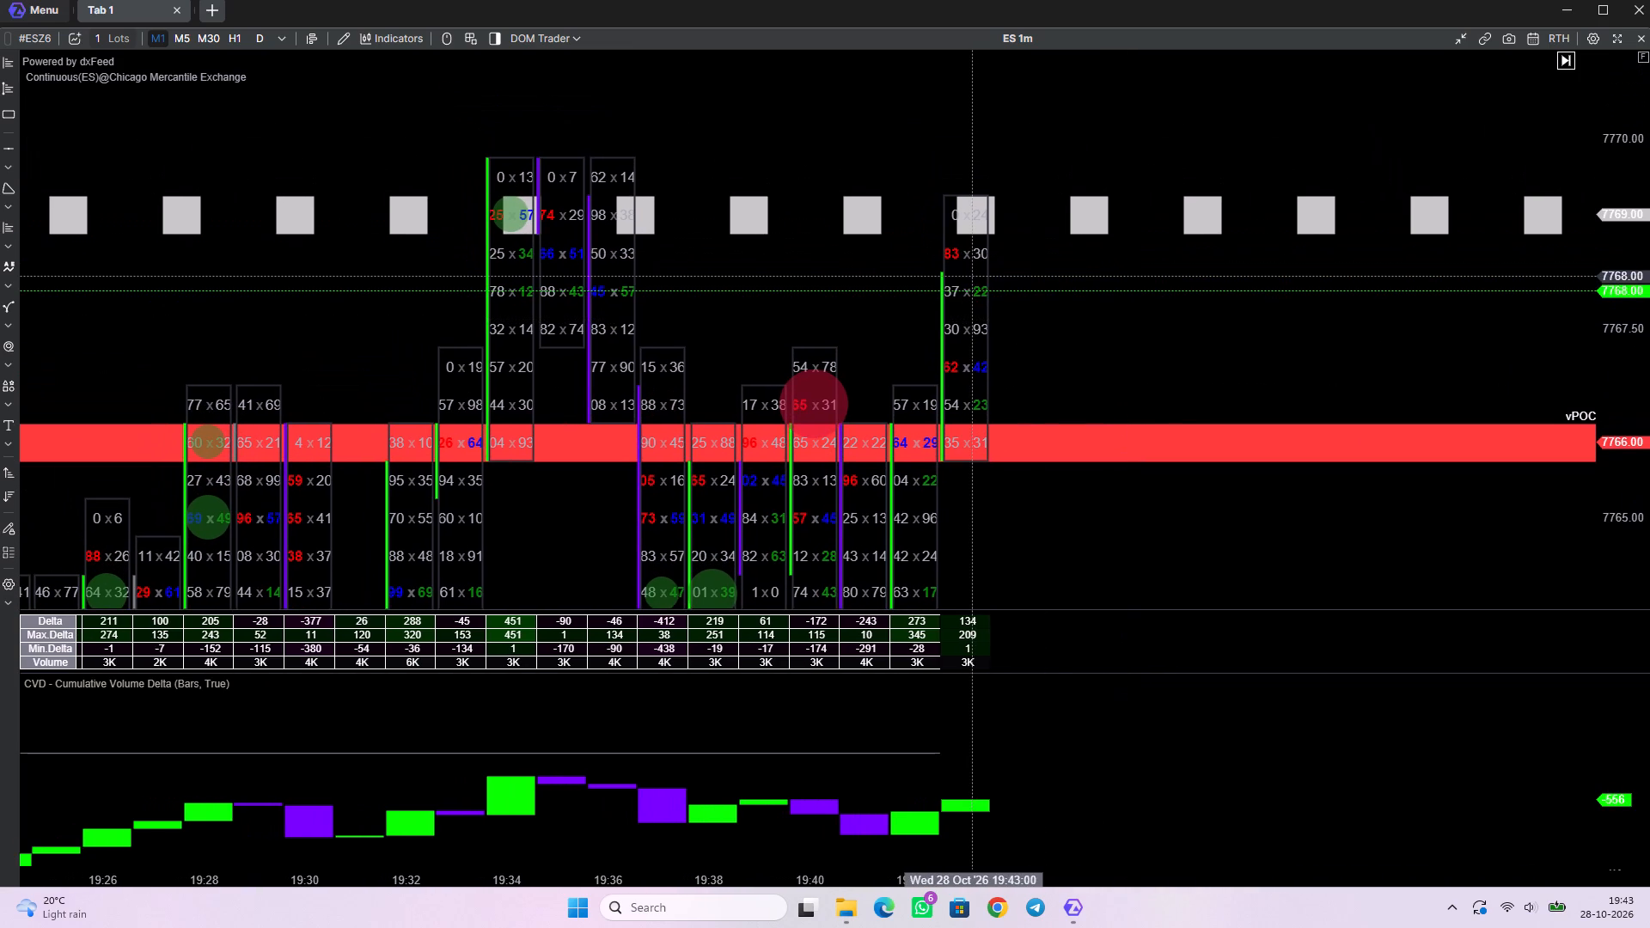
left_click_drag(1069, 541, 1103, 400)
left_click_drag(1103, 400, 1107, 378)
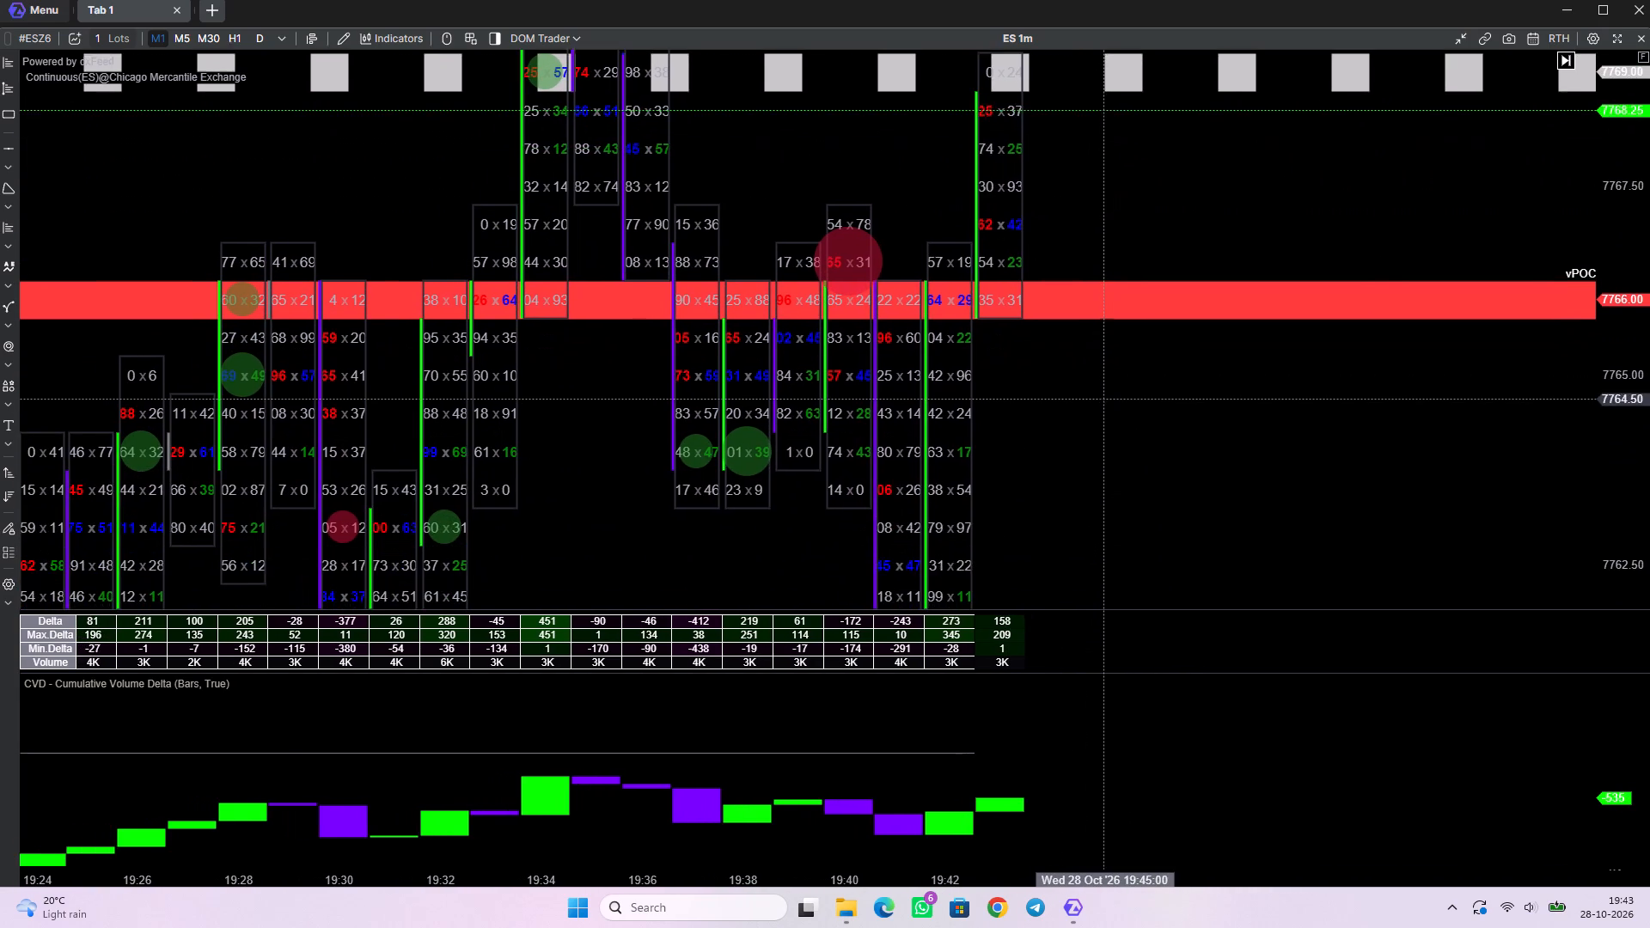
left_click_drag(1107, 378, 1092, 304)
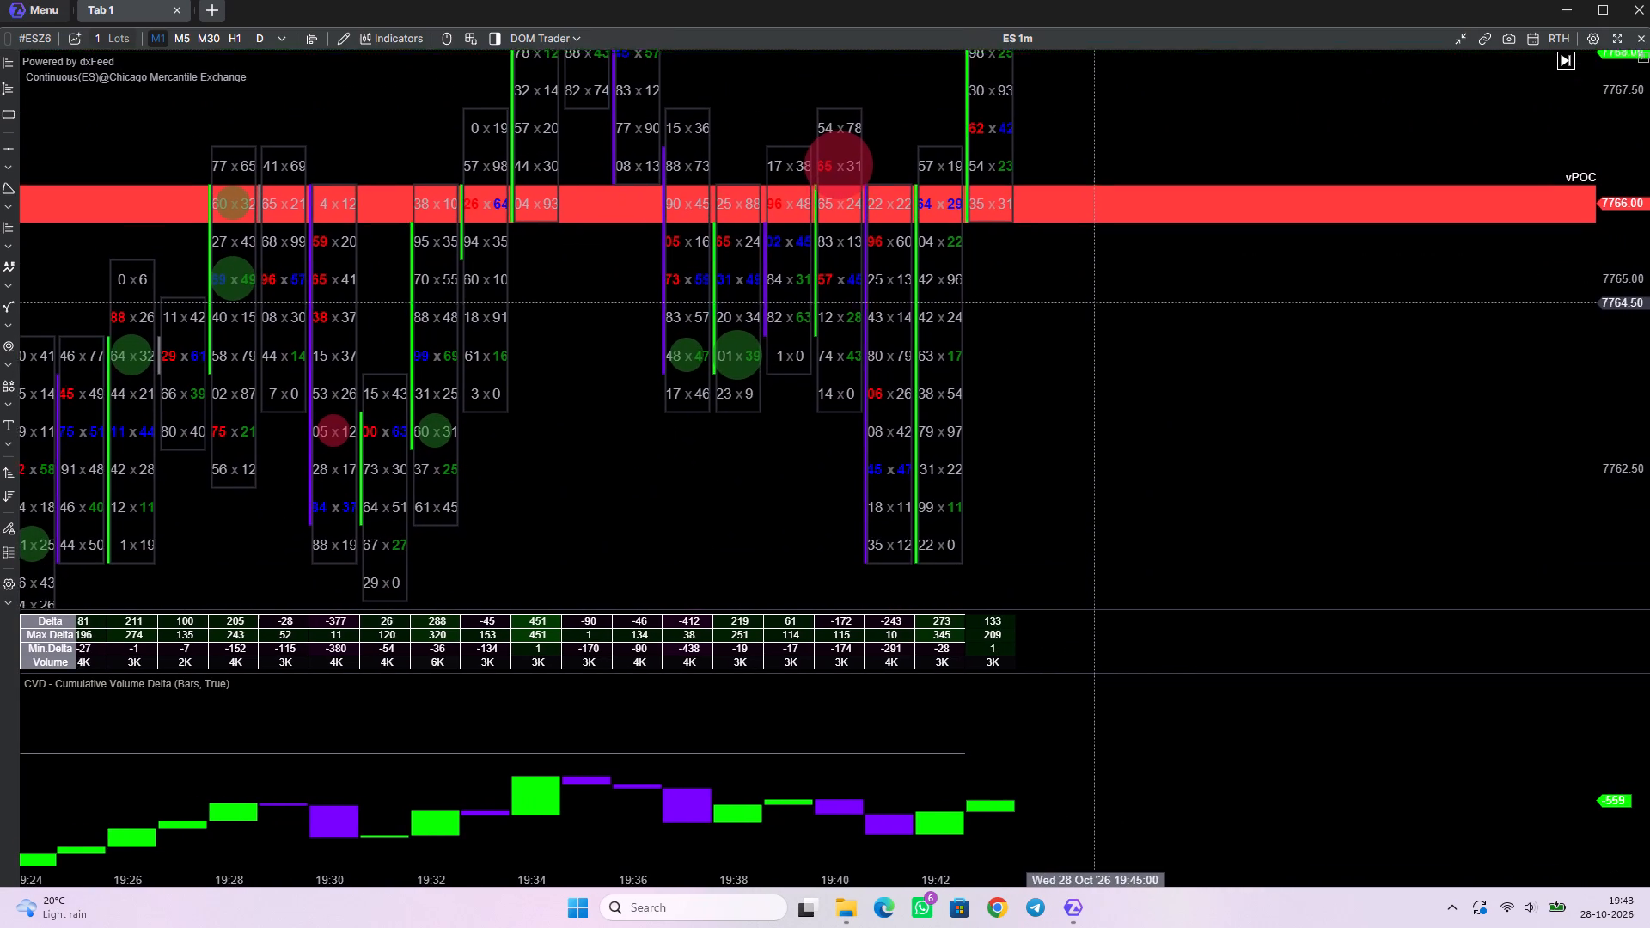
left_click_drag(1092, 304, 1032, 546)
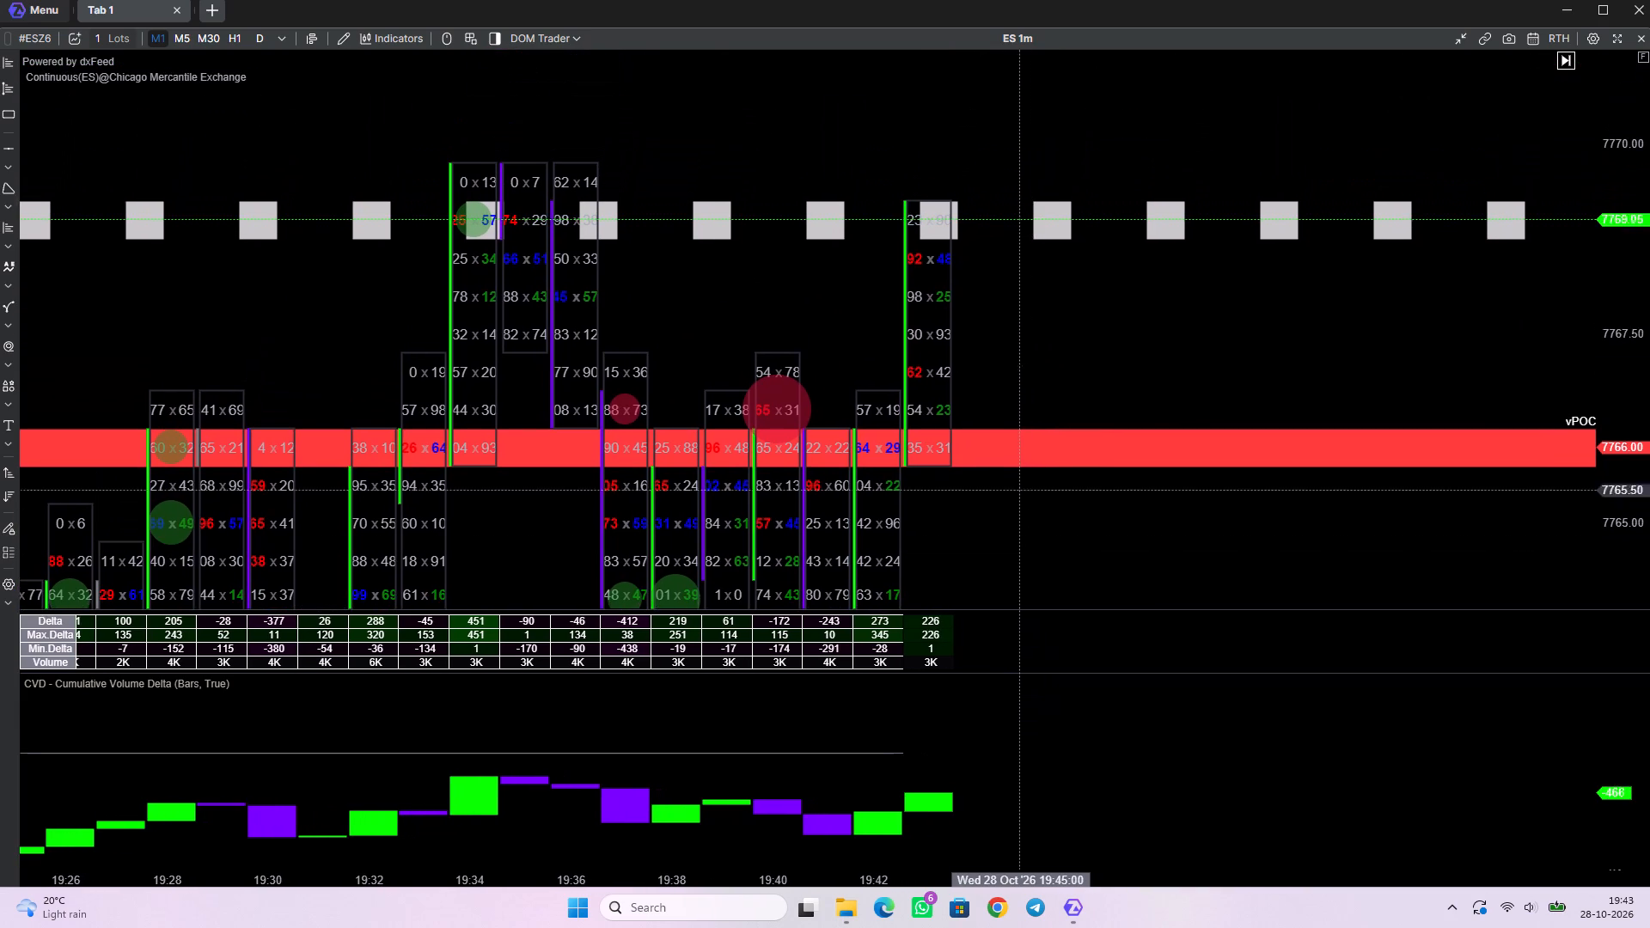
left_click_drag(1028, 289, 1028, 452)
Examine the 19:43 and 19:44 footprint candles at the dotted 7769.00 level against the 19:34 to 19:36 candles and their delta.
scroll(918, 391, "up", 8)
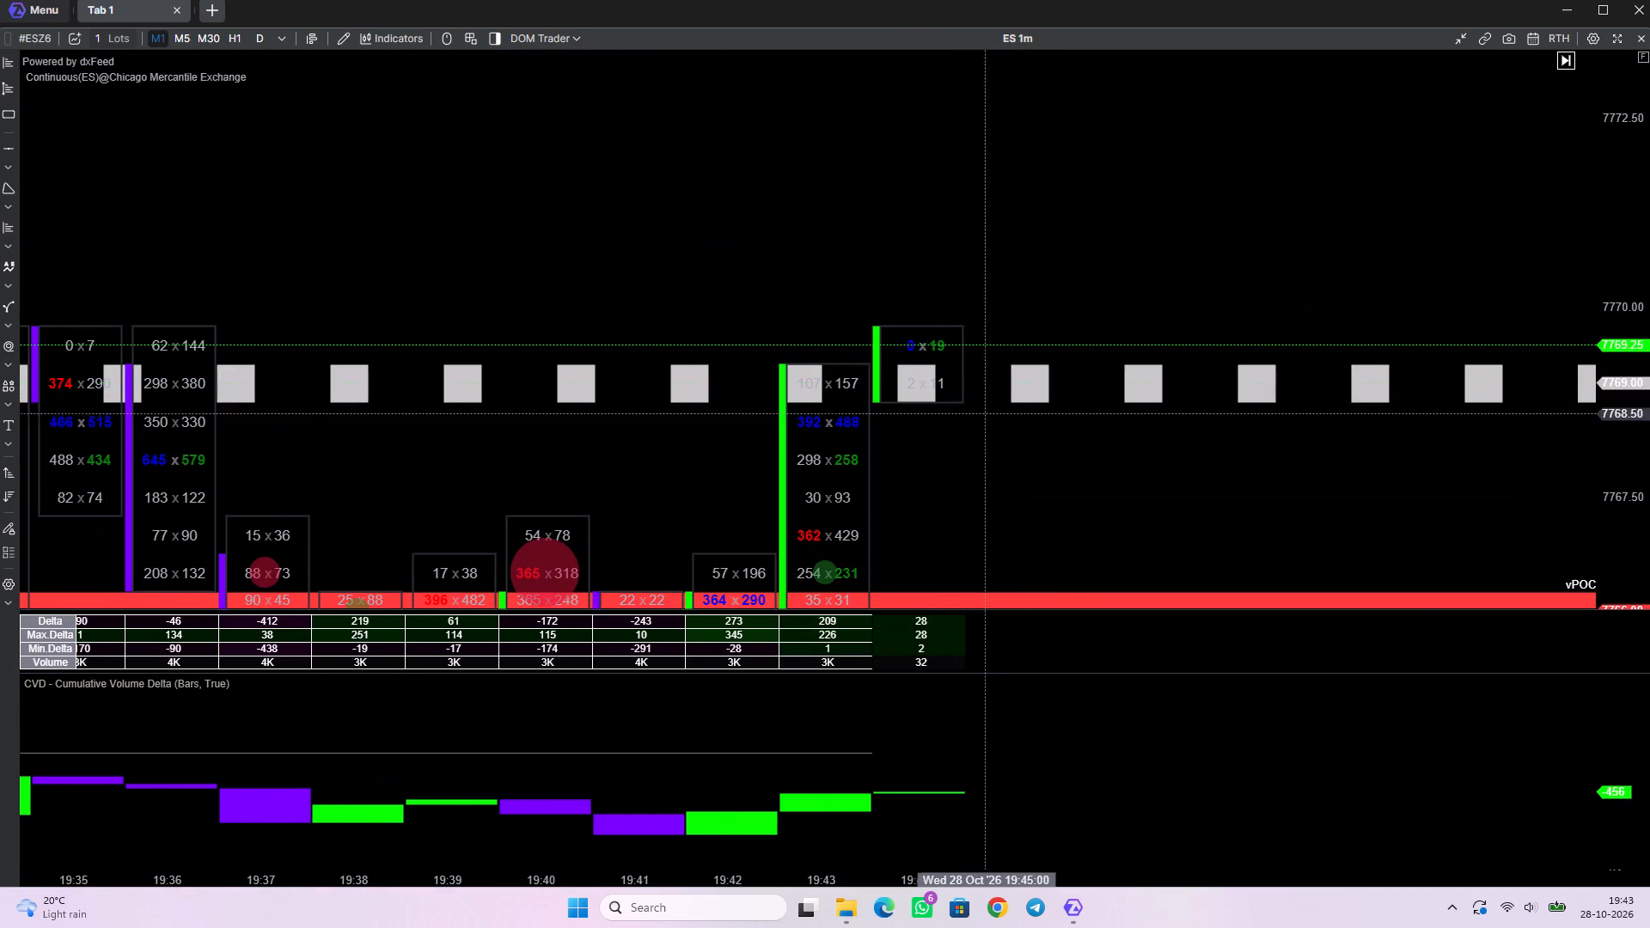
scroll(1022, 417, "down", 3)
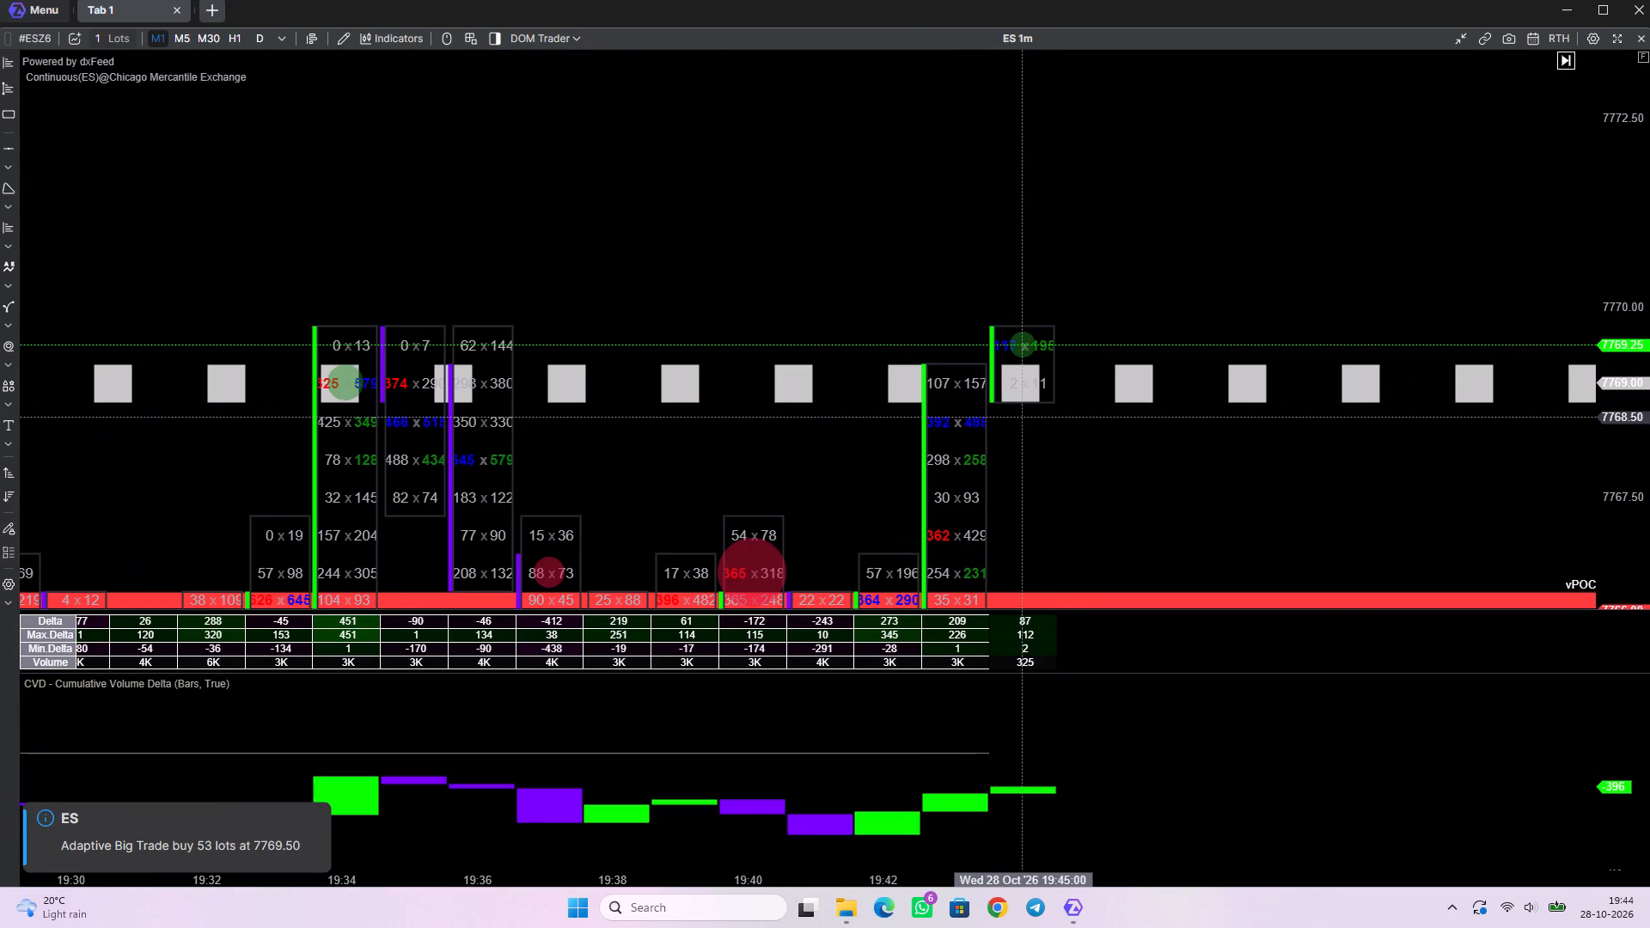
scroll(1046, 426, "down", 3)
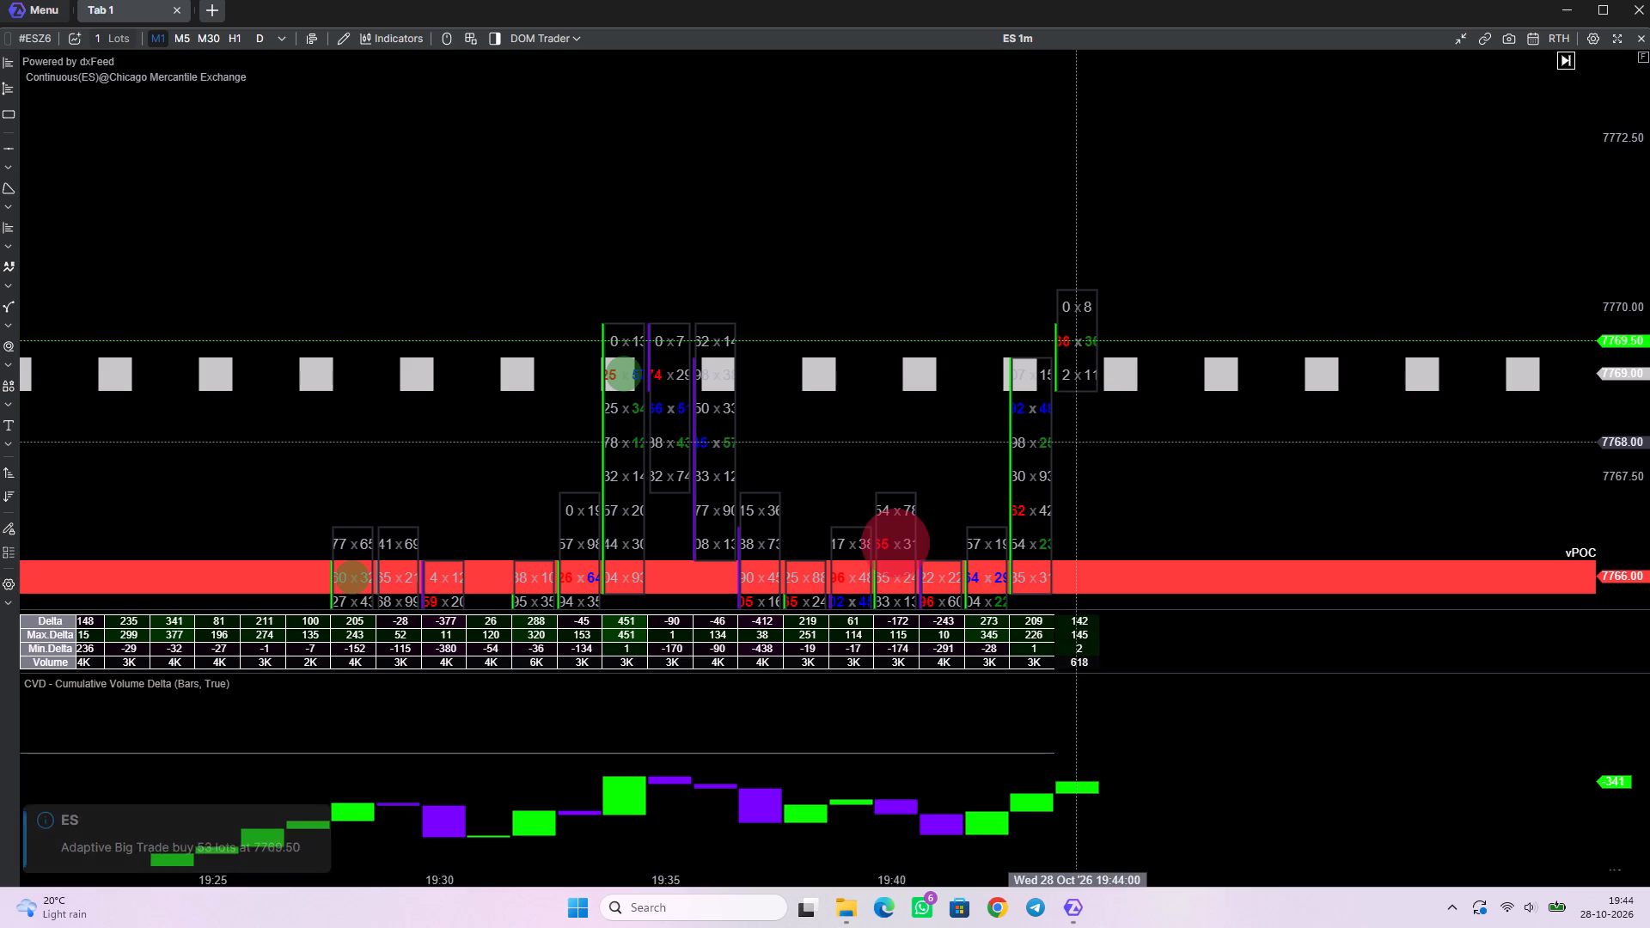
scroll(1076, 442, "up", 6)
scroll(1076, 442, "down", 2)
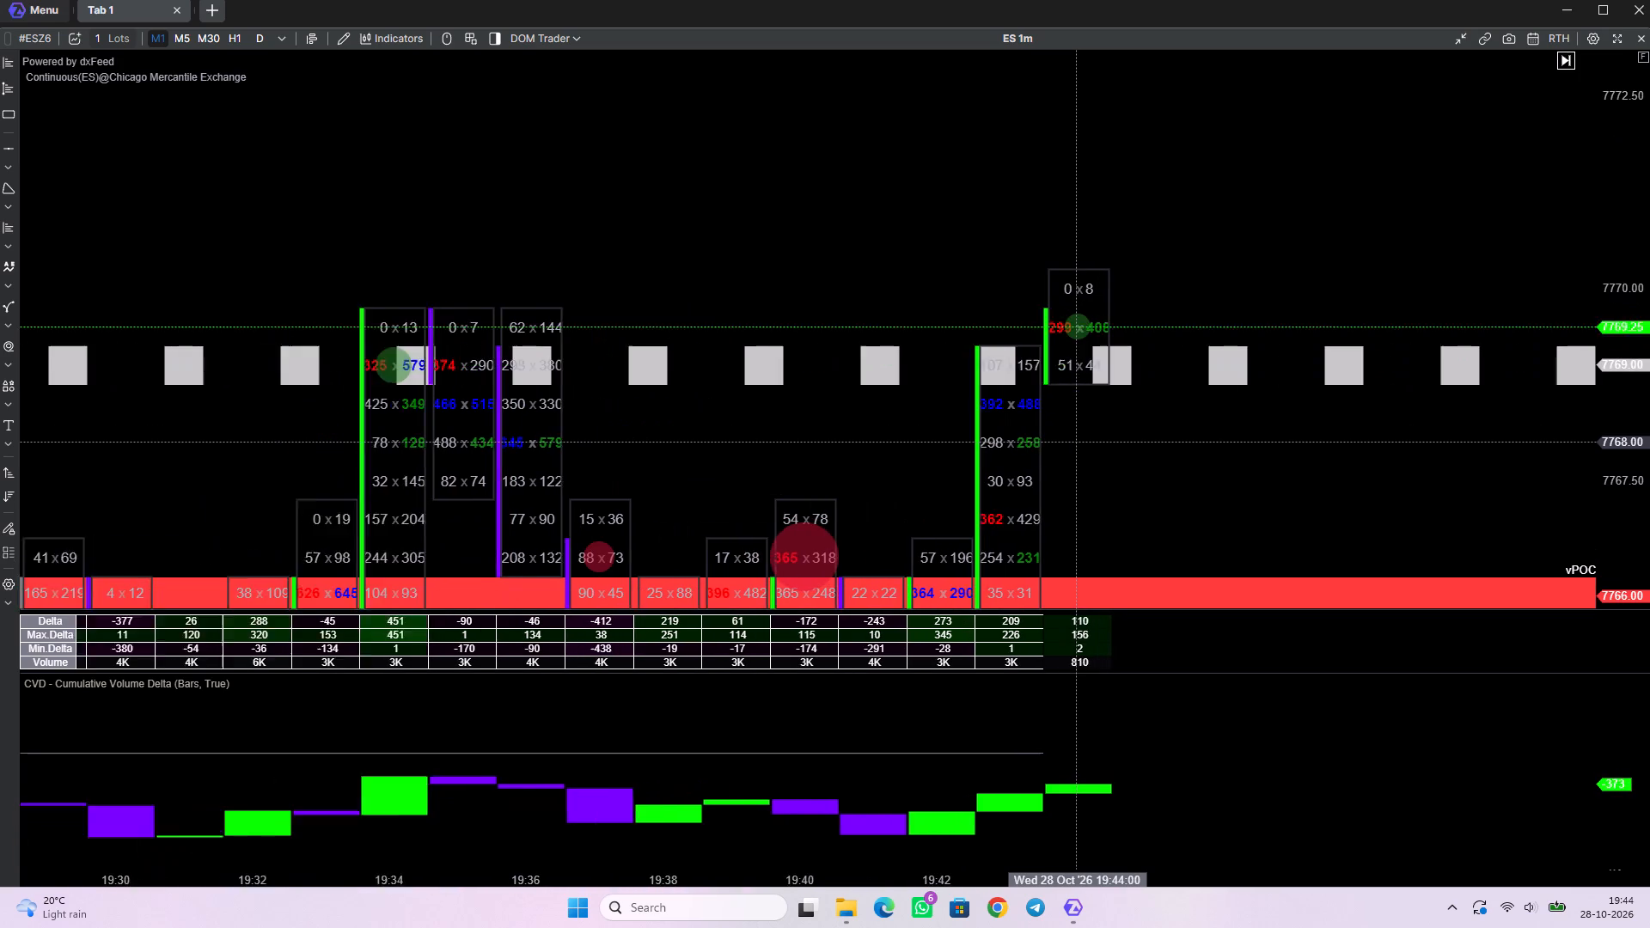
scroll(1076, 442, "down", 3)
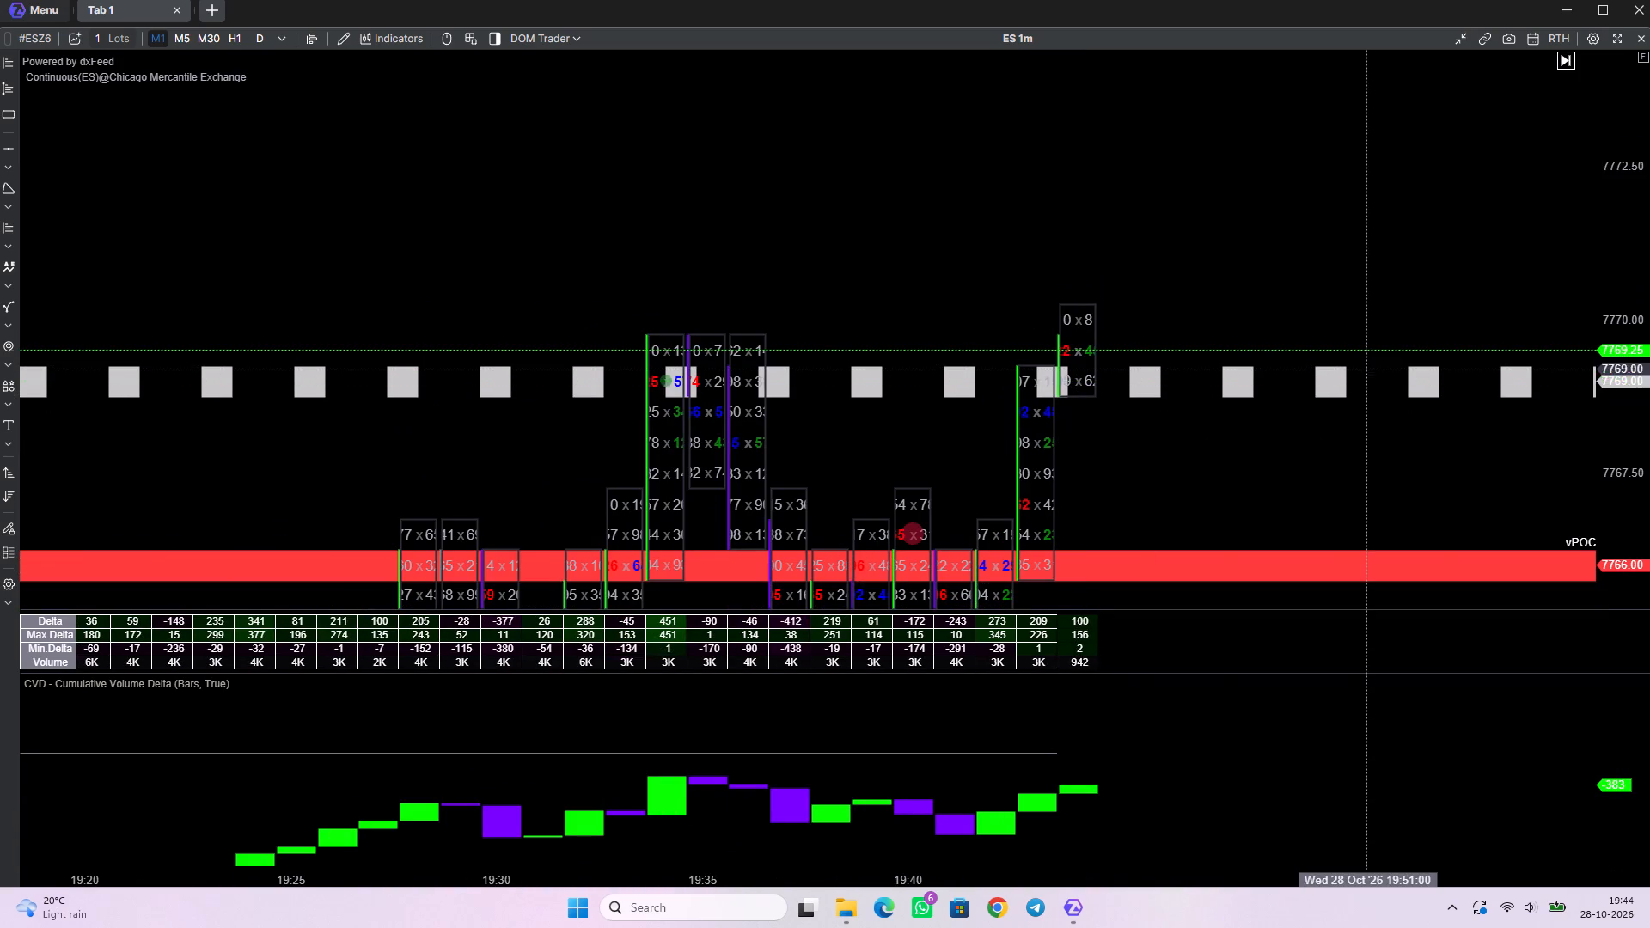
scroll(1016, 387, "down", 3)
left_click_drag(1163, 473, 1162, 373)
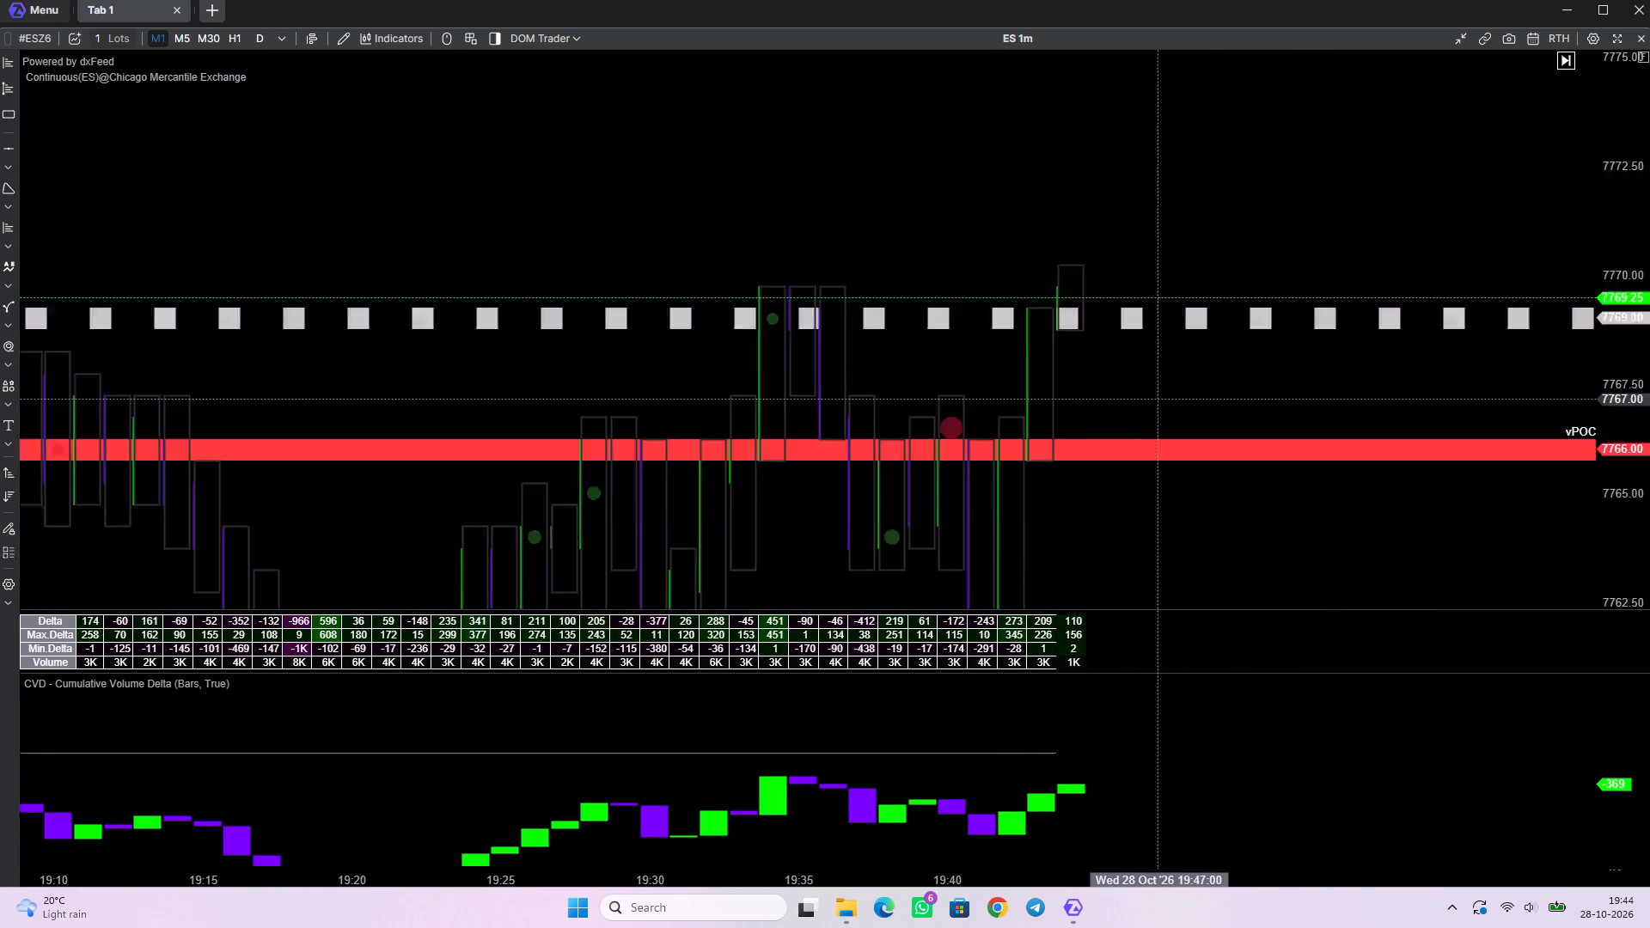
left_click_drag(1162, 373, 1173, 296)
scroll(1049, 335, "down", 3)
scroll(1063, 335, "up", 7)
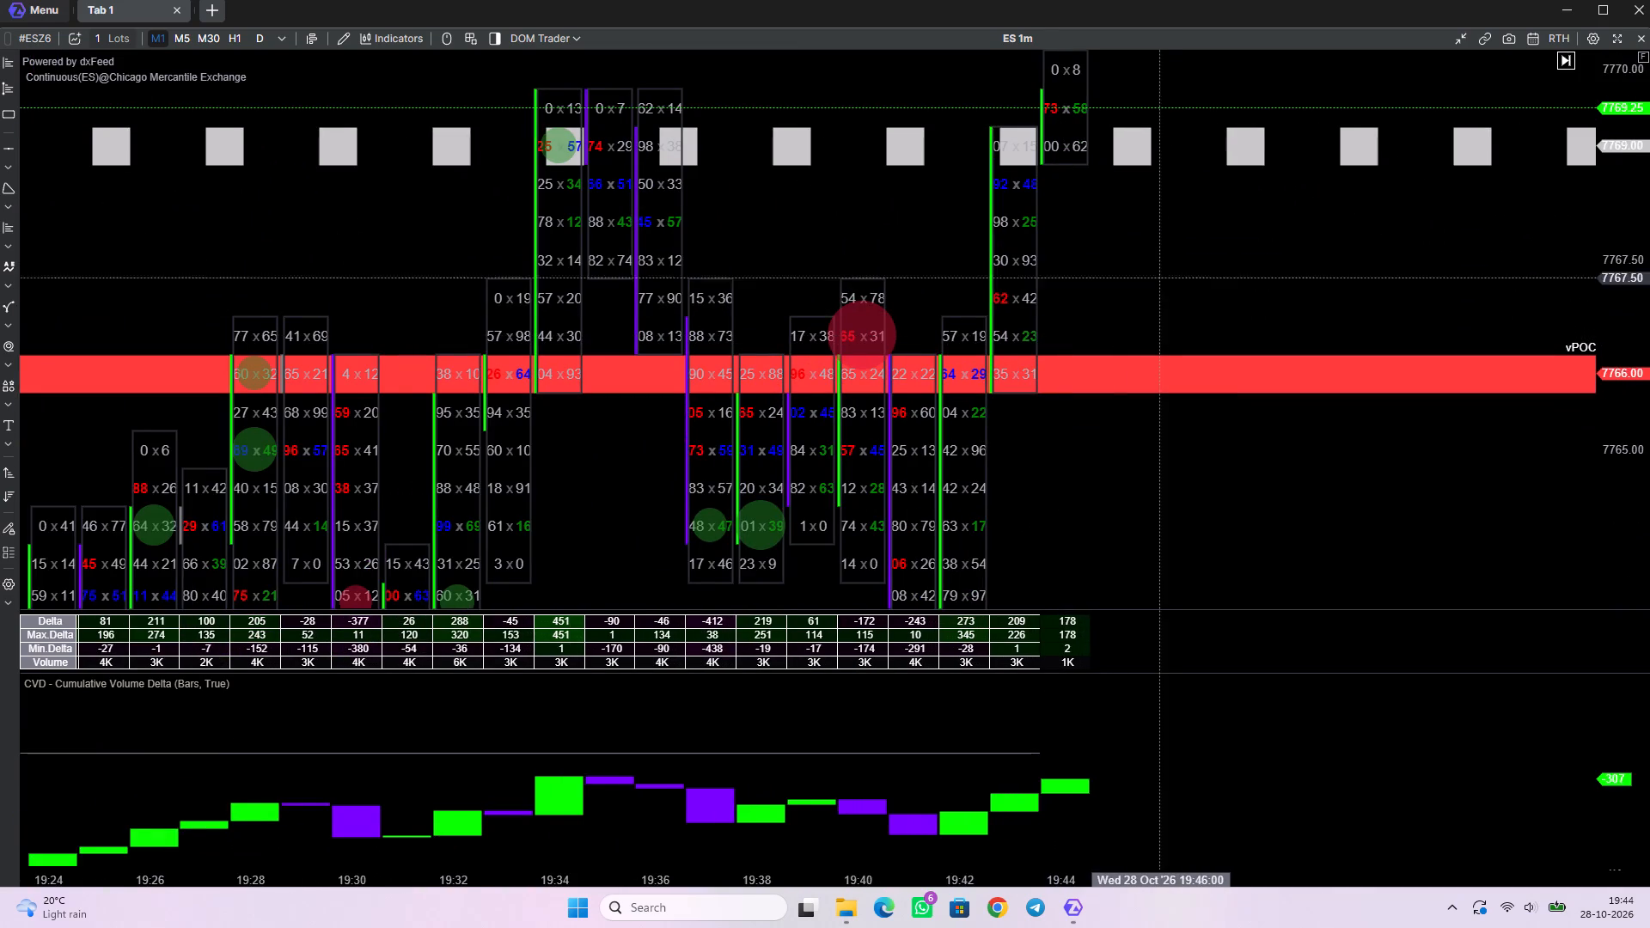
left_click_drag(1170, 253, 1127, 337)
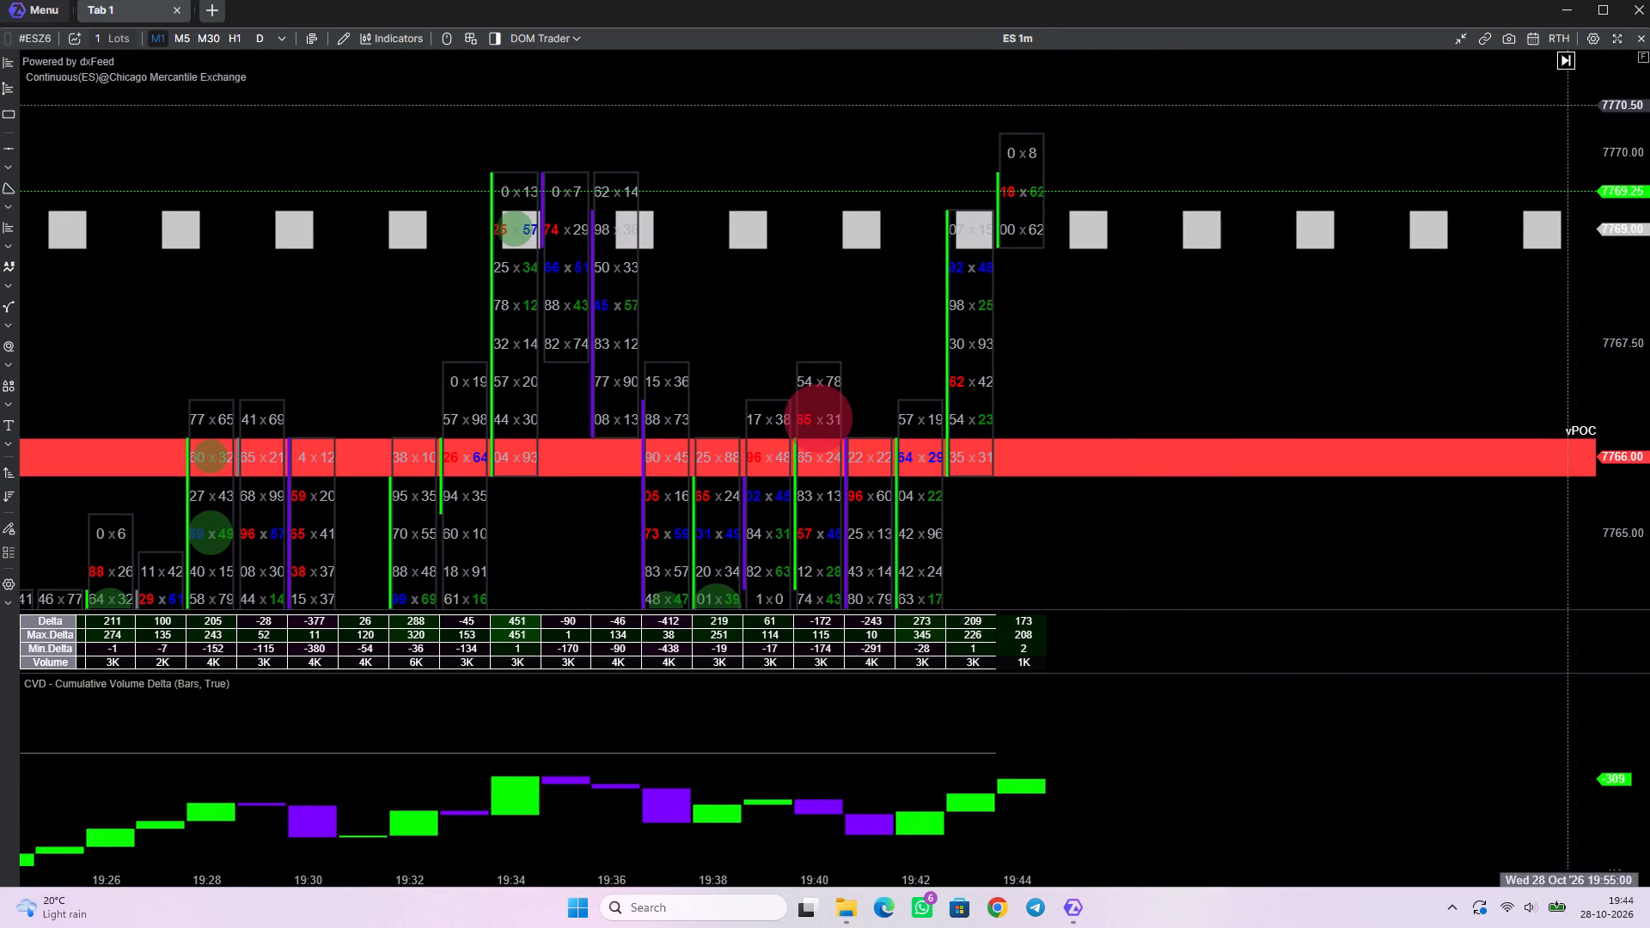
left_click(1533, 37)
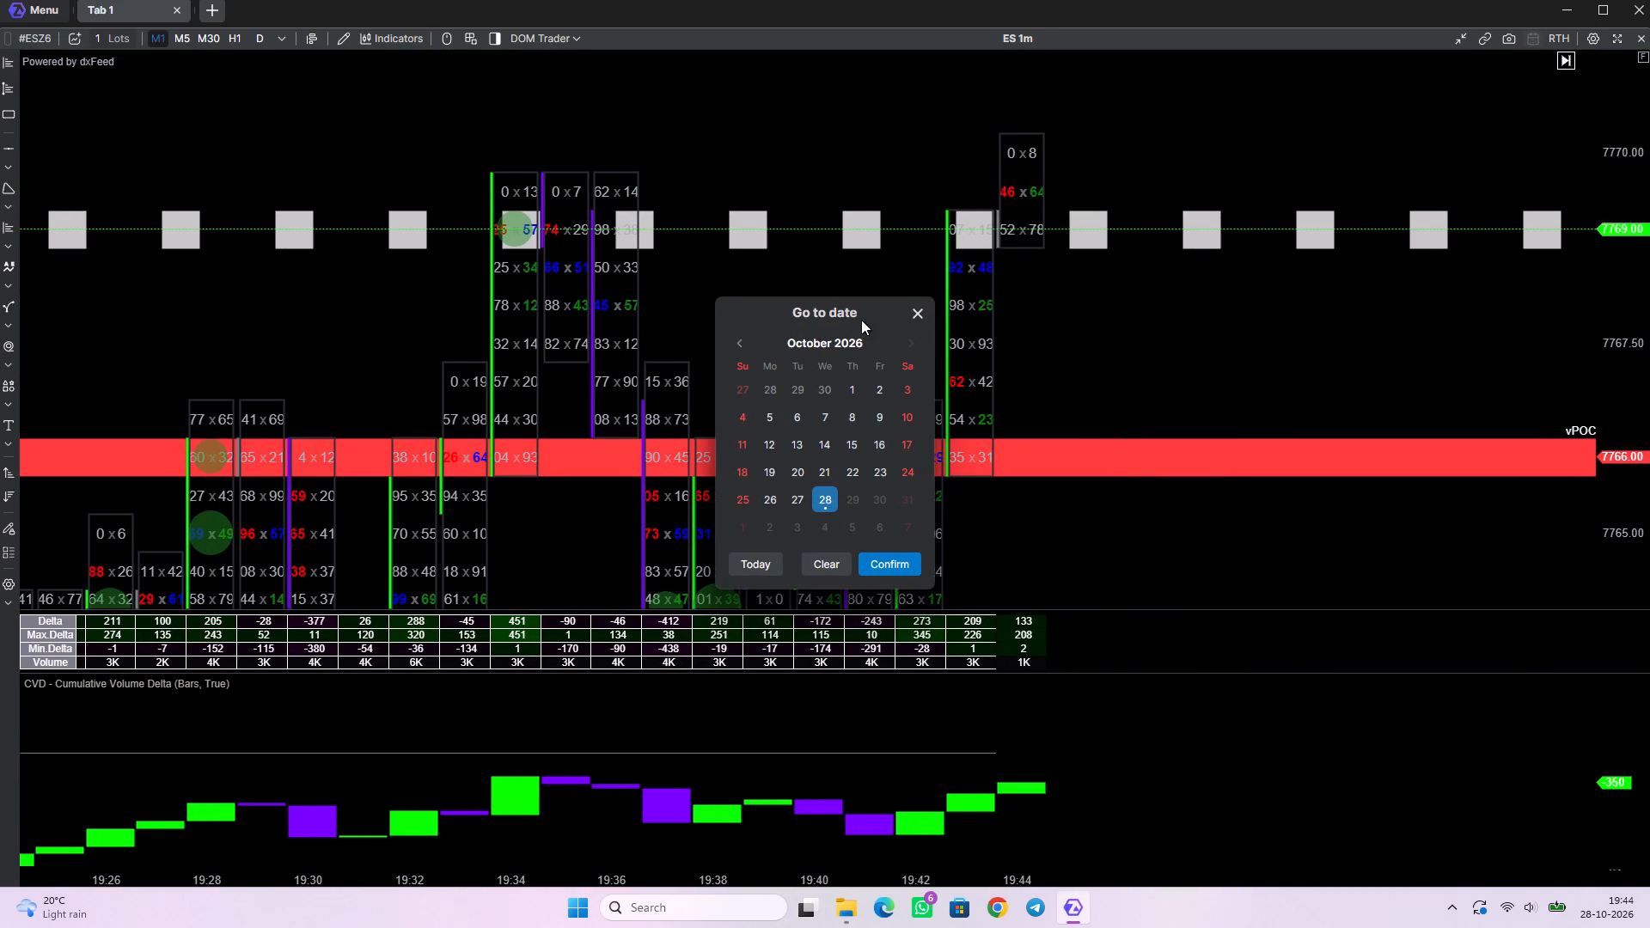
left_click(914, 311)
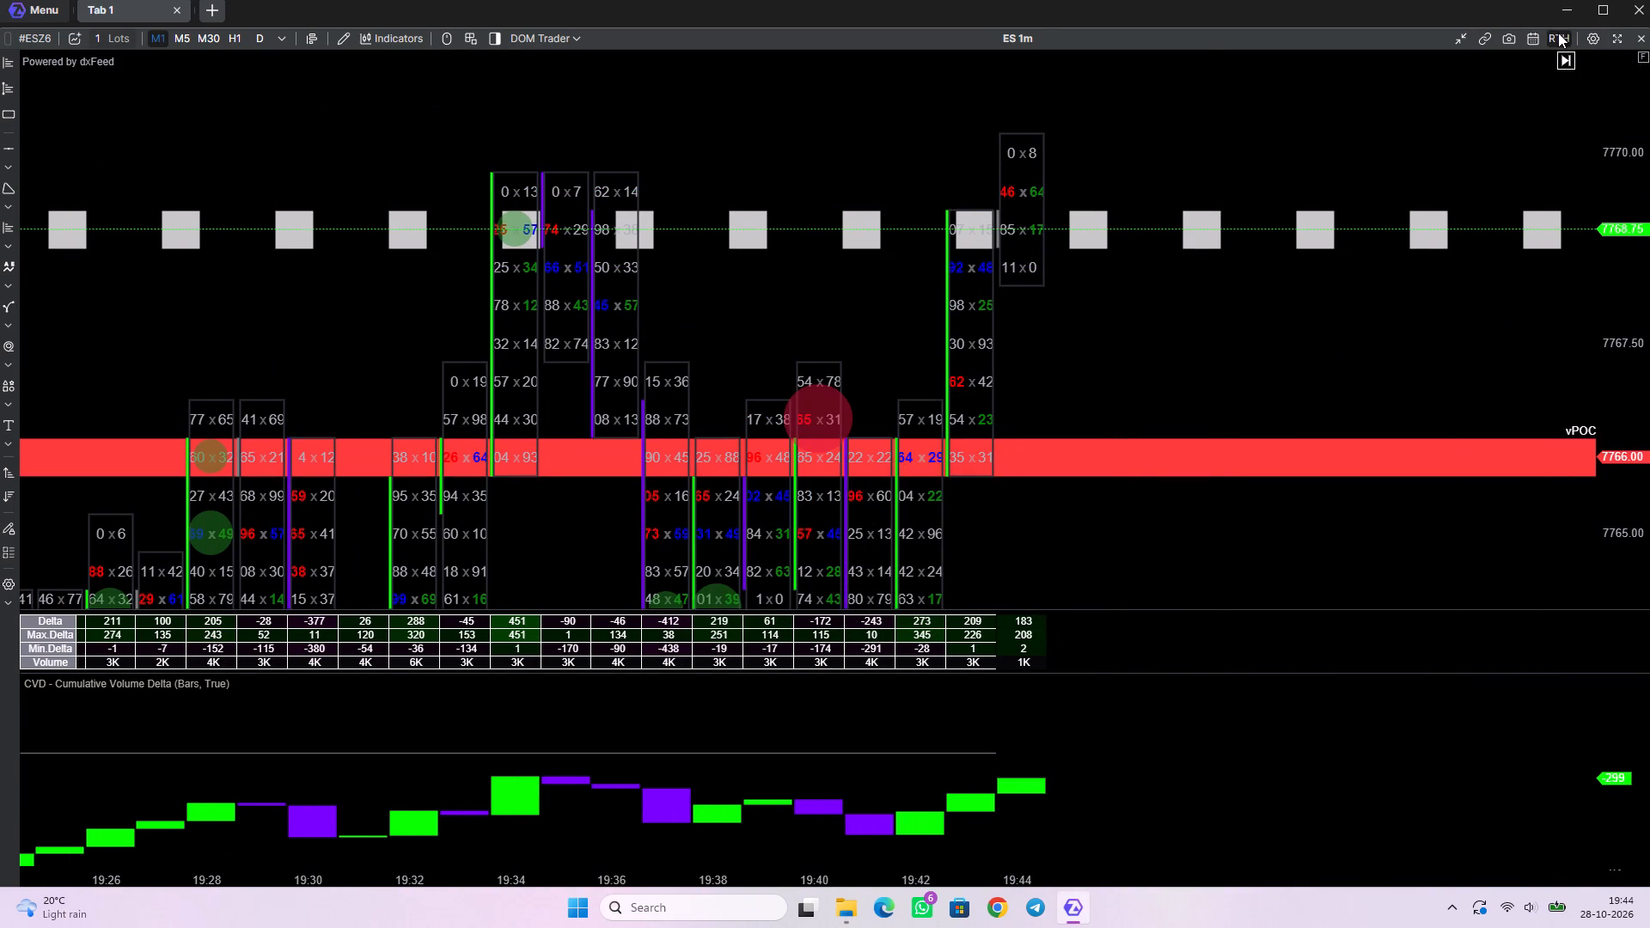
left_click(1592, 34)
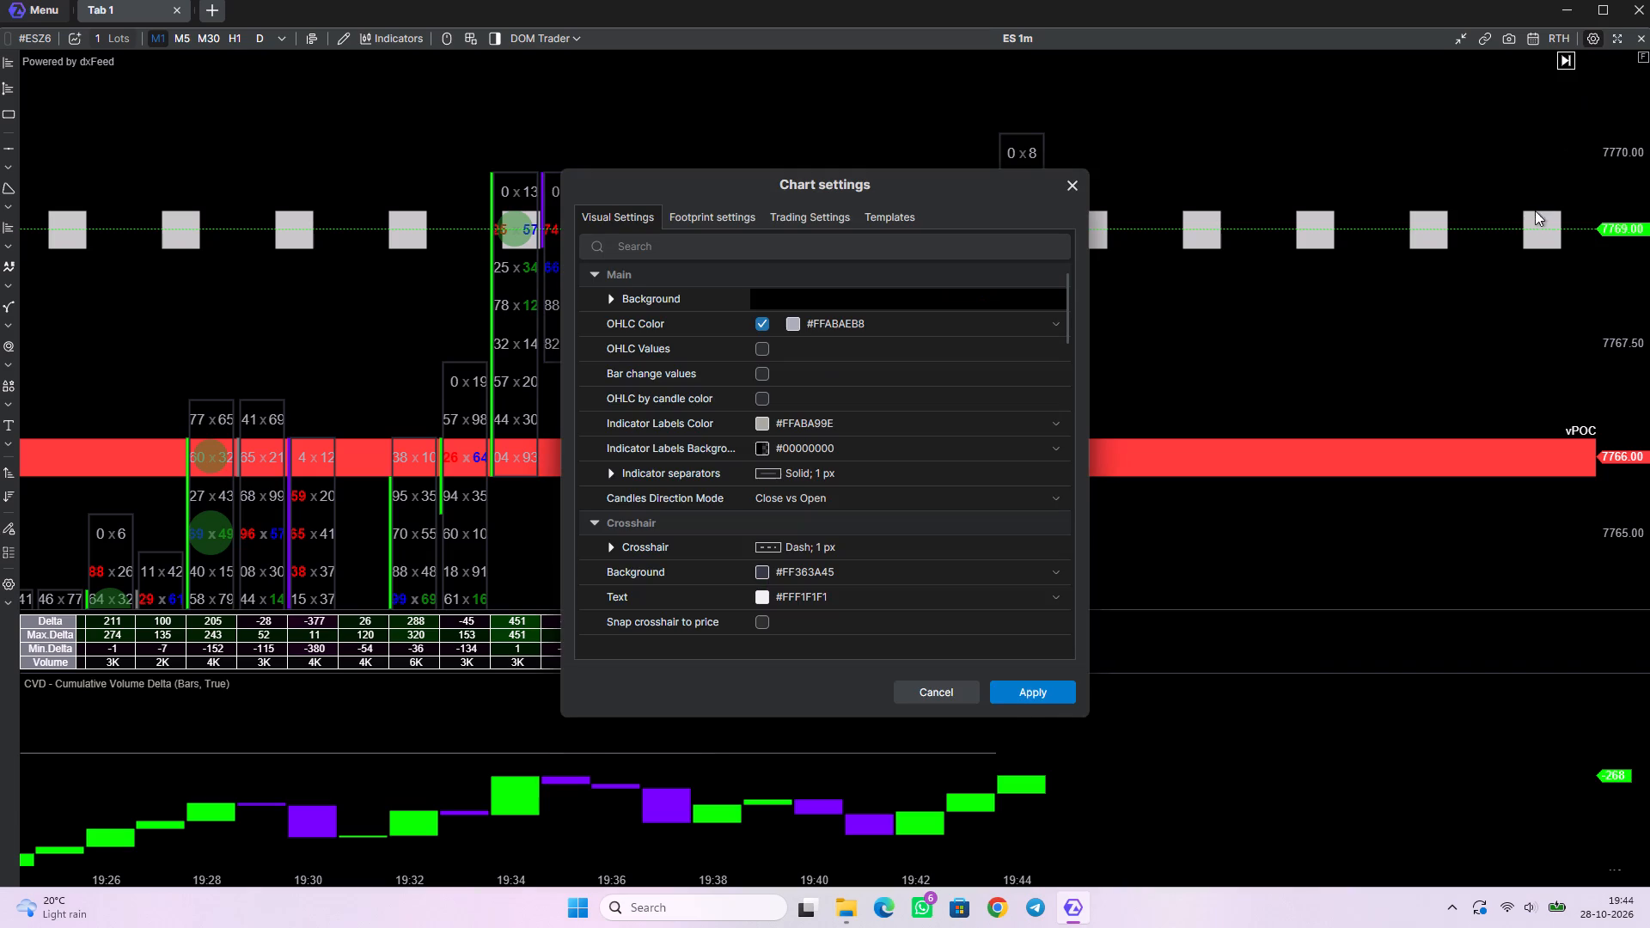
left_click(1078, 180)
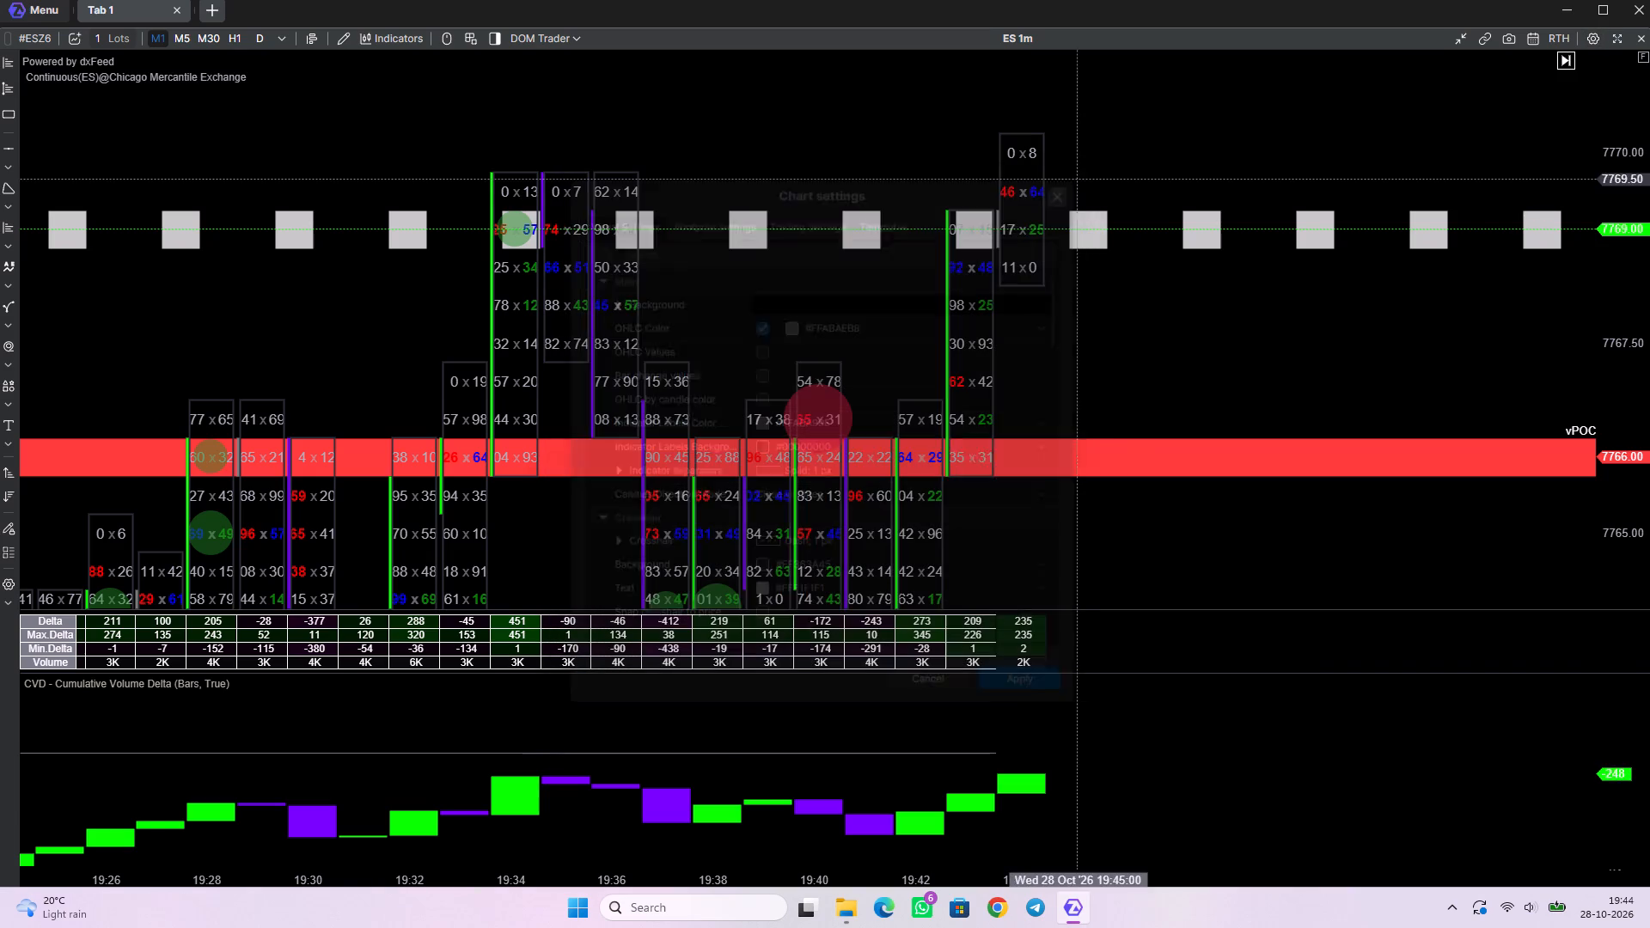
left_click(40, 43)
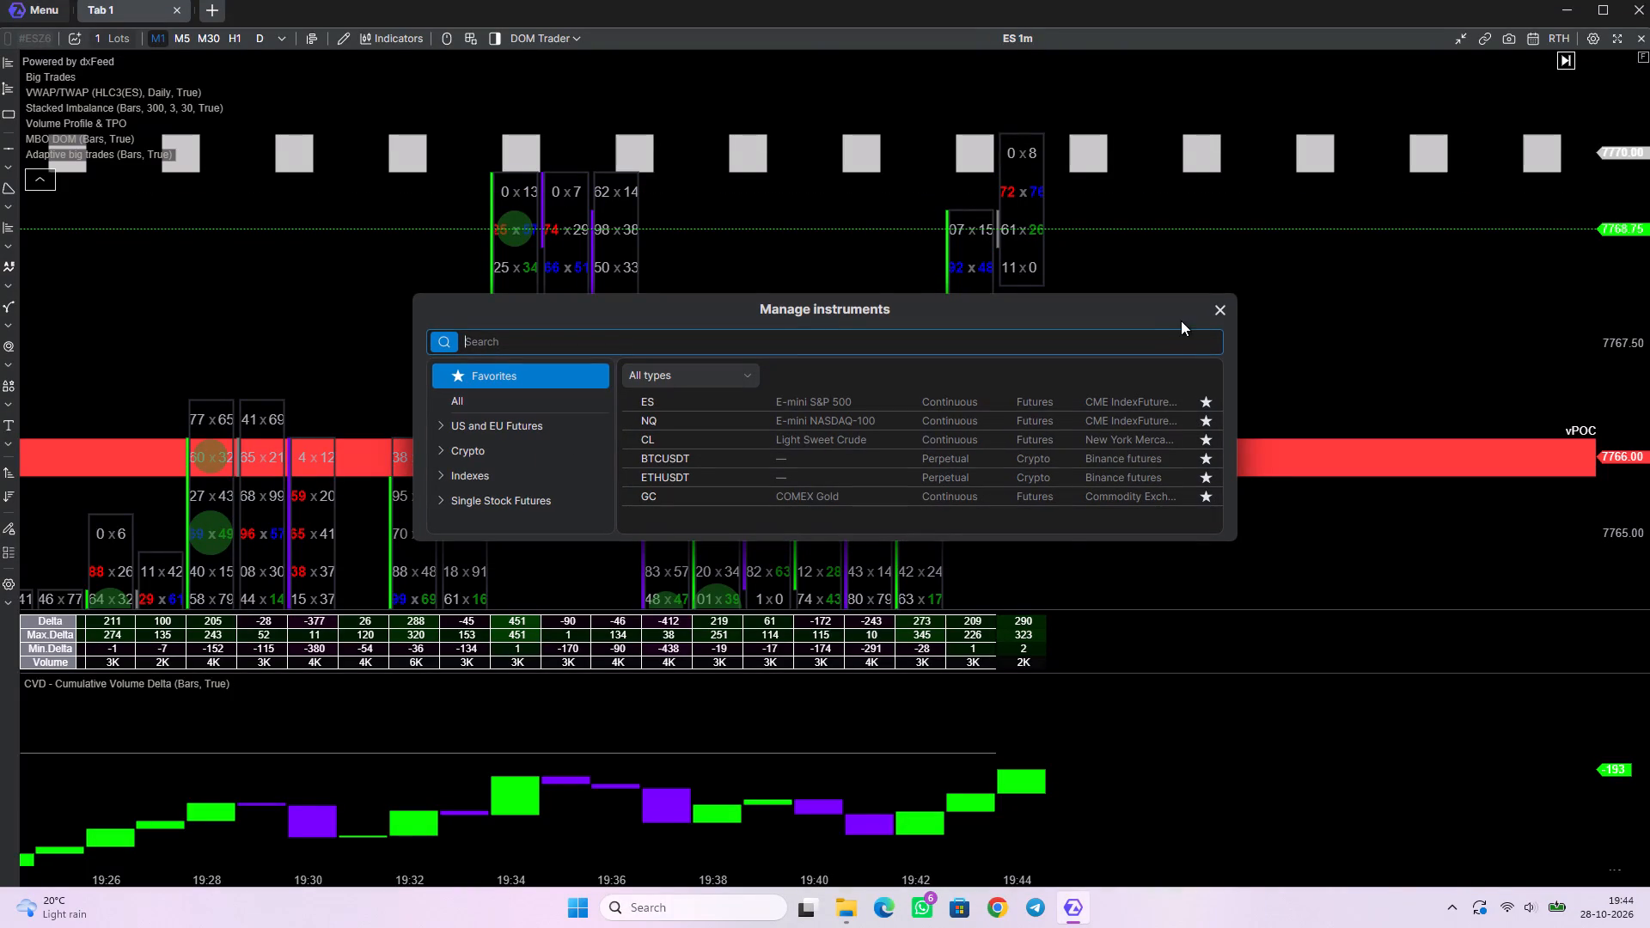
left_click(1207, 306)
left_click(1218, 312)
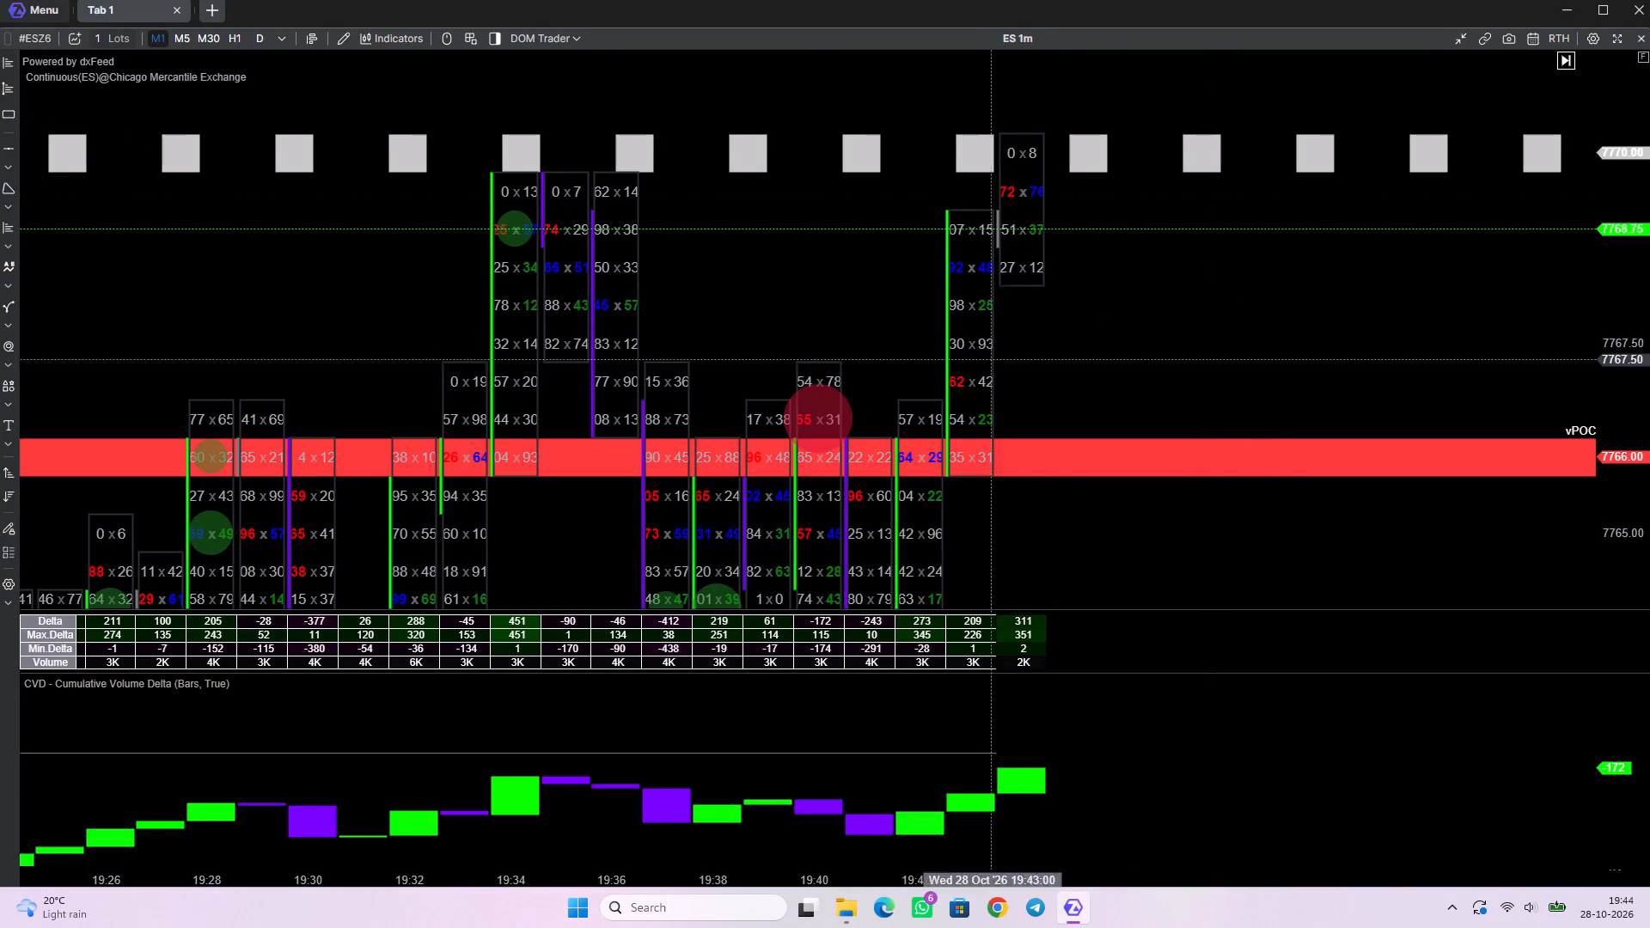
Review the 28 October 1-minute candles, session profile and cumulative delta between the first-candle rays, alongside the previous session's profile and large trades.
left_click_drag(1130, 331, 992, 356)
scroll(763, 405, "down", 2)
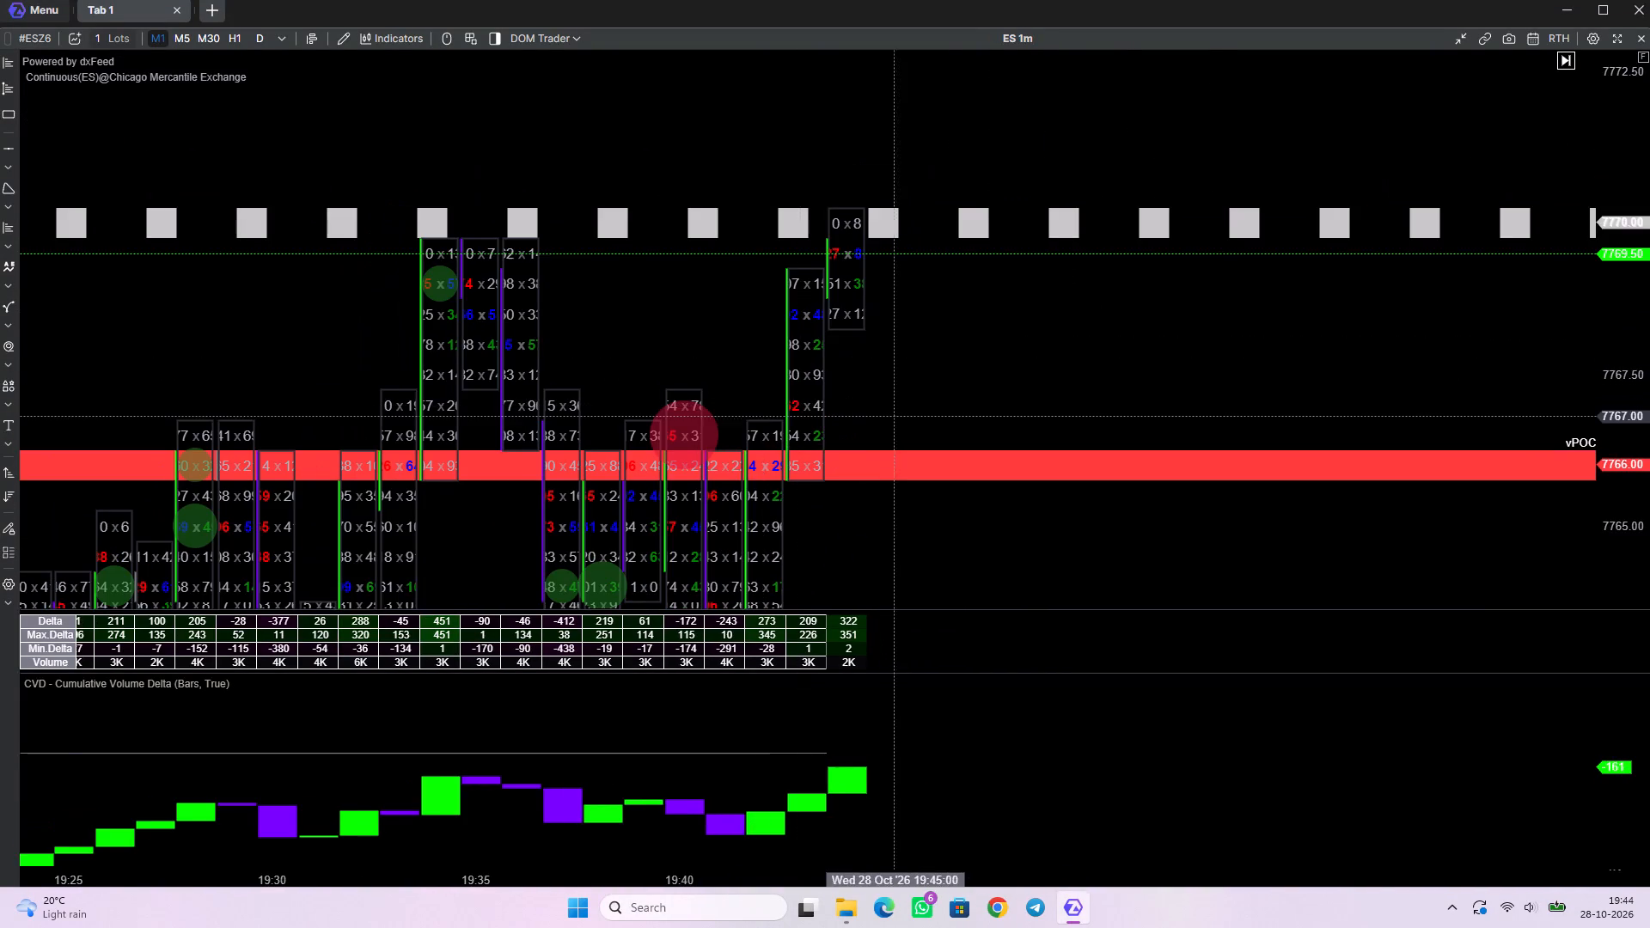
left_click_drag(918, 413, 952, 278)
scroll(781, 406, "down", 12)
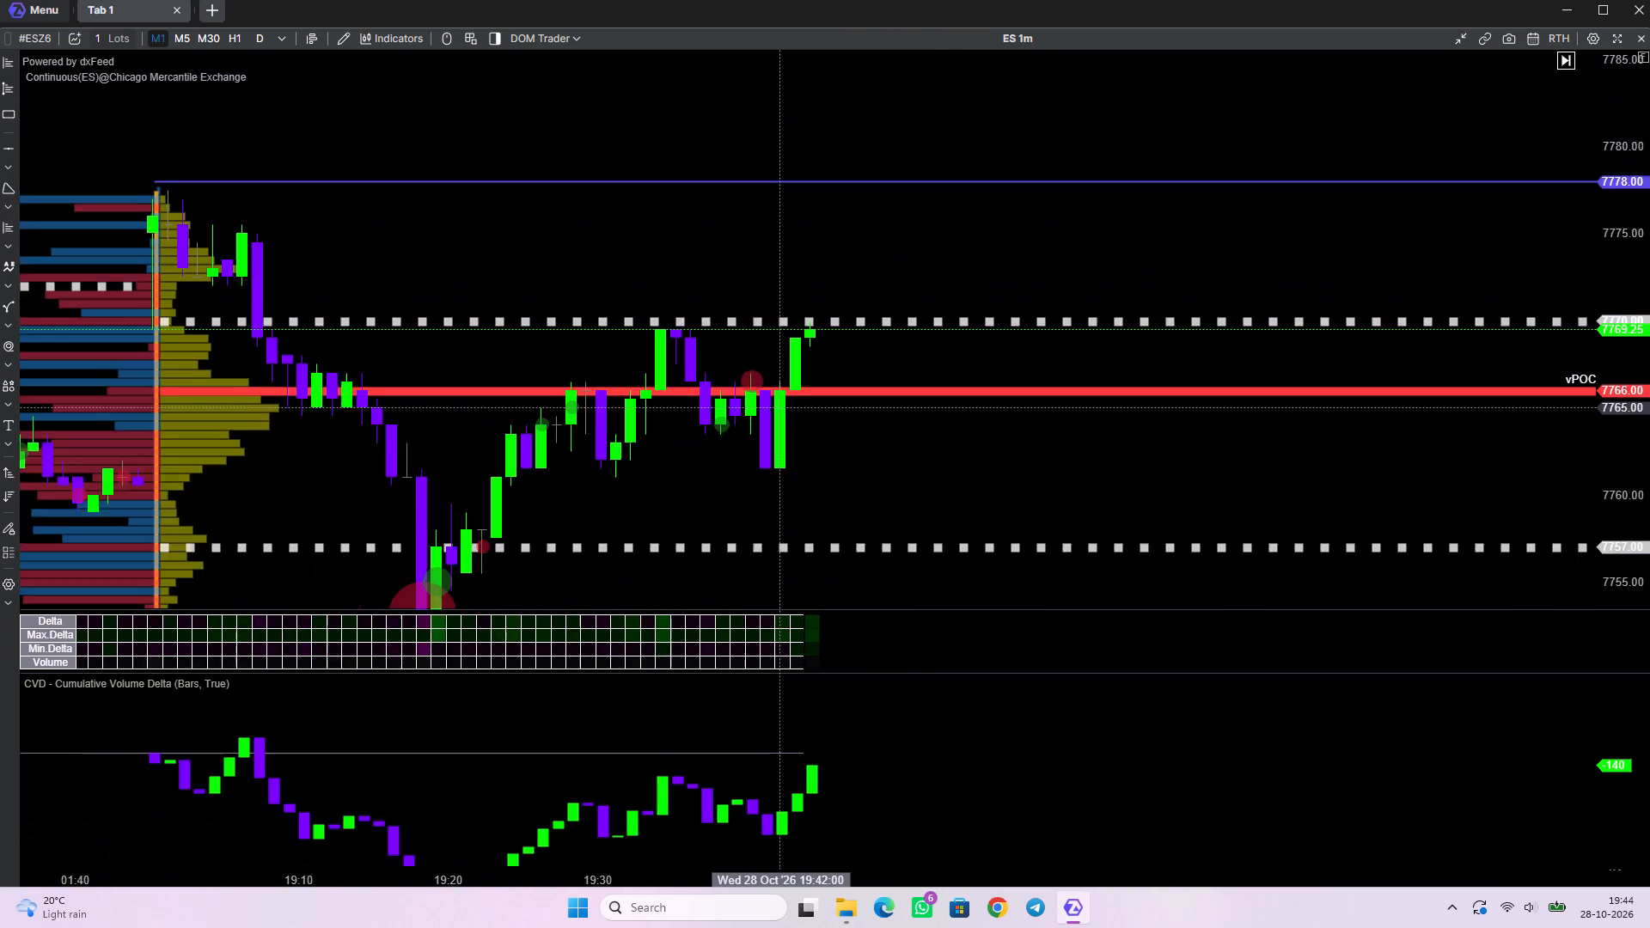
scroll(779, 407, "down", 3)
left_click_drag(975, 447, 819, 439)
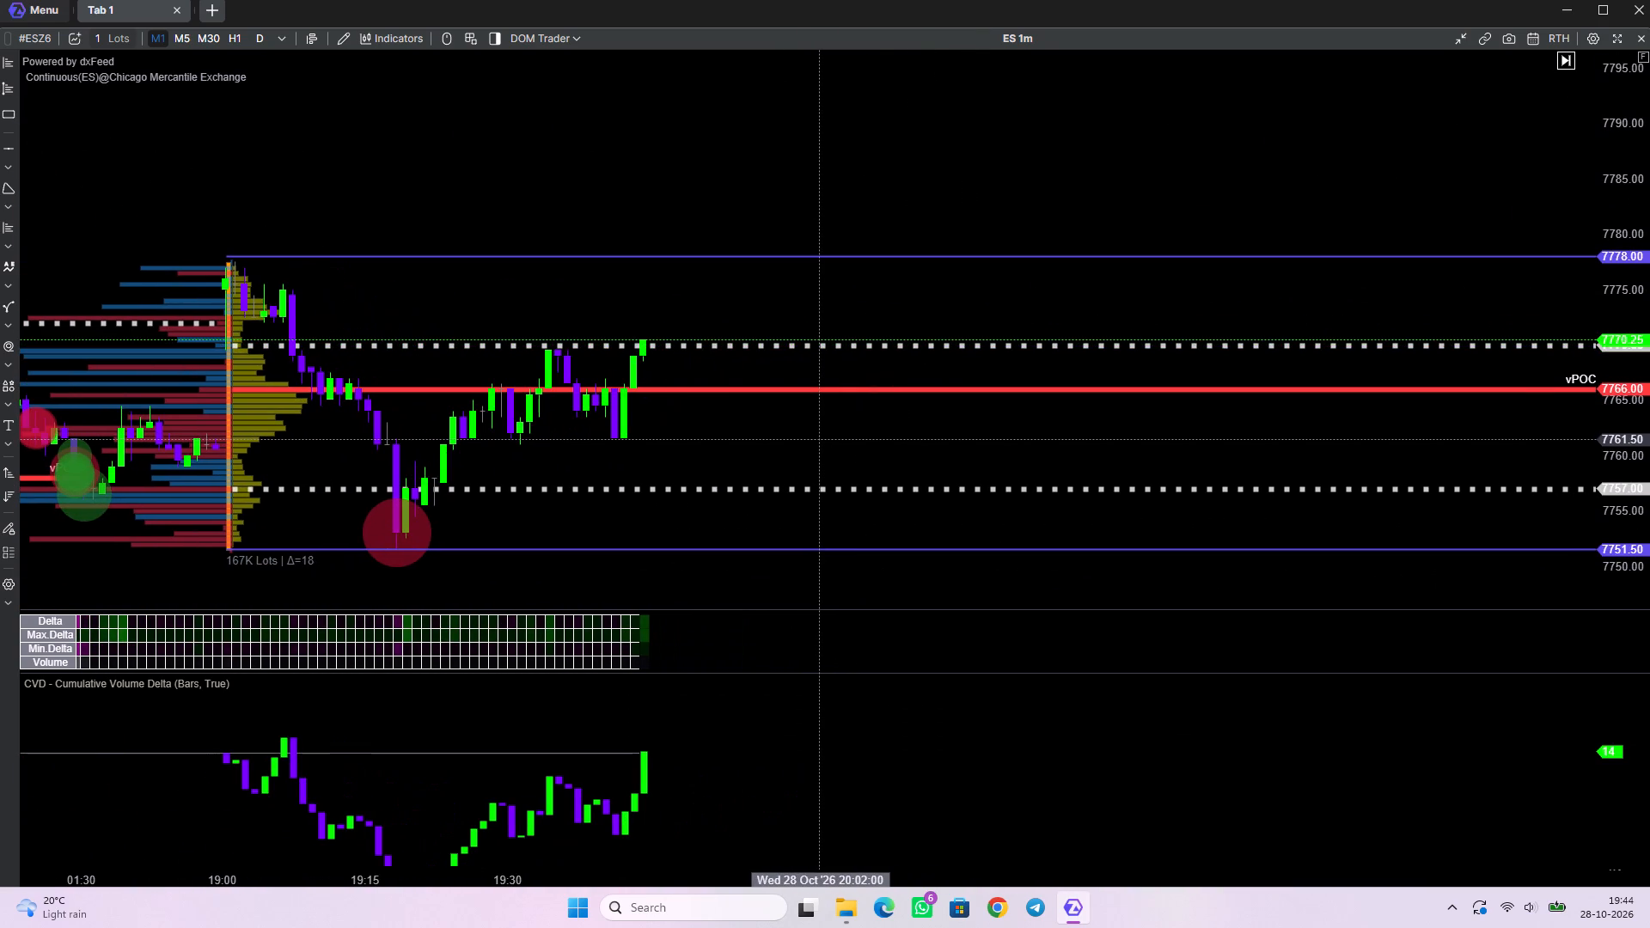
scroll(810, 439, "down", 3)
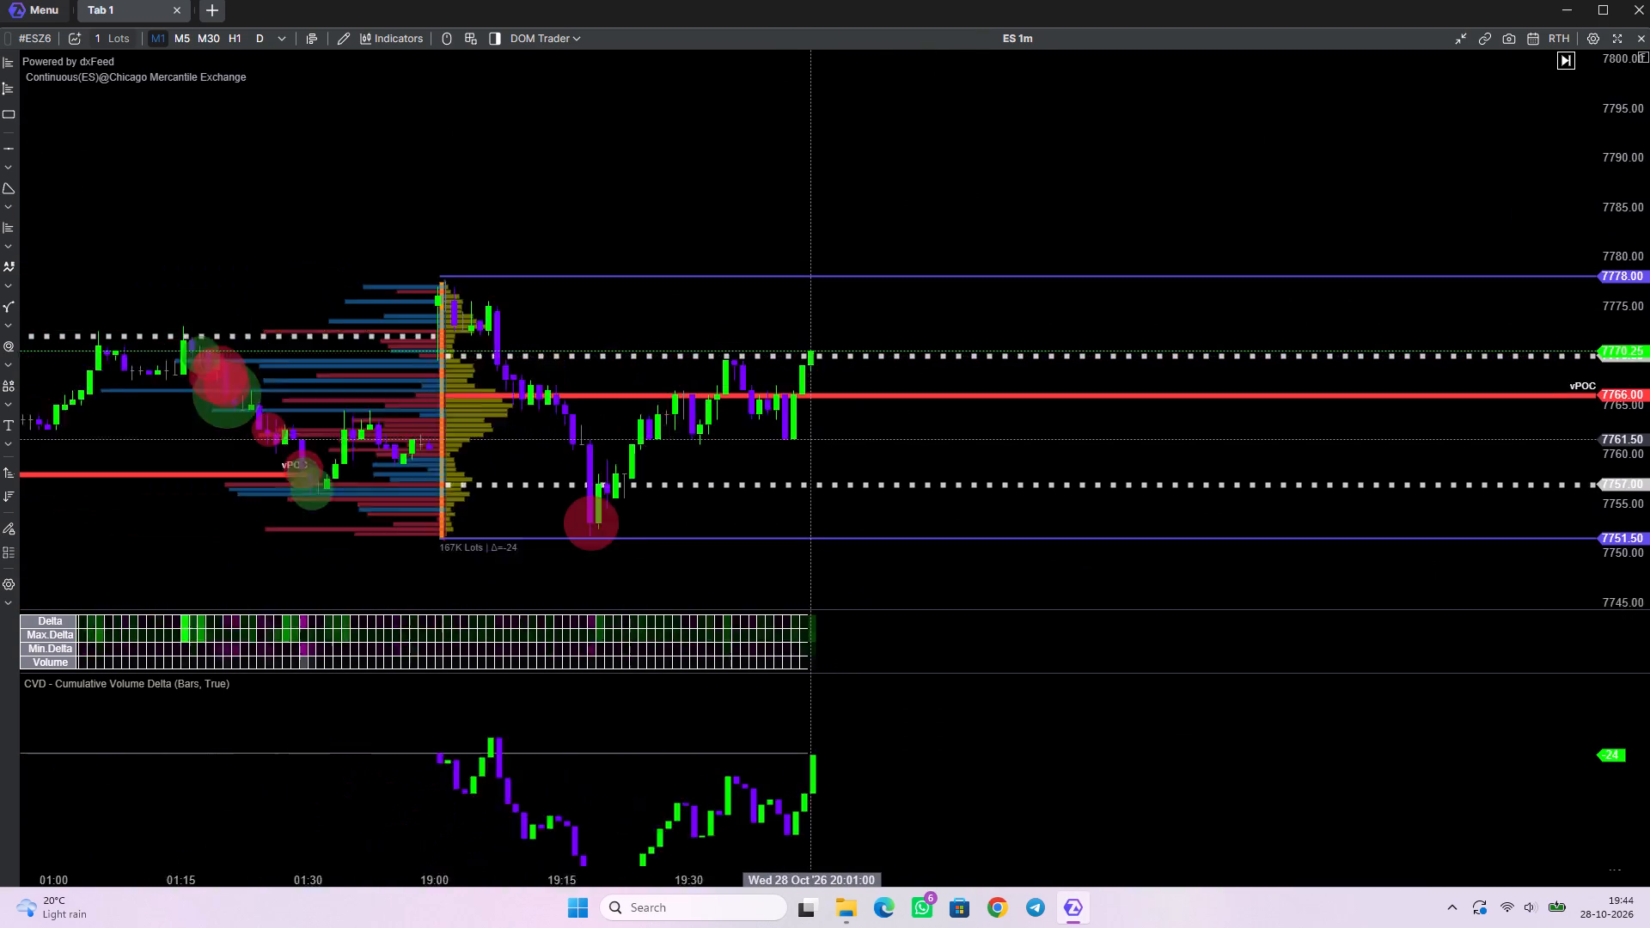
scroll(800, 438, "down", 2)
scroll(815, 437, "up", 3)
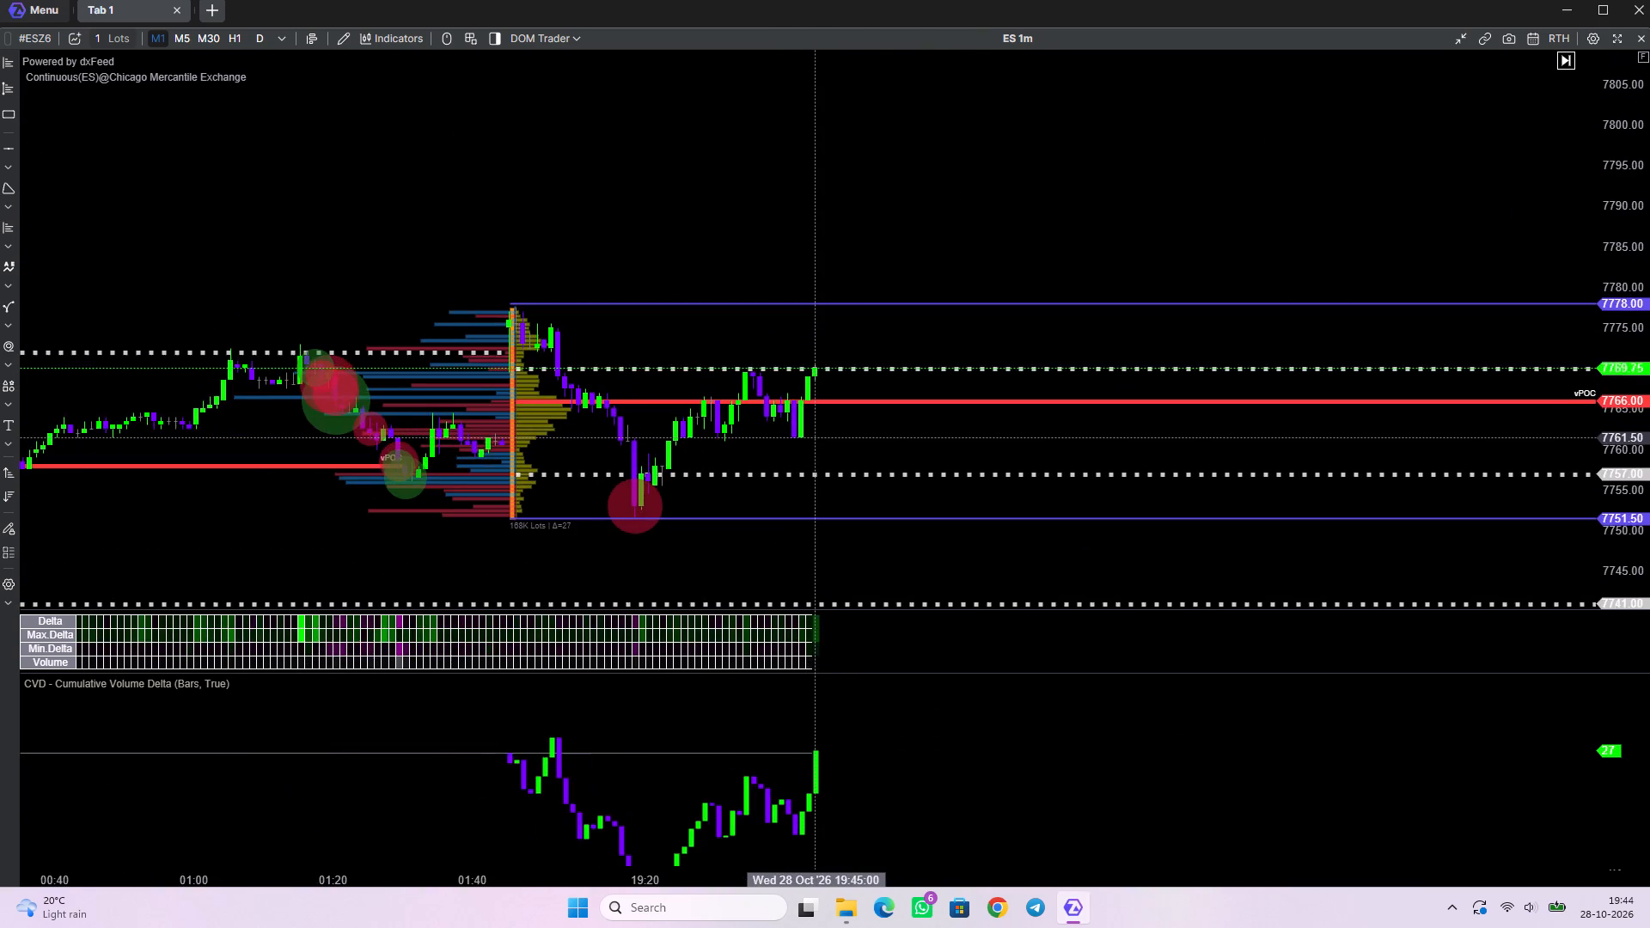
scroll(815, 437, "up", 1)
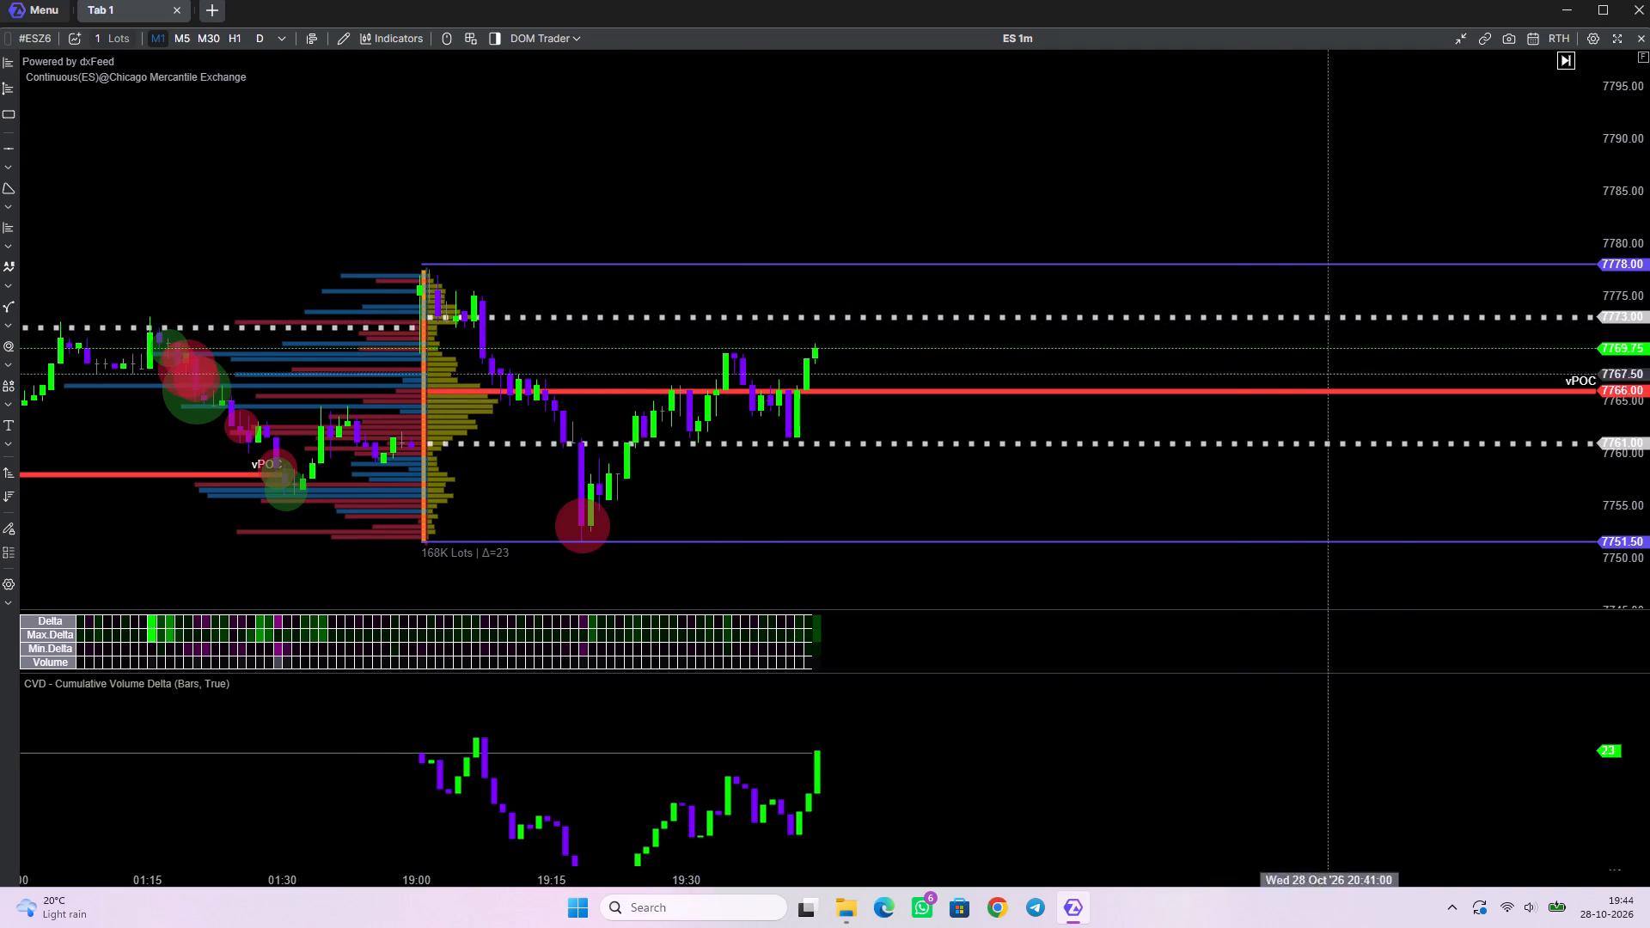
Draw a horizontal ray at 7758.00 along the previous session's vPOC, starting at about 01:12.
scroll(1621, 462, "up", 4)
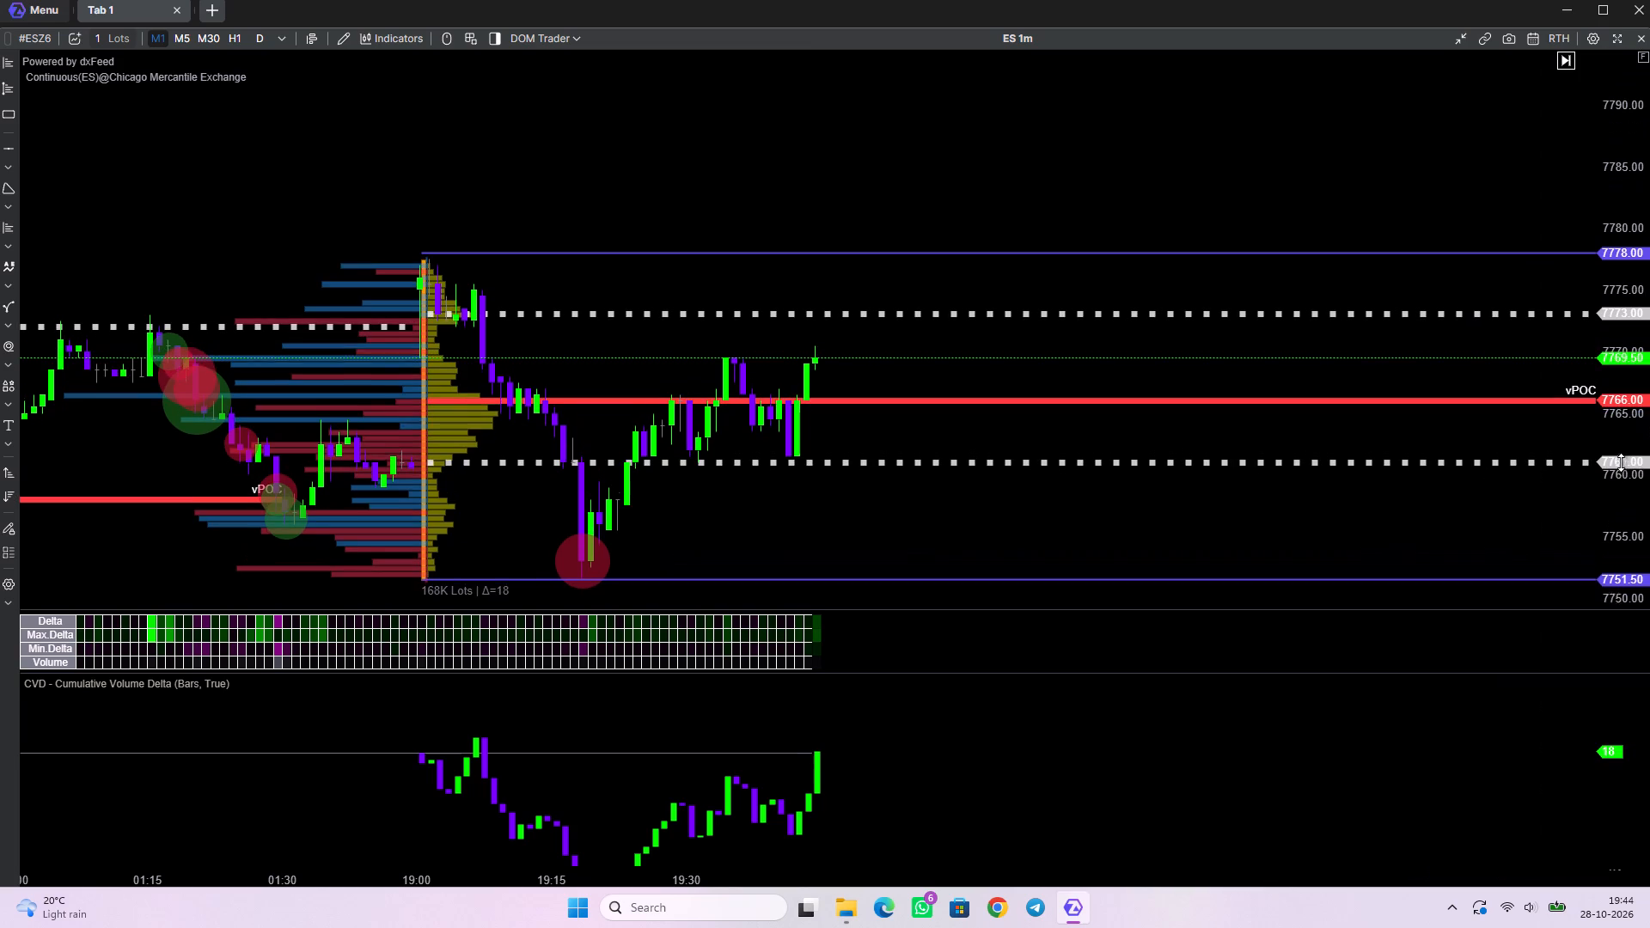
scroll(1621, 462, "up", 1)
left_click_drag(952, 536, 1006, 463)
left_click(1017, 447)
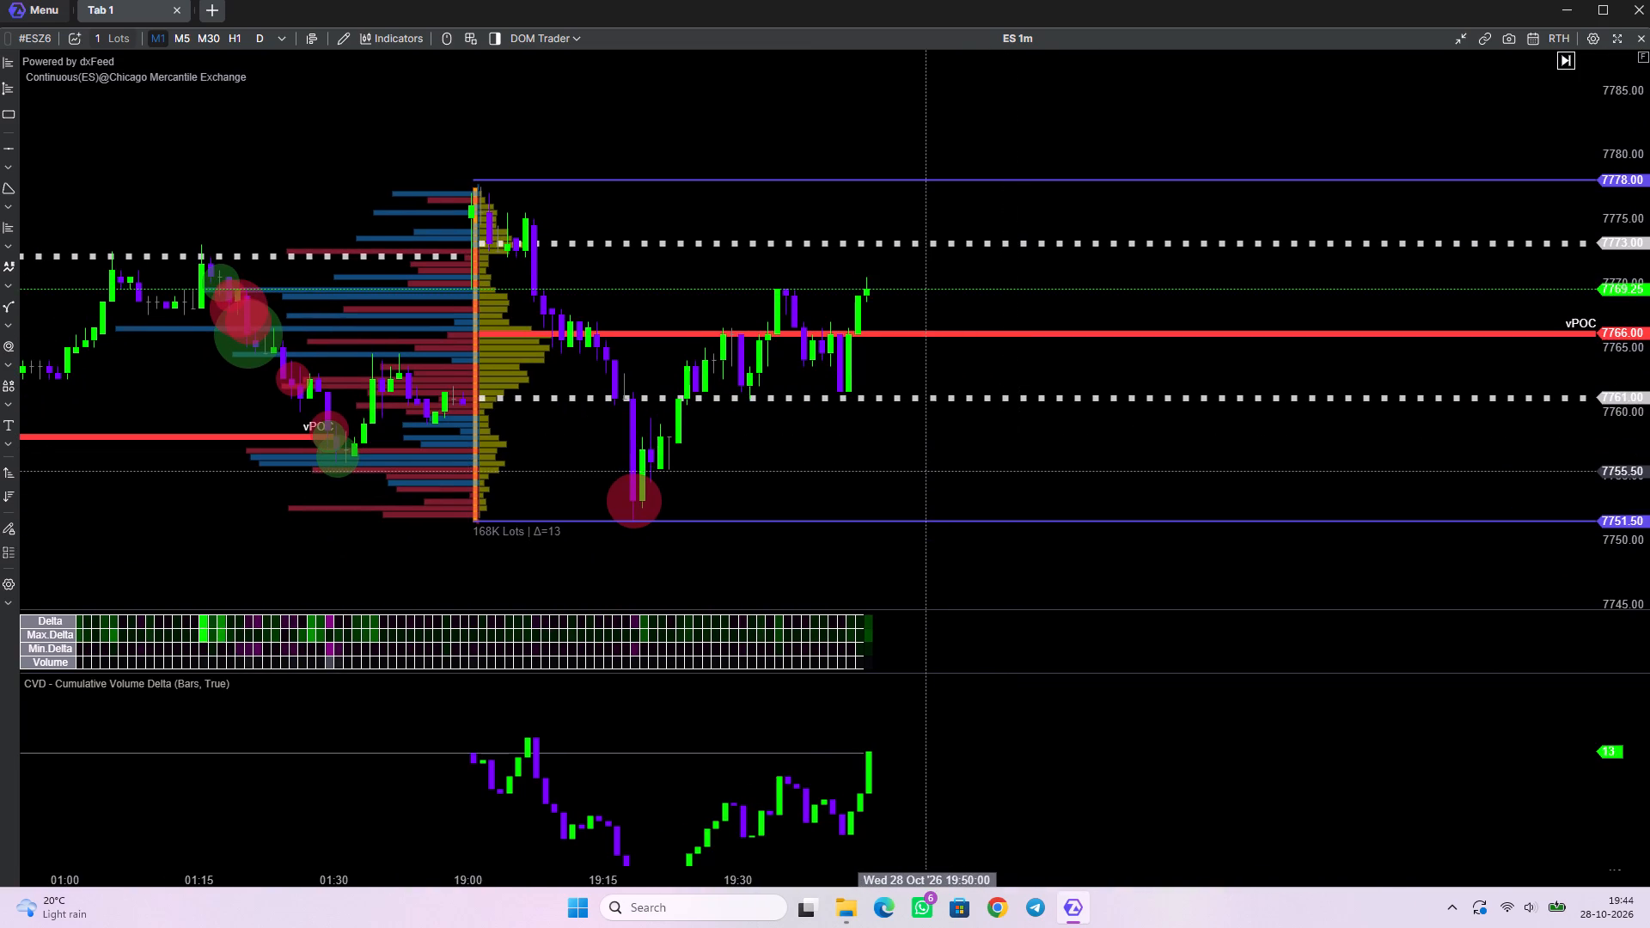
left_click_drag(926, 471, 998, 441)
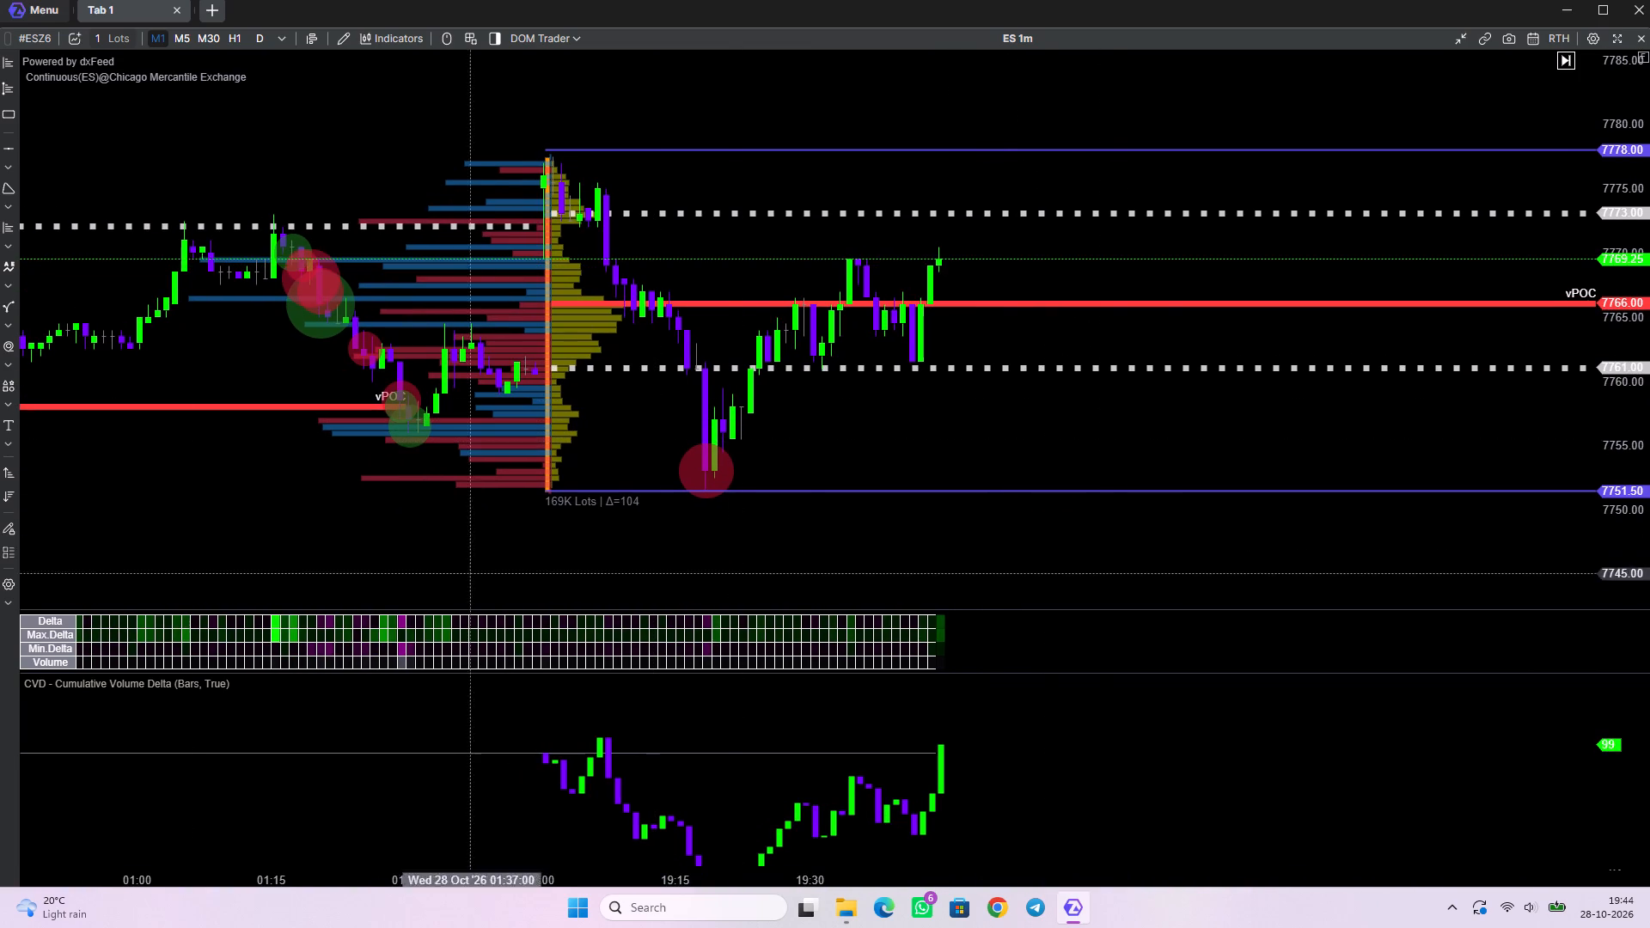
left_click(7, 143)
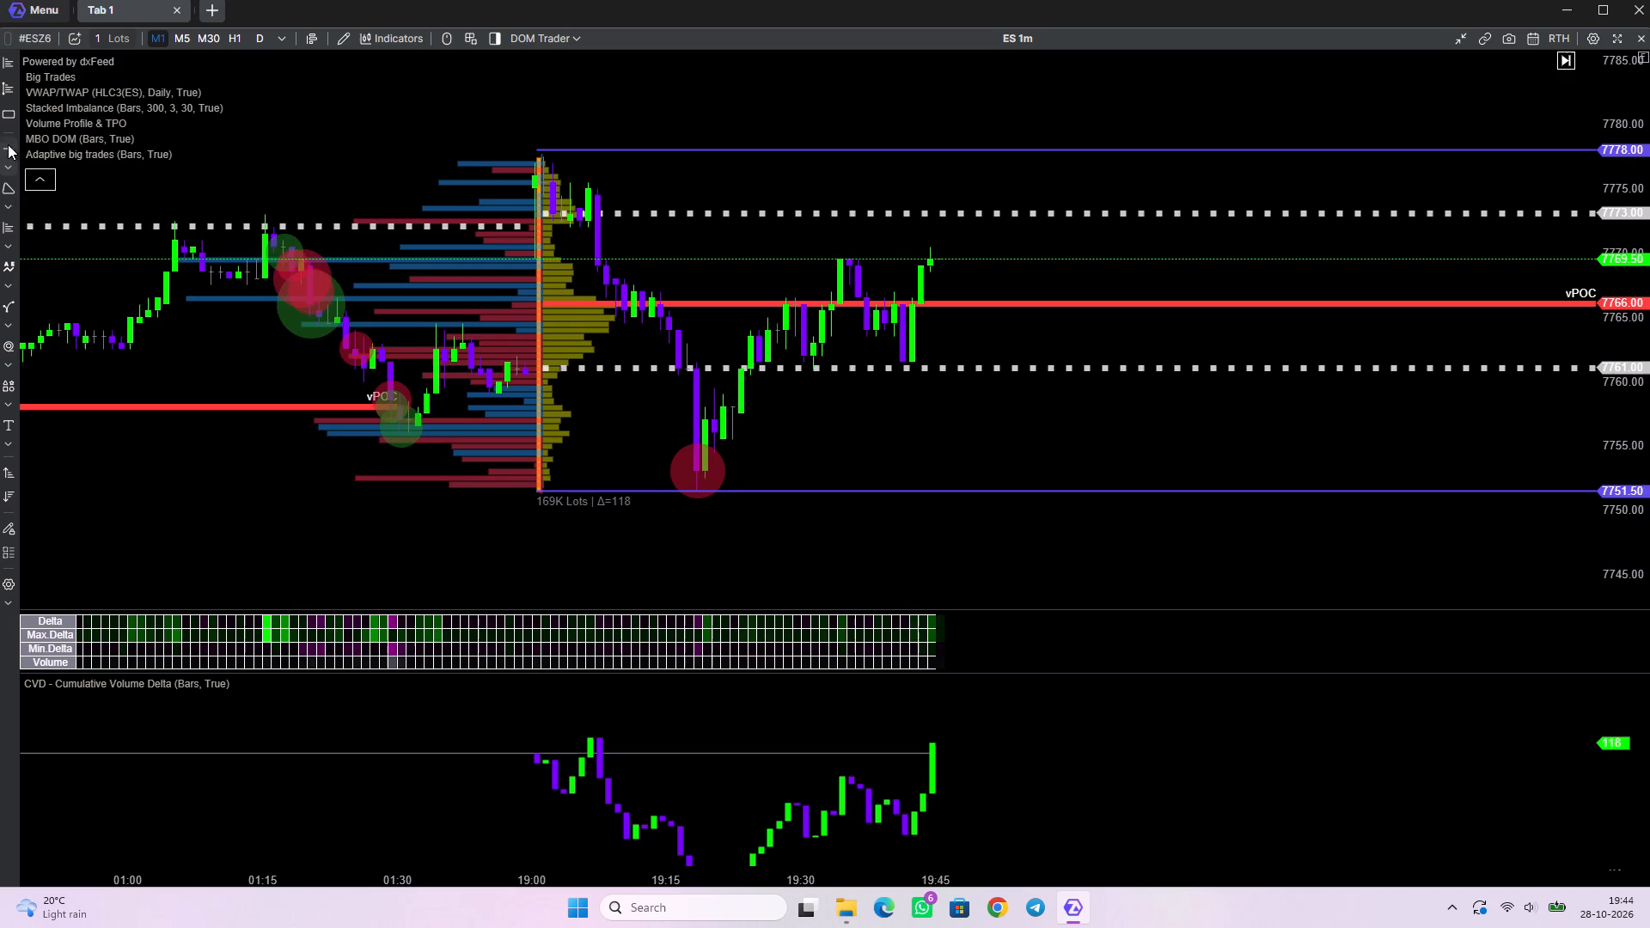
left_click(72, 256)
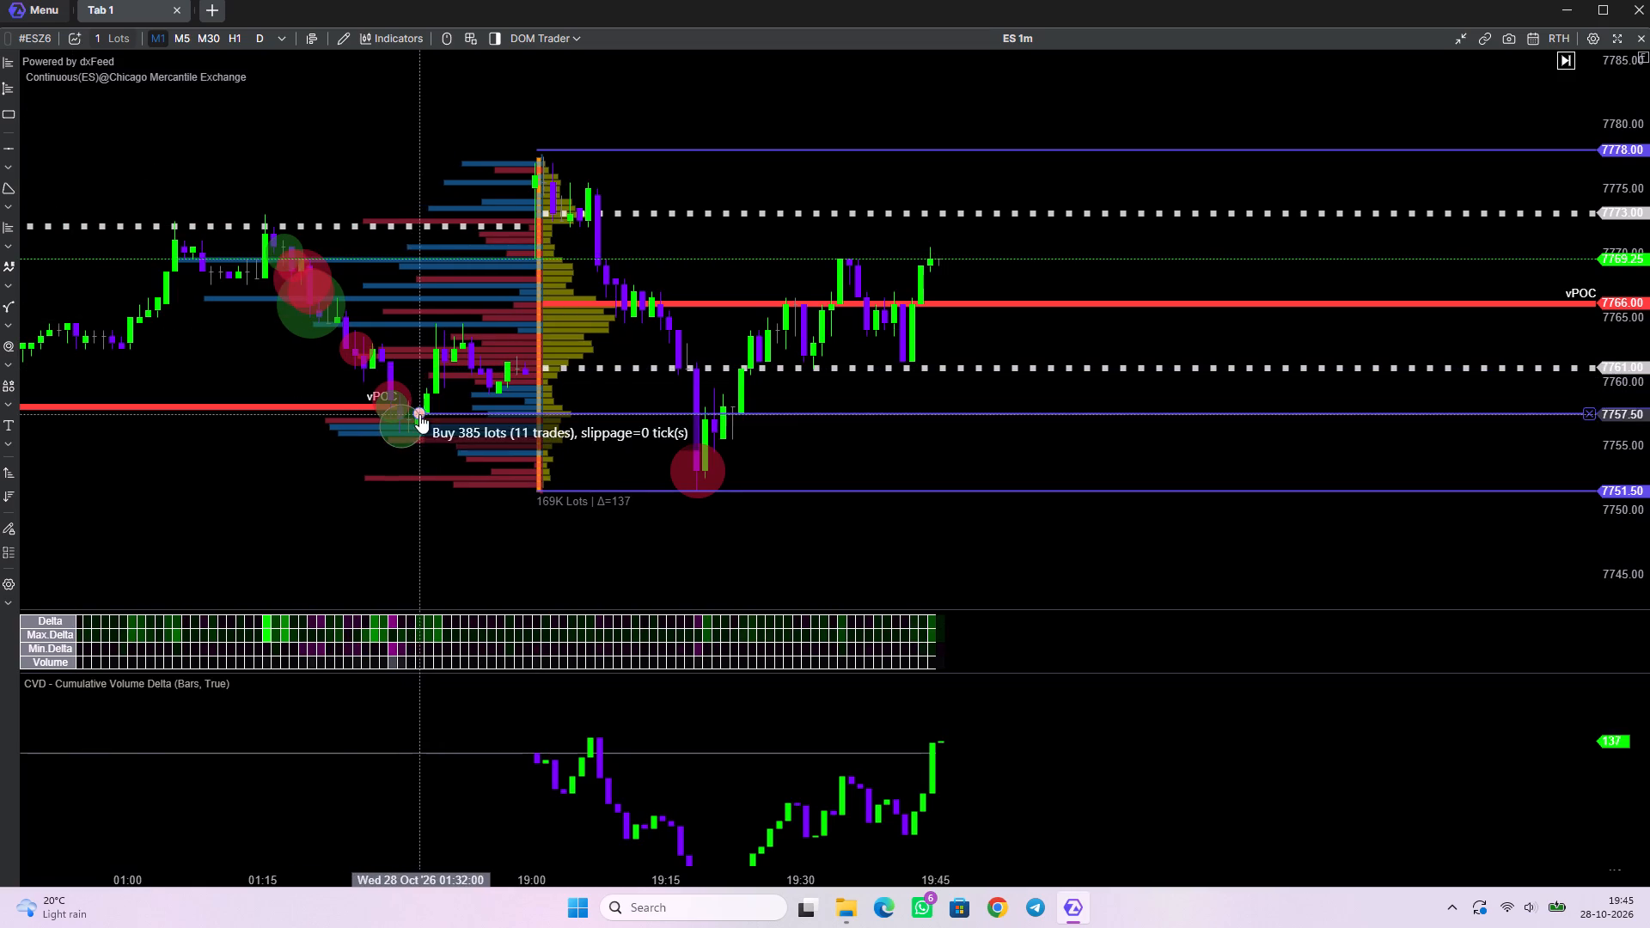
left_click(243, 405)
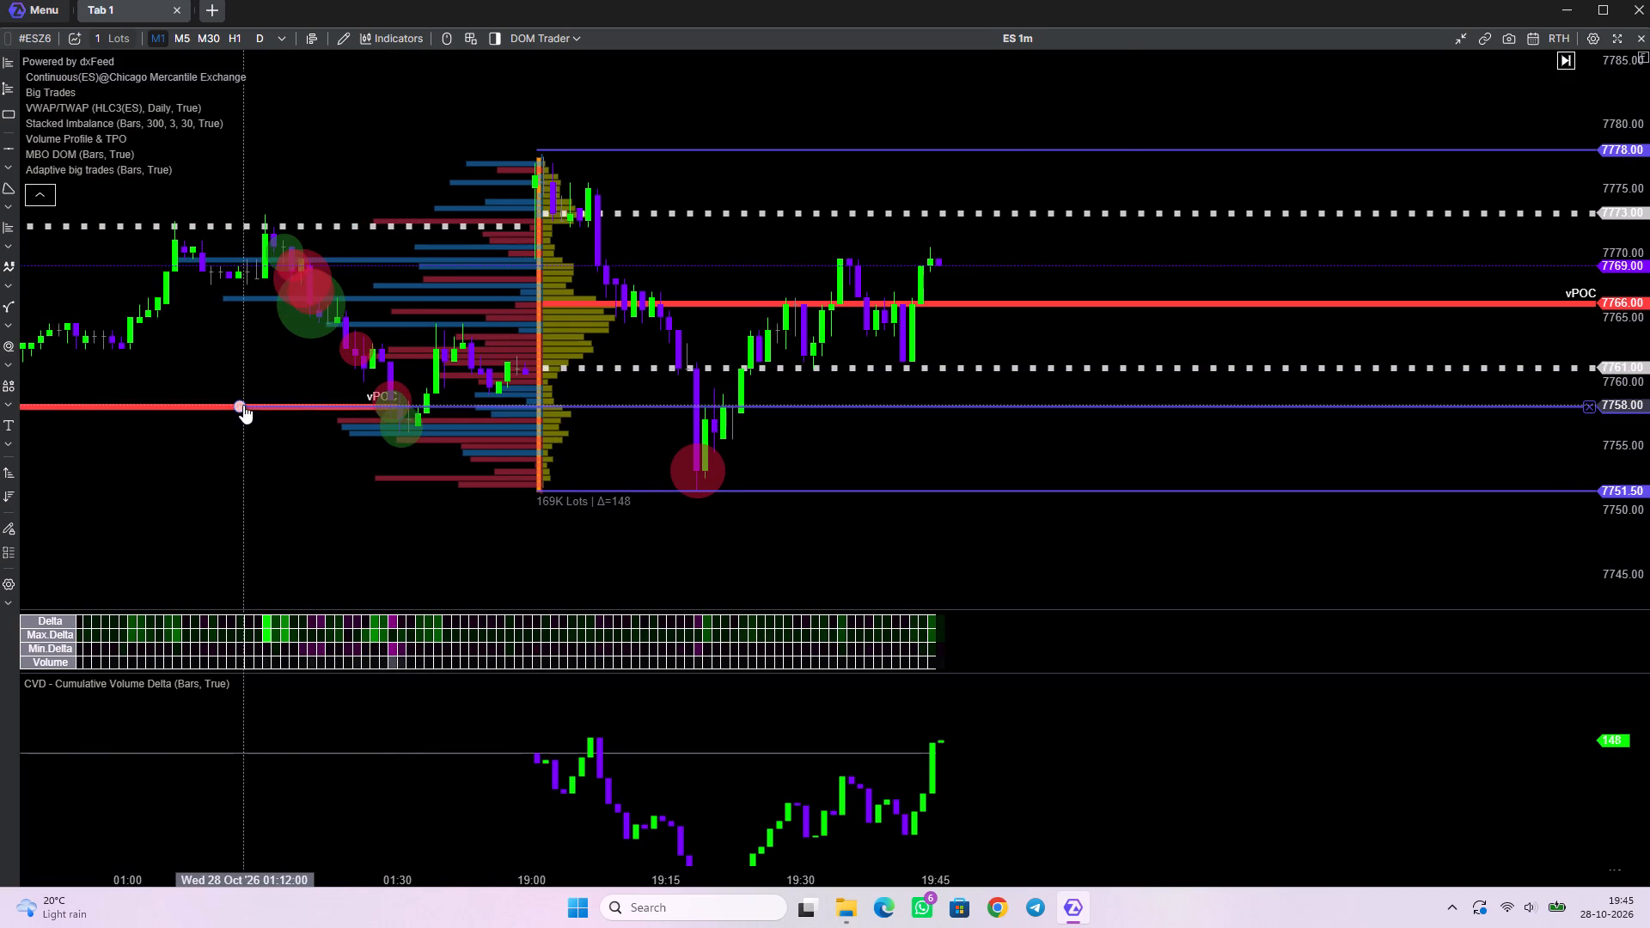
left_click(911, 467)
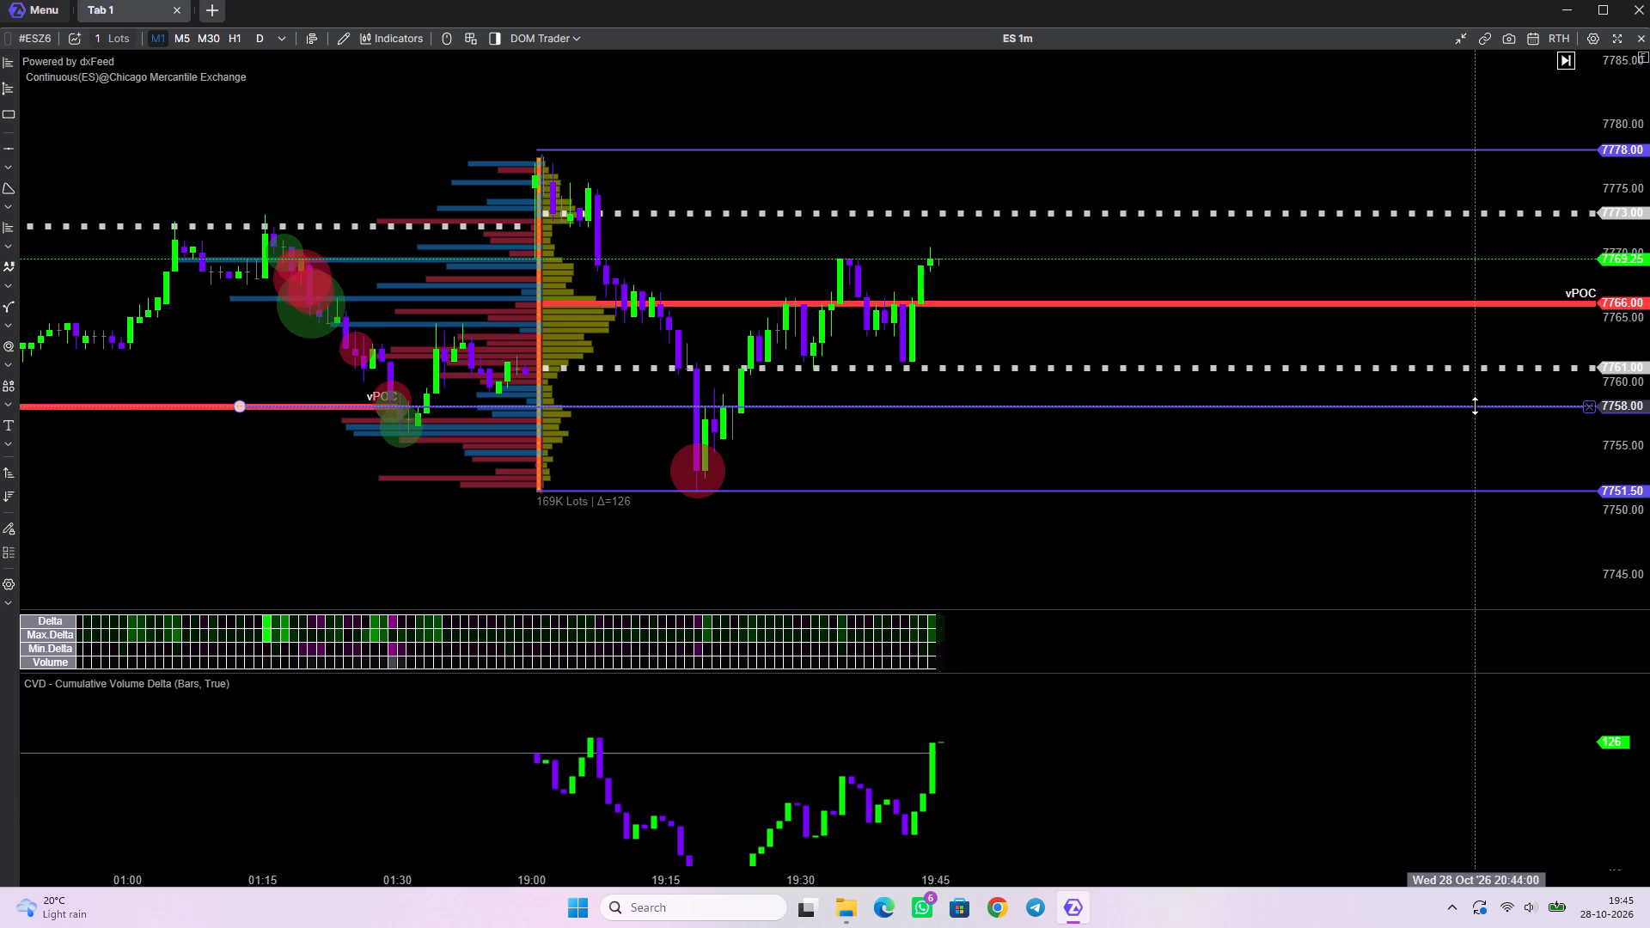
Set the colour of the 7758.00 horizontal ray to the standard red.
double_click(1475, 406)
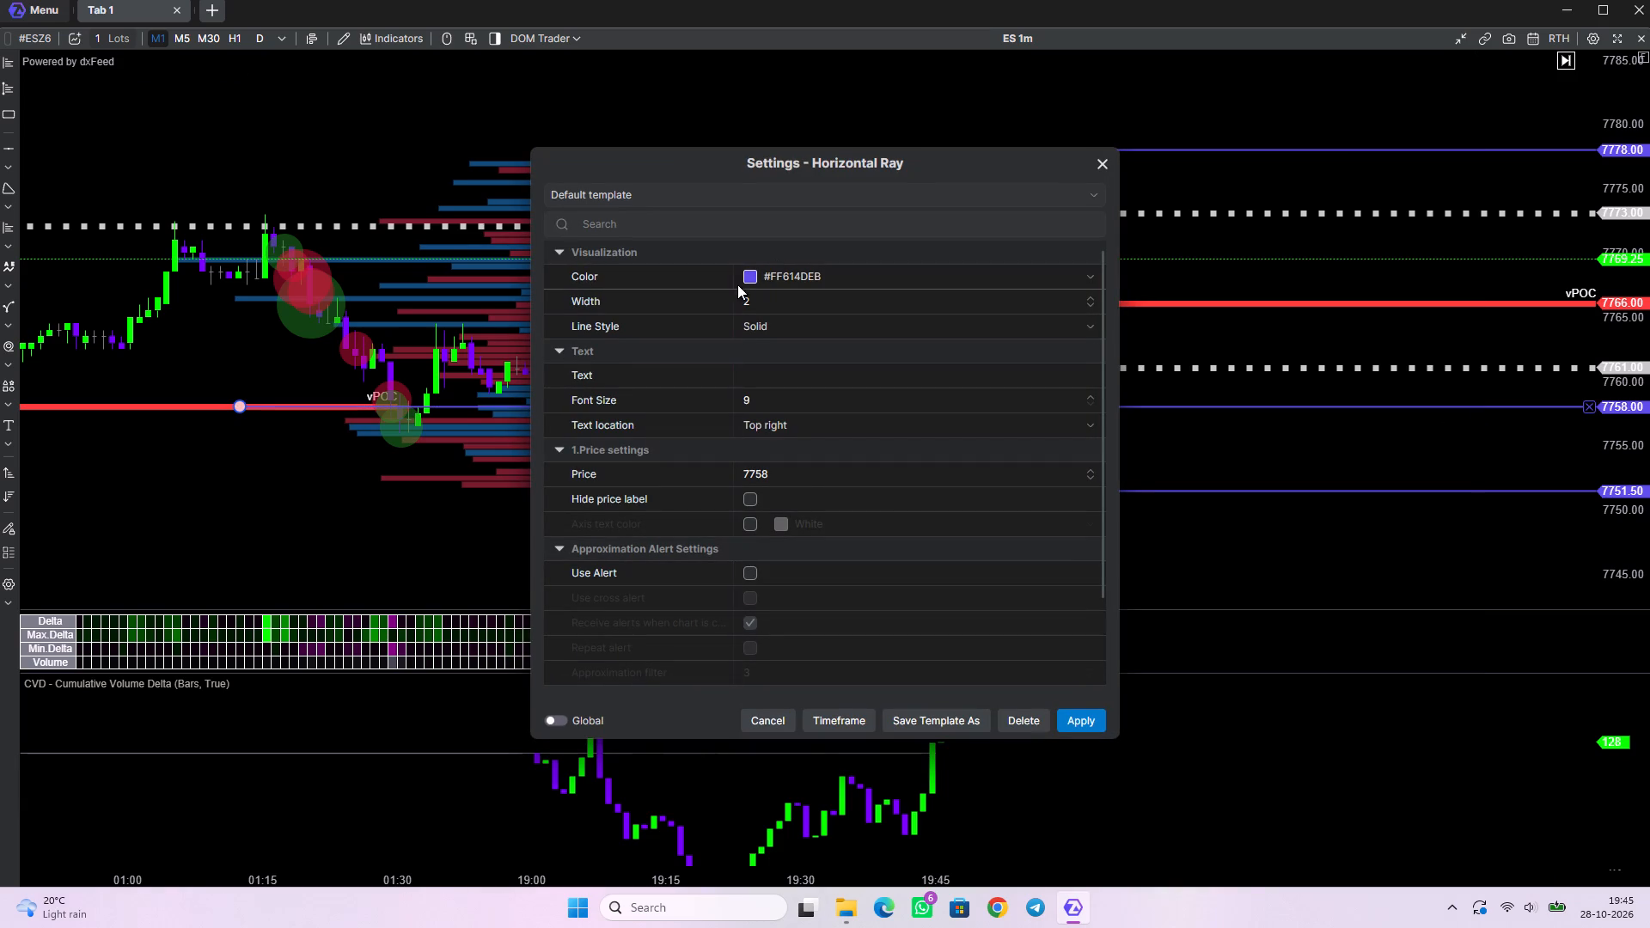
left_click(753, 279)
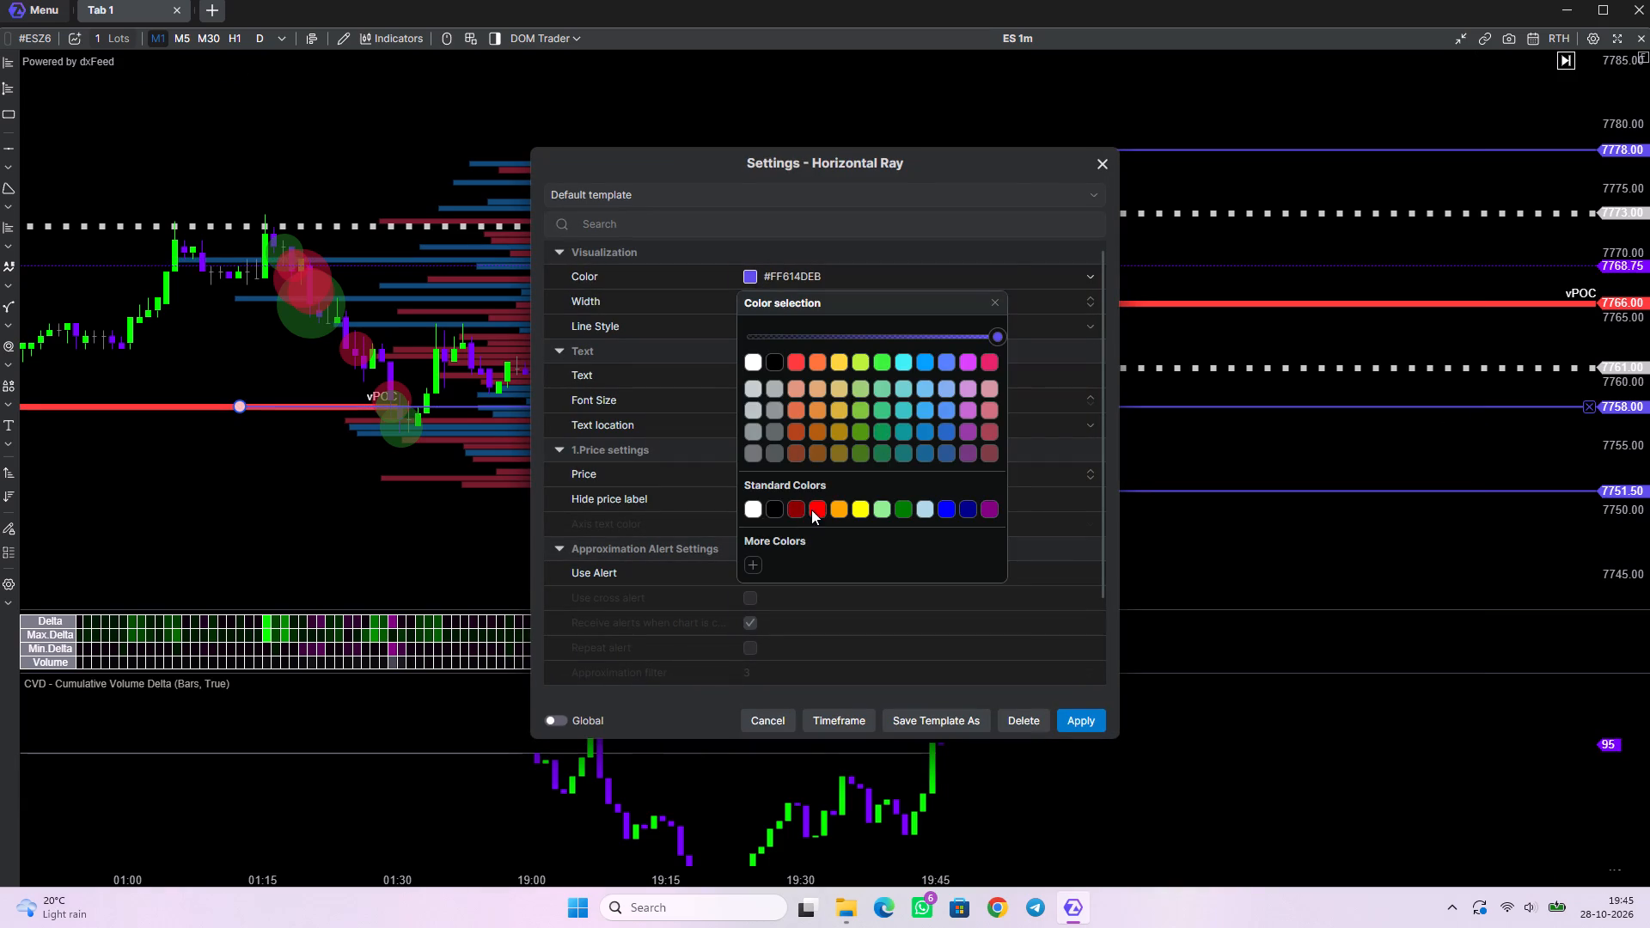
left_click(811, 510)
left_click(1091, 726)
Examine the price reaction and large trades between the red 7758.00 ray and the first-candle low ray at 7751.50.
scroll(1635, 447, "up", 4)
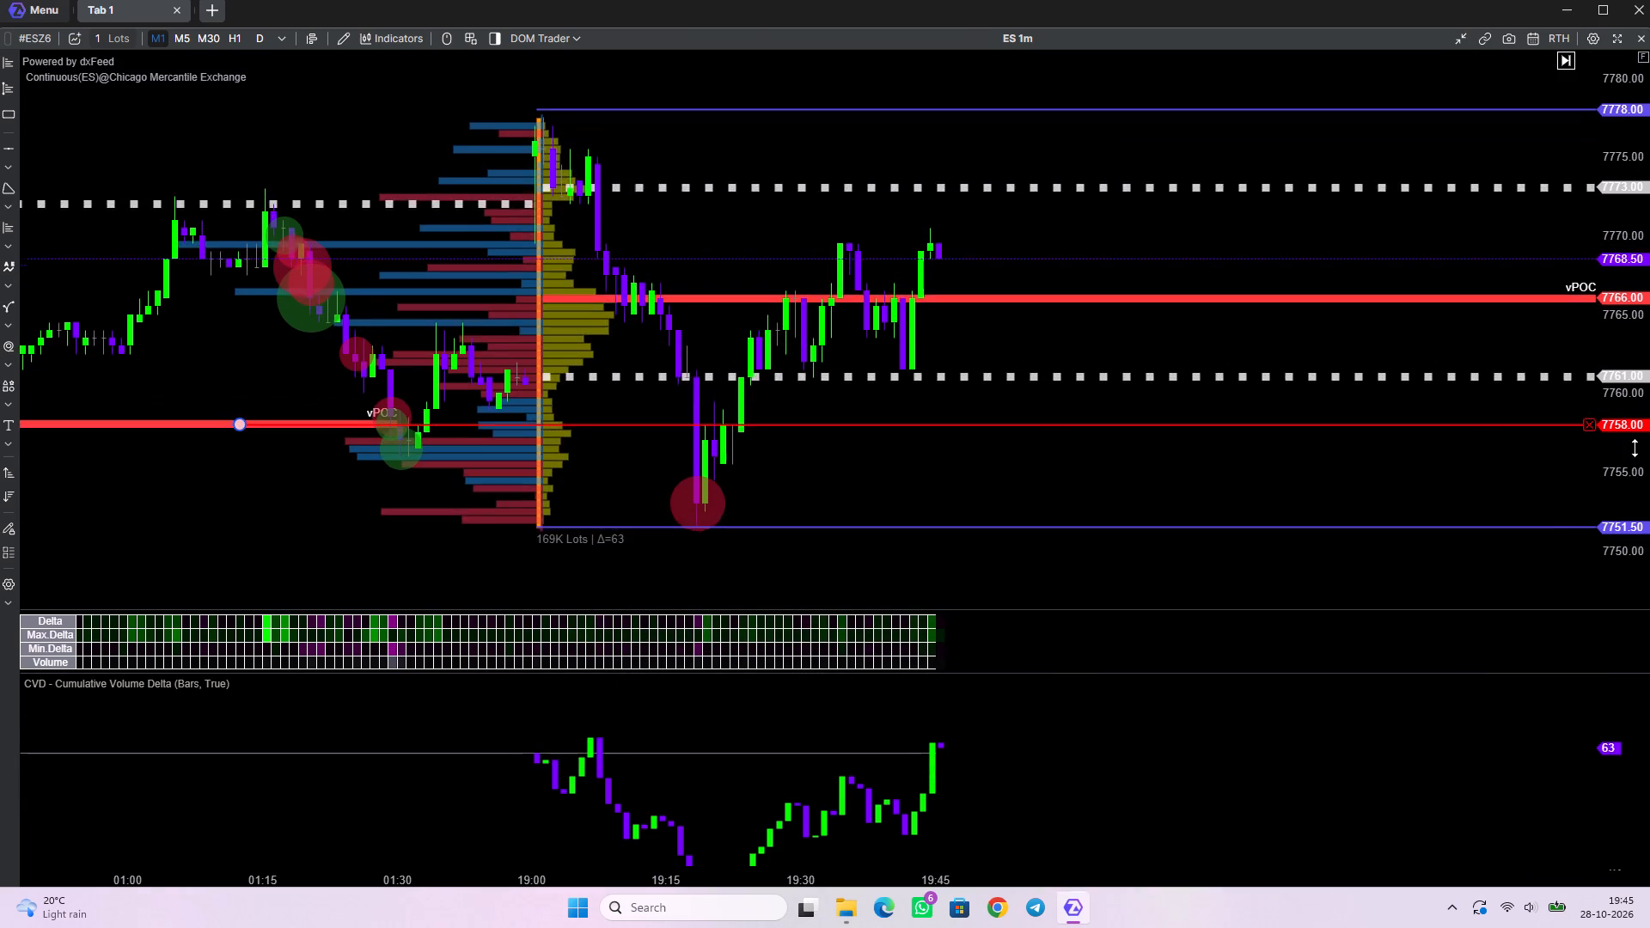
scroll(1635, 448, "up", 20)
scroll(1635, 448, "up", 7)
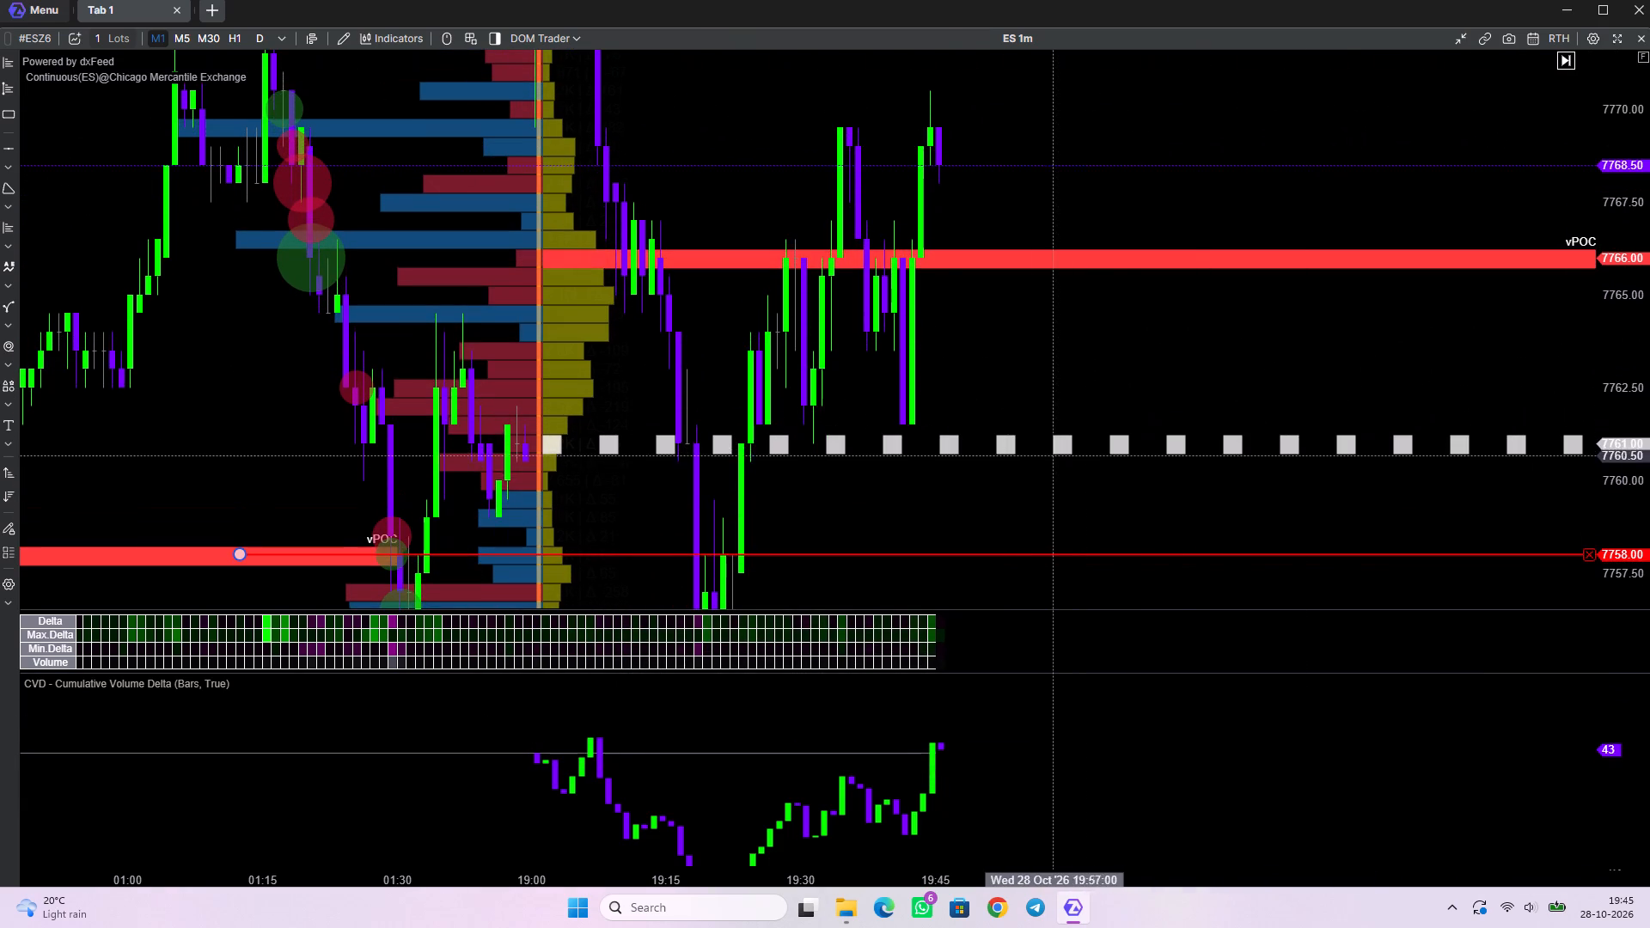
left_click_drag(961, 496, 1120, 365)
scroll(1034, 391, "up", 6)
left_click_drag(761, 545, 894, 302)
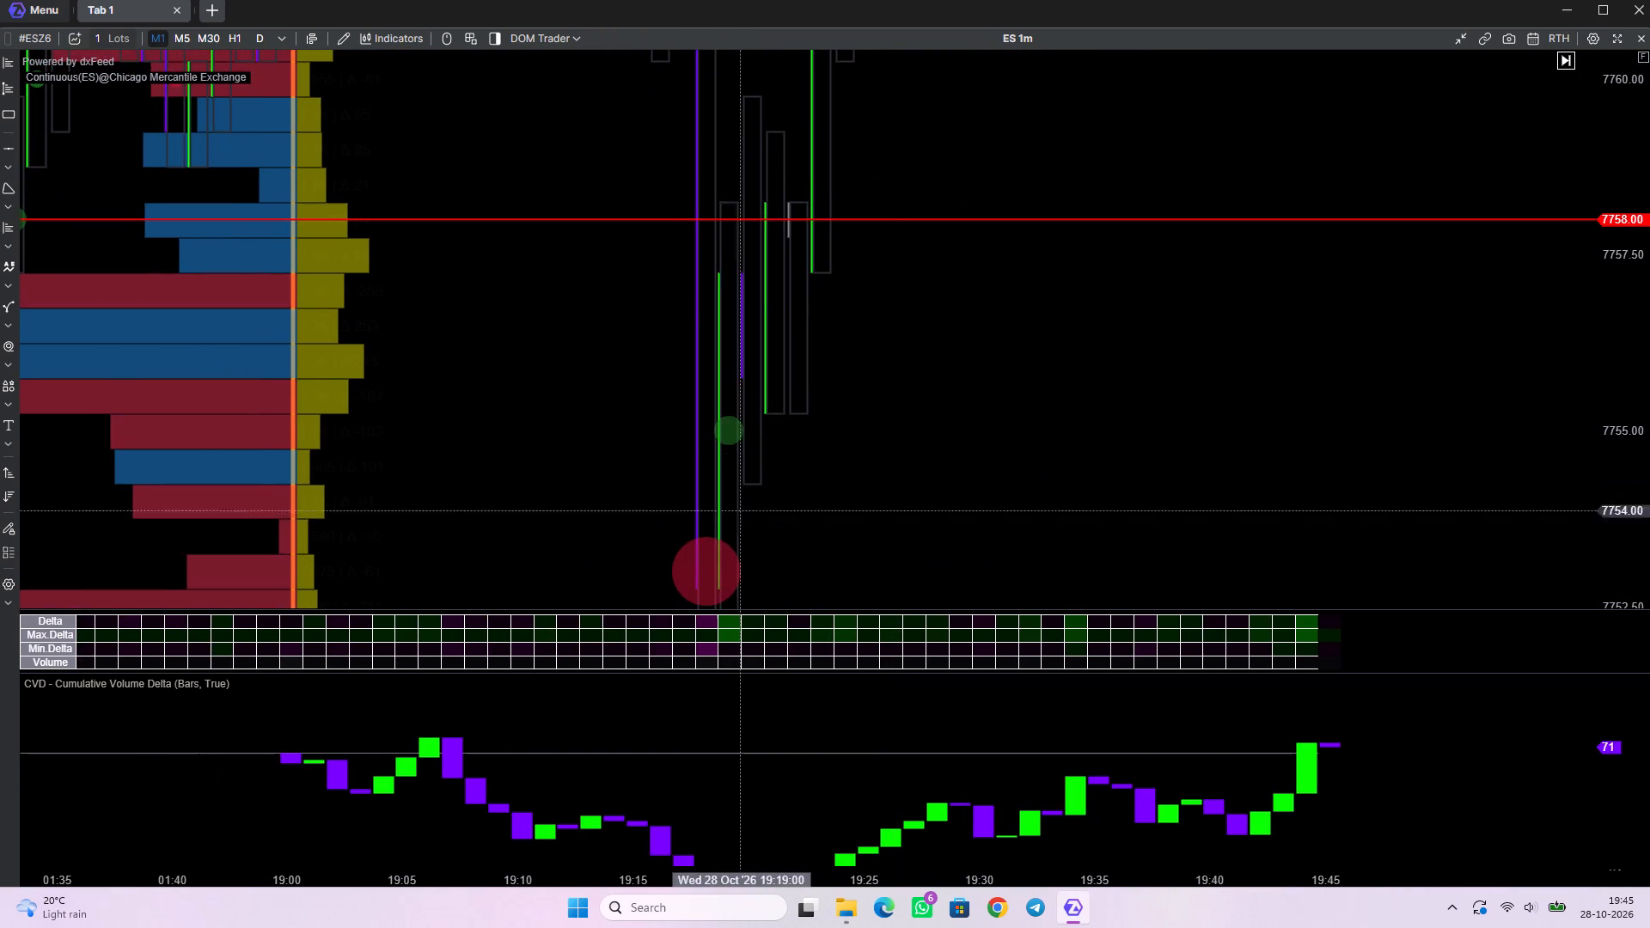
scroll(738, 531, "up", 3)
scroll(766, 527, "down", 8)
scroll(783, 544, "up", 5)
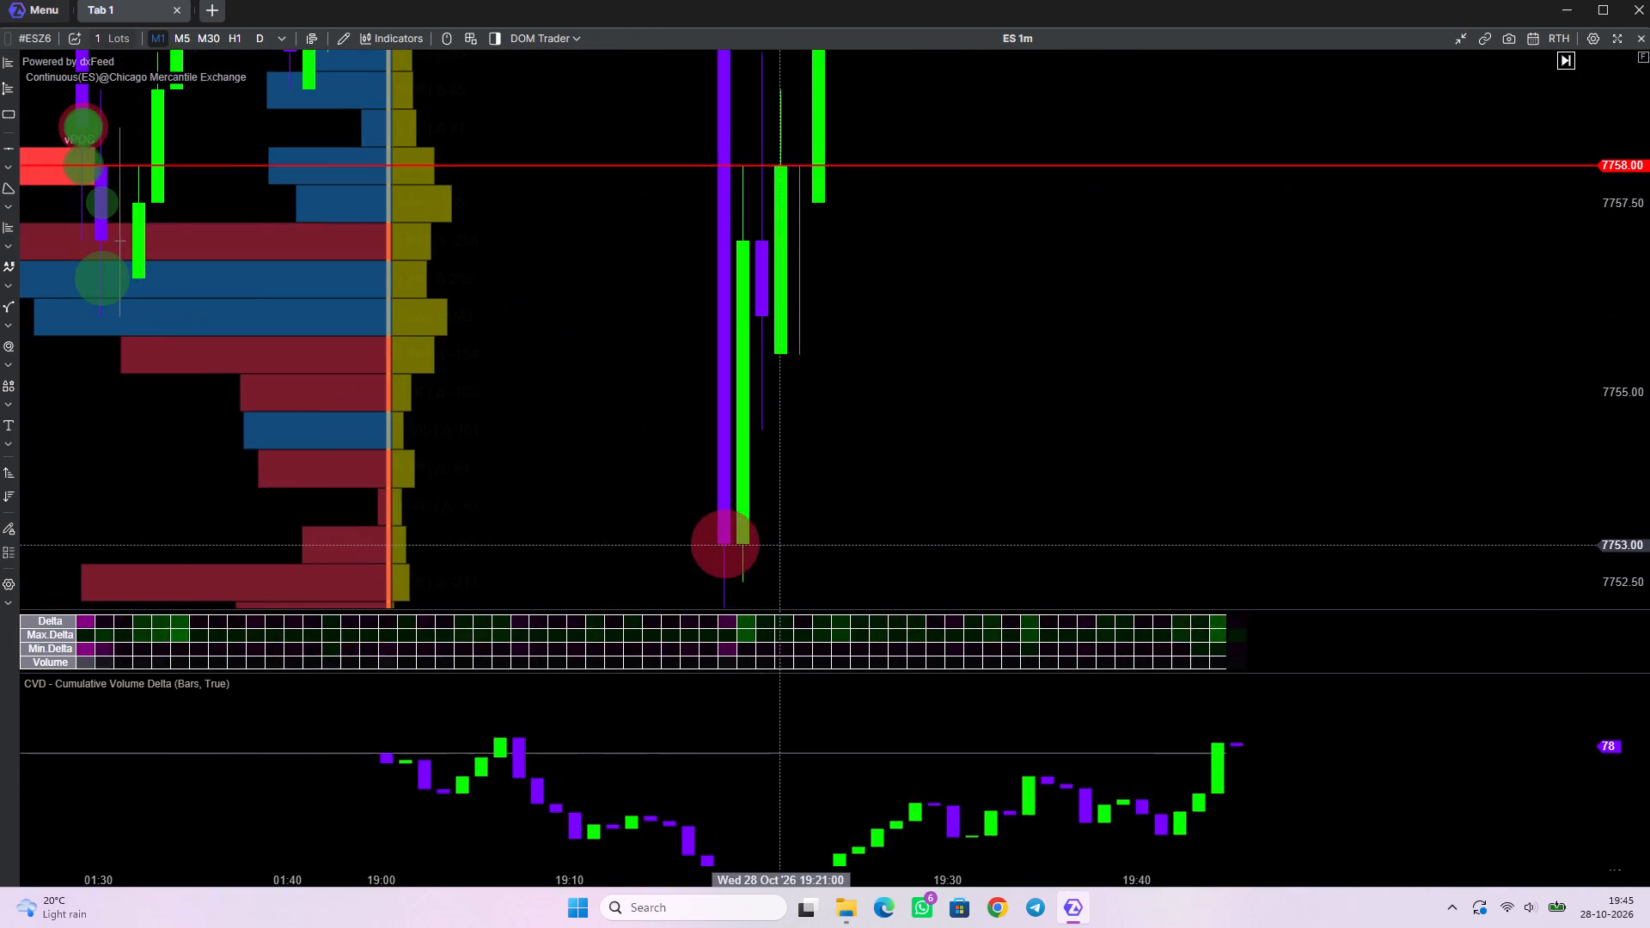
scroll(778, 546, "up", 4)
left_click_drag(791, 556, 1128, 318)
scroll(830, 394, "down", 3)
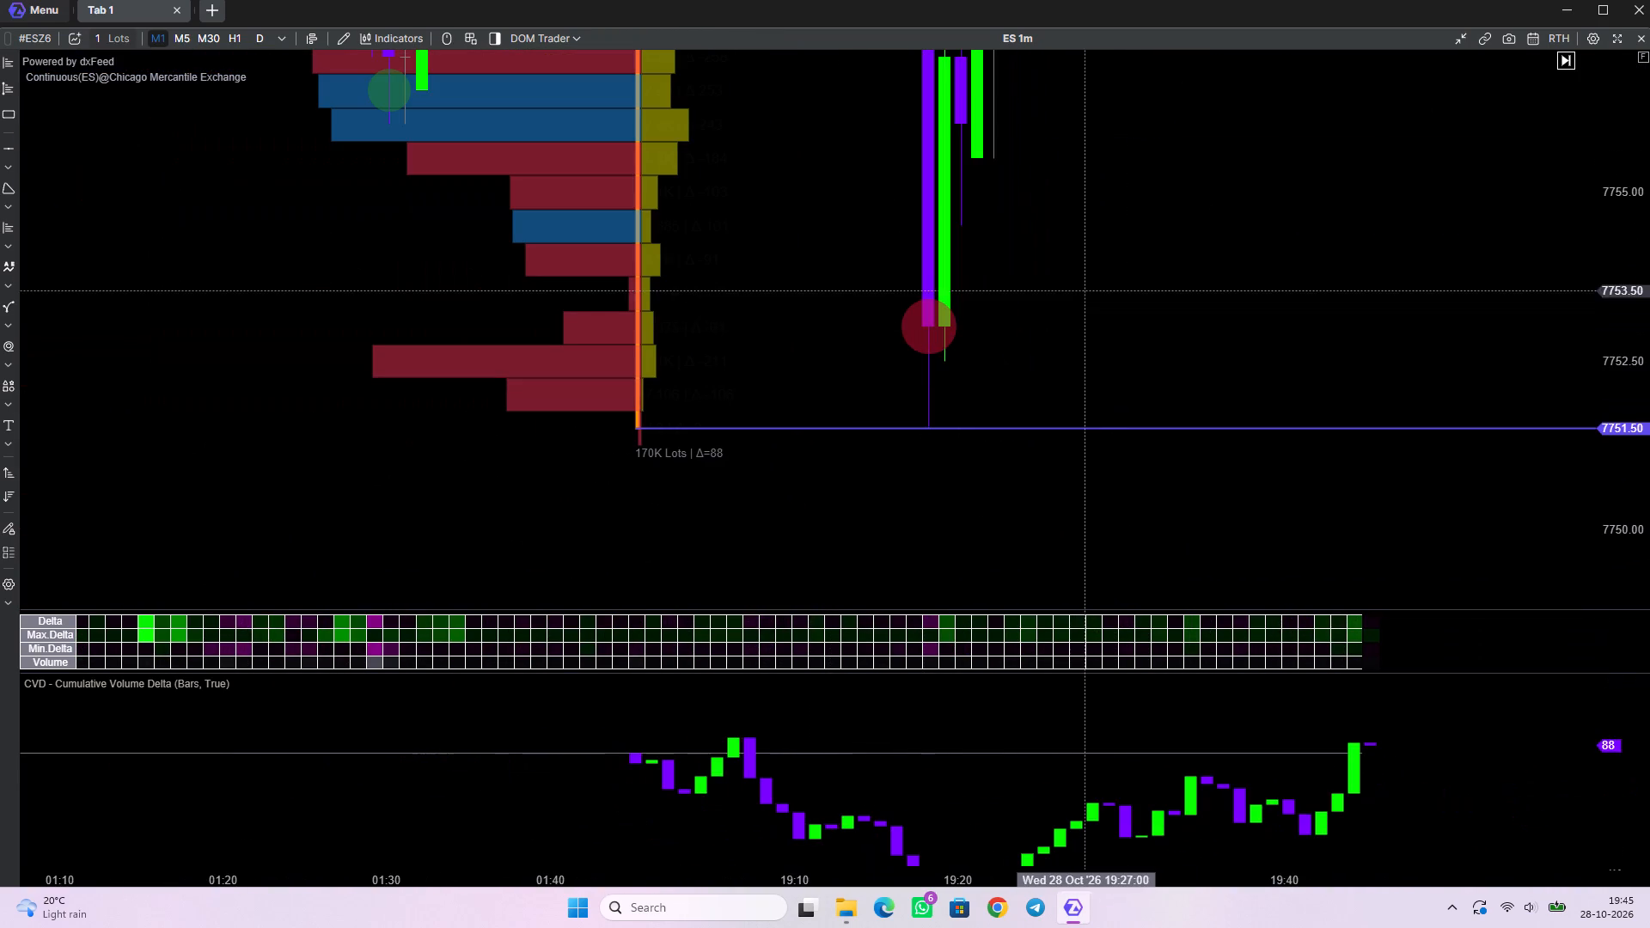
left_click_drag(1085, 289, 895, 423)
Inspect the bid-by-ask footprint, large trades and delta of the 19:18 to 19:23 candles around the red 7758.00 ray.
scroll(694, 475, "up", 9)
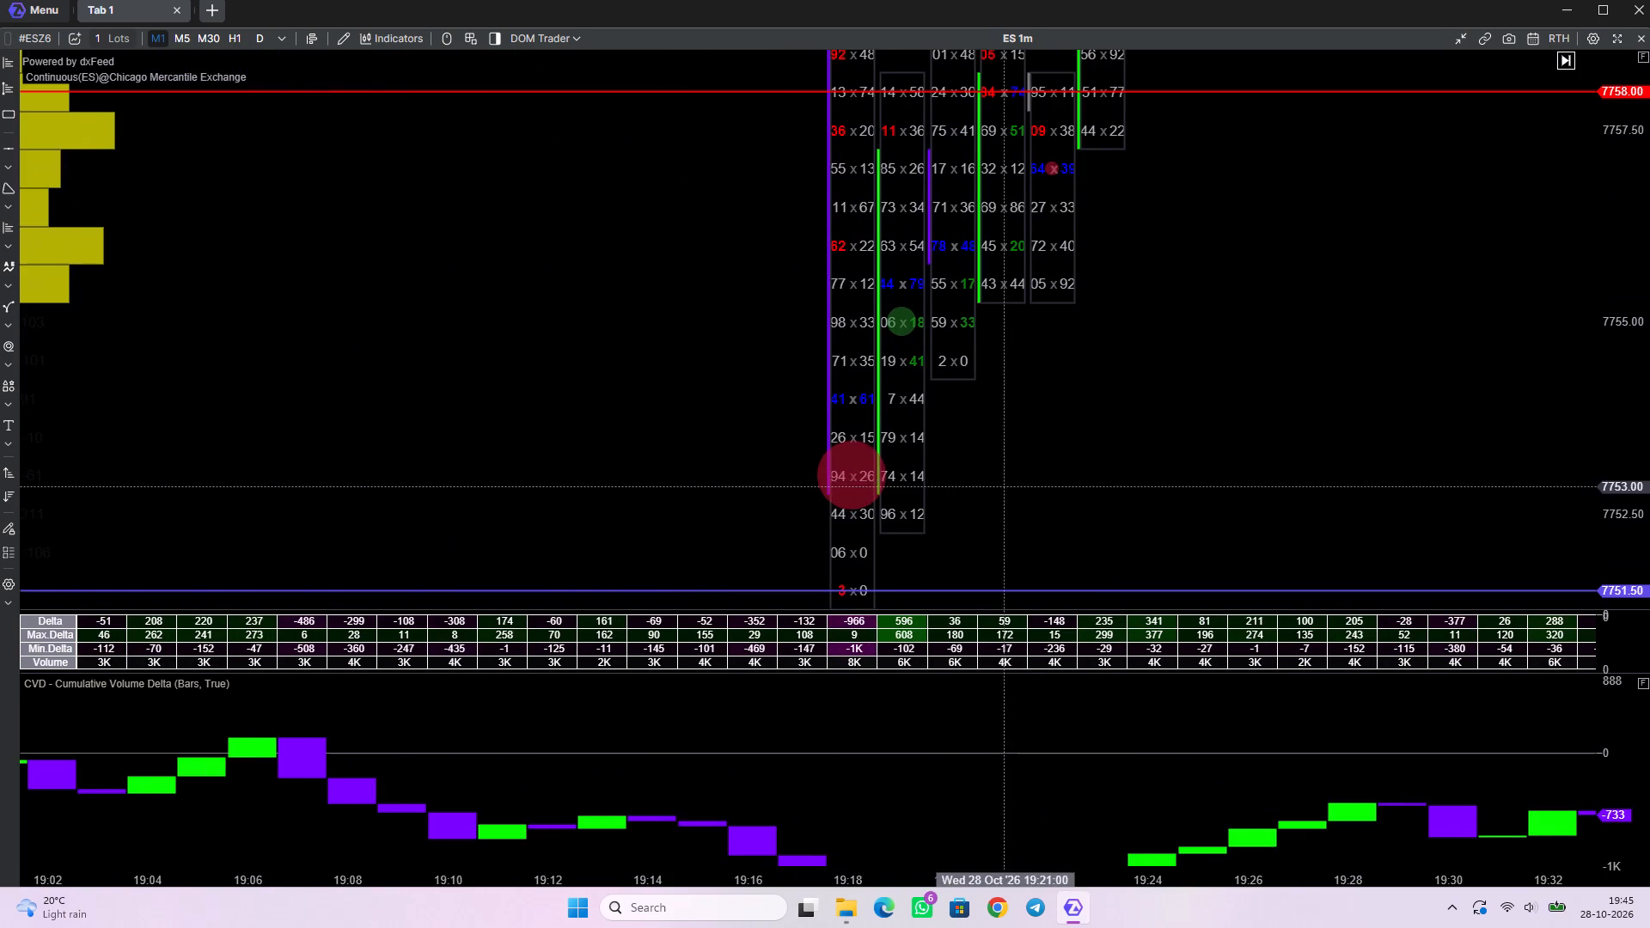
left_click_drag(1005, 486, 925, 369)
left_click_drag(1029, 266, 920, 478)
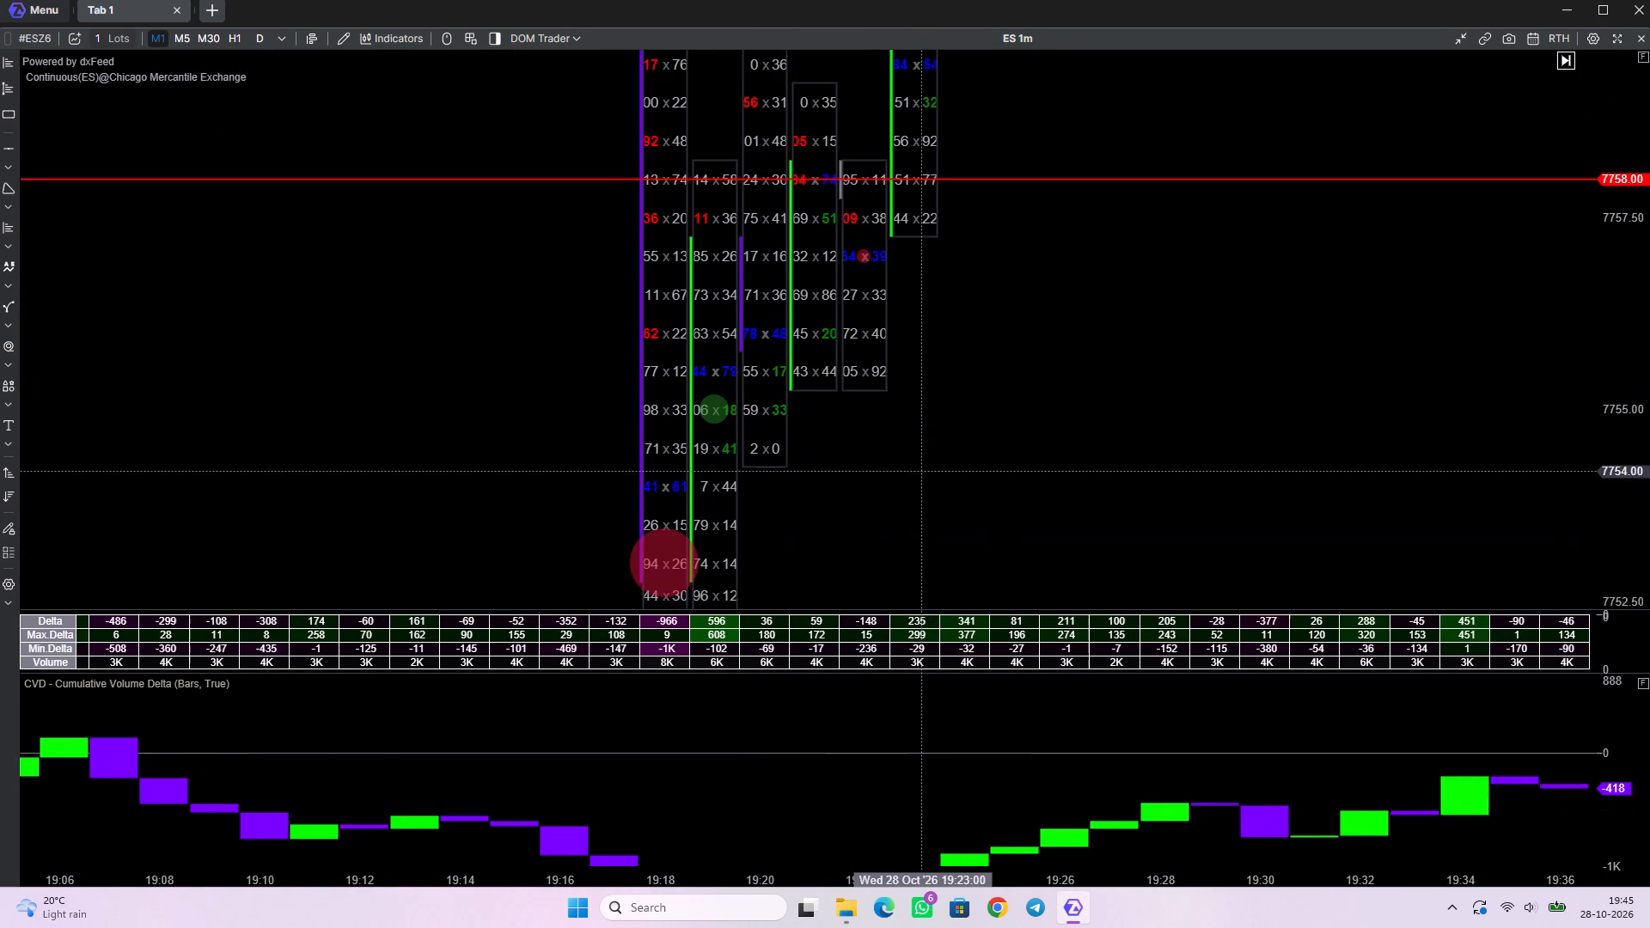
left_click_drag(920, 478, 916, 491)
scroll(717, 485, "up", 3)
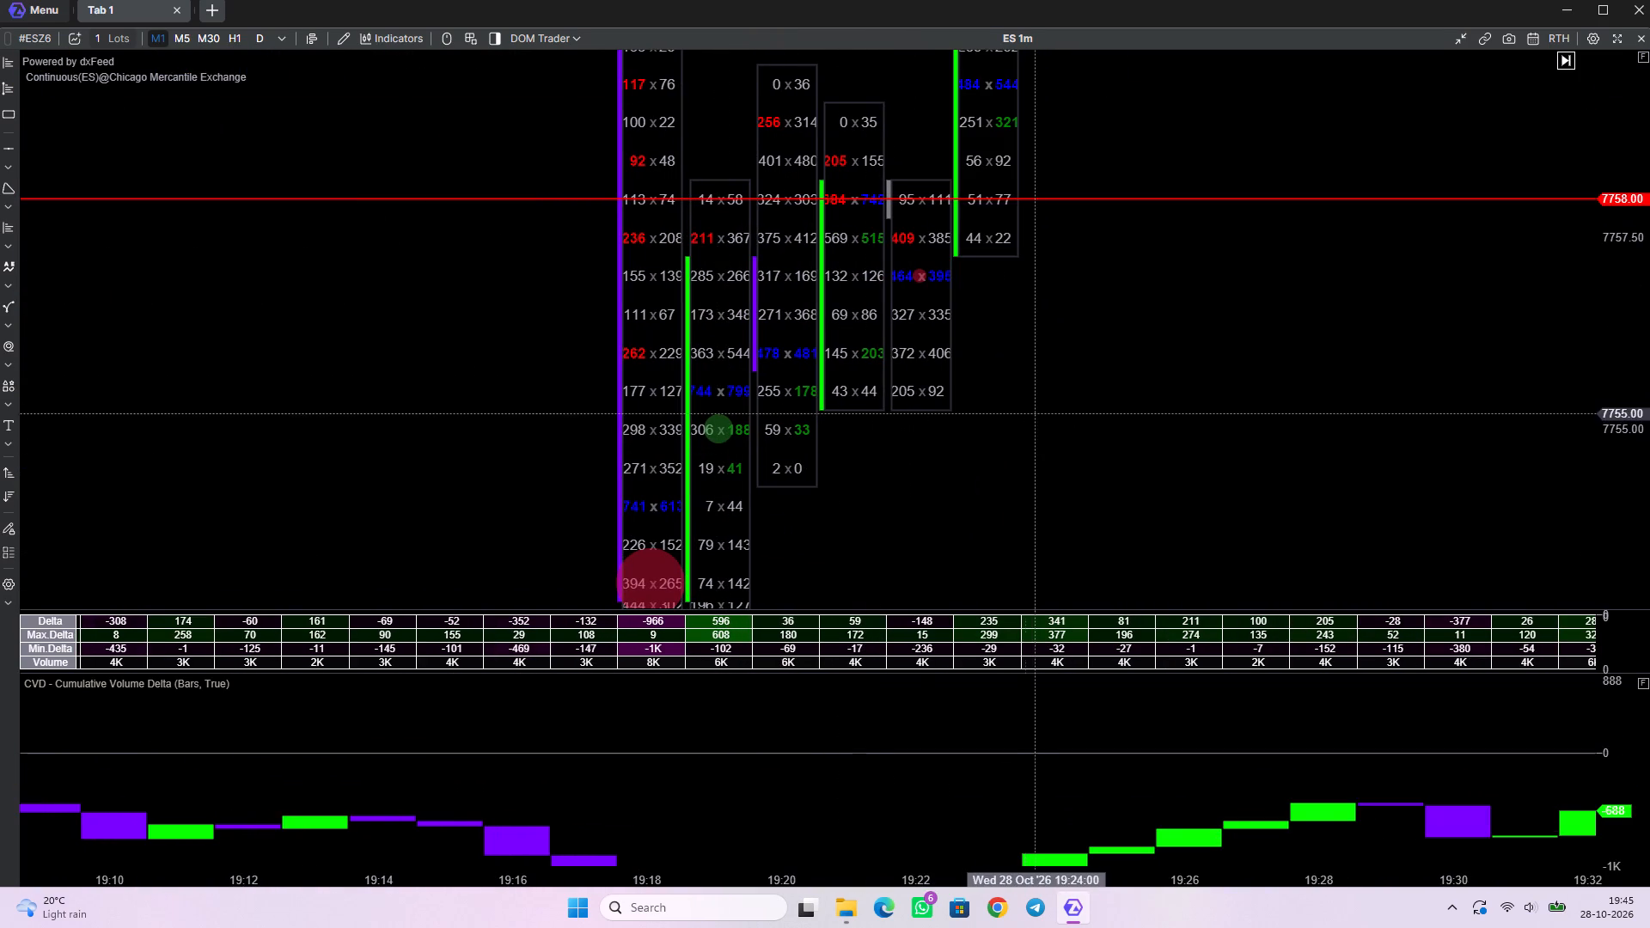
scroll(1063, 376, "down", 7)
left_click_drag(1167, 322, 1087, 406)
scroll(956, 474, "up", 6)
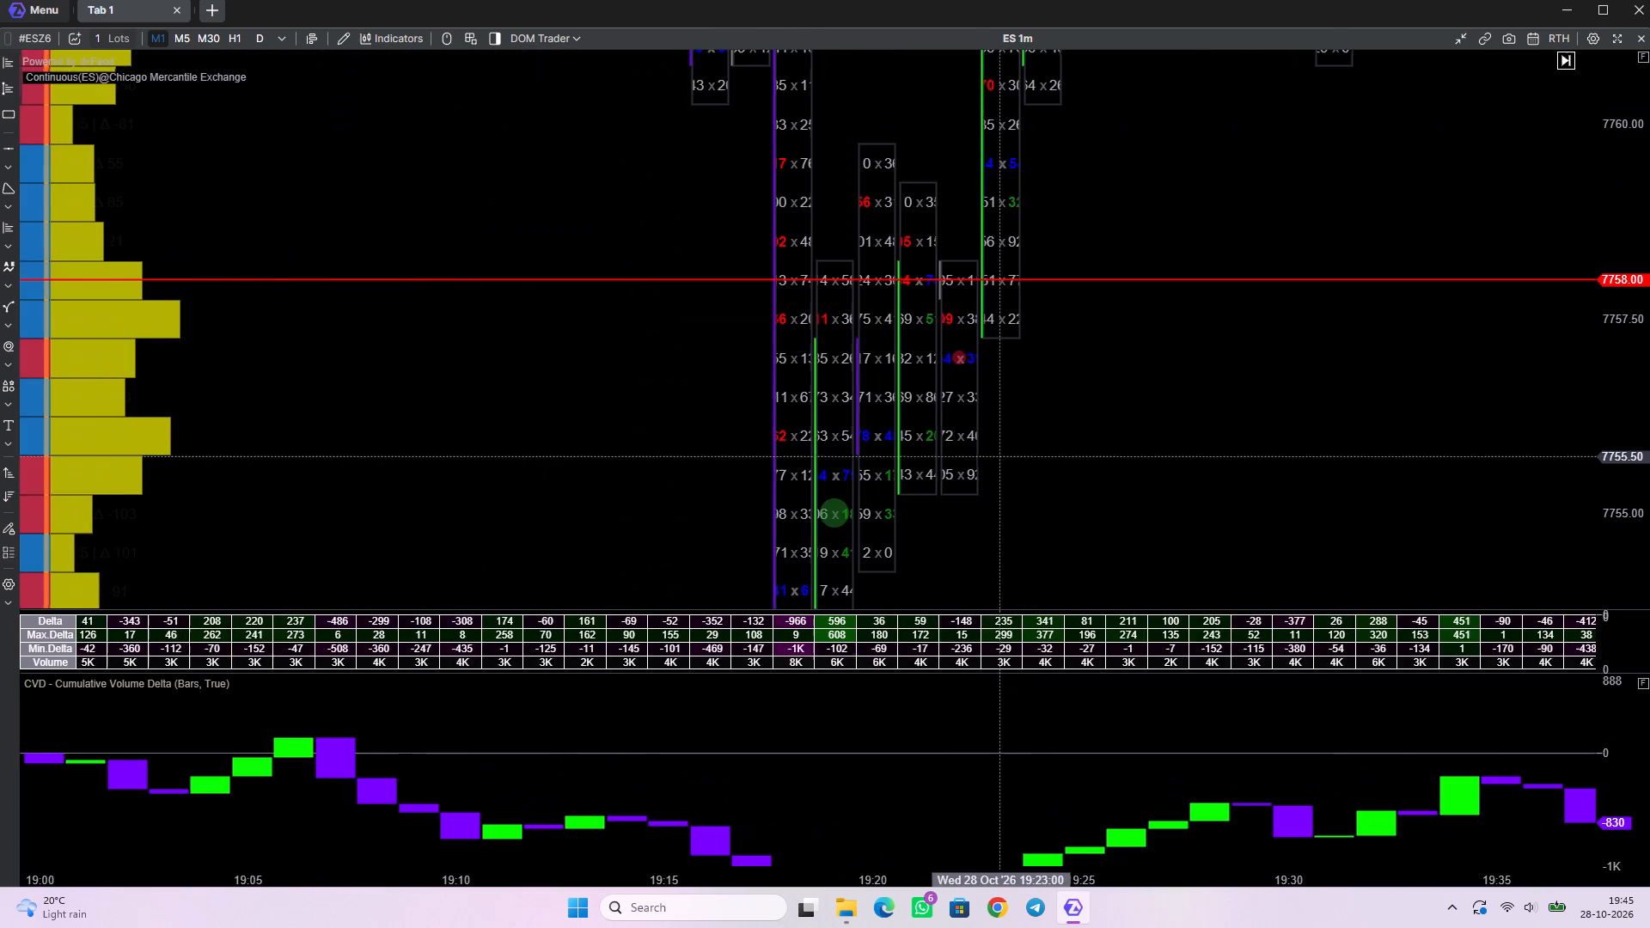
scroll(999, 456, "up", 1)
scroll(889, 390, "up", 4)
Compare the candles around the 7758.00 ray with the 19:24 to 19:43 footprint and delta between the dotted 7761.00 level and the 7766.00 vPOC.
scroll(1156, 389, "down", 7)
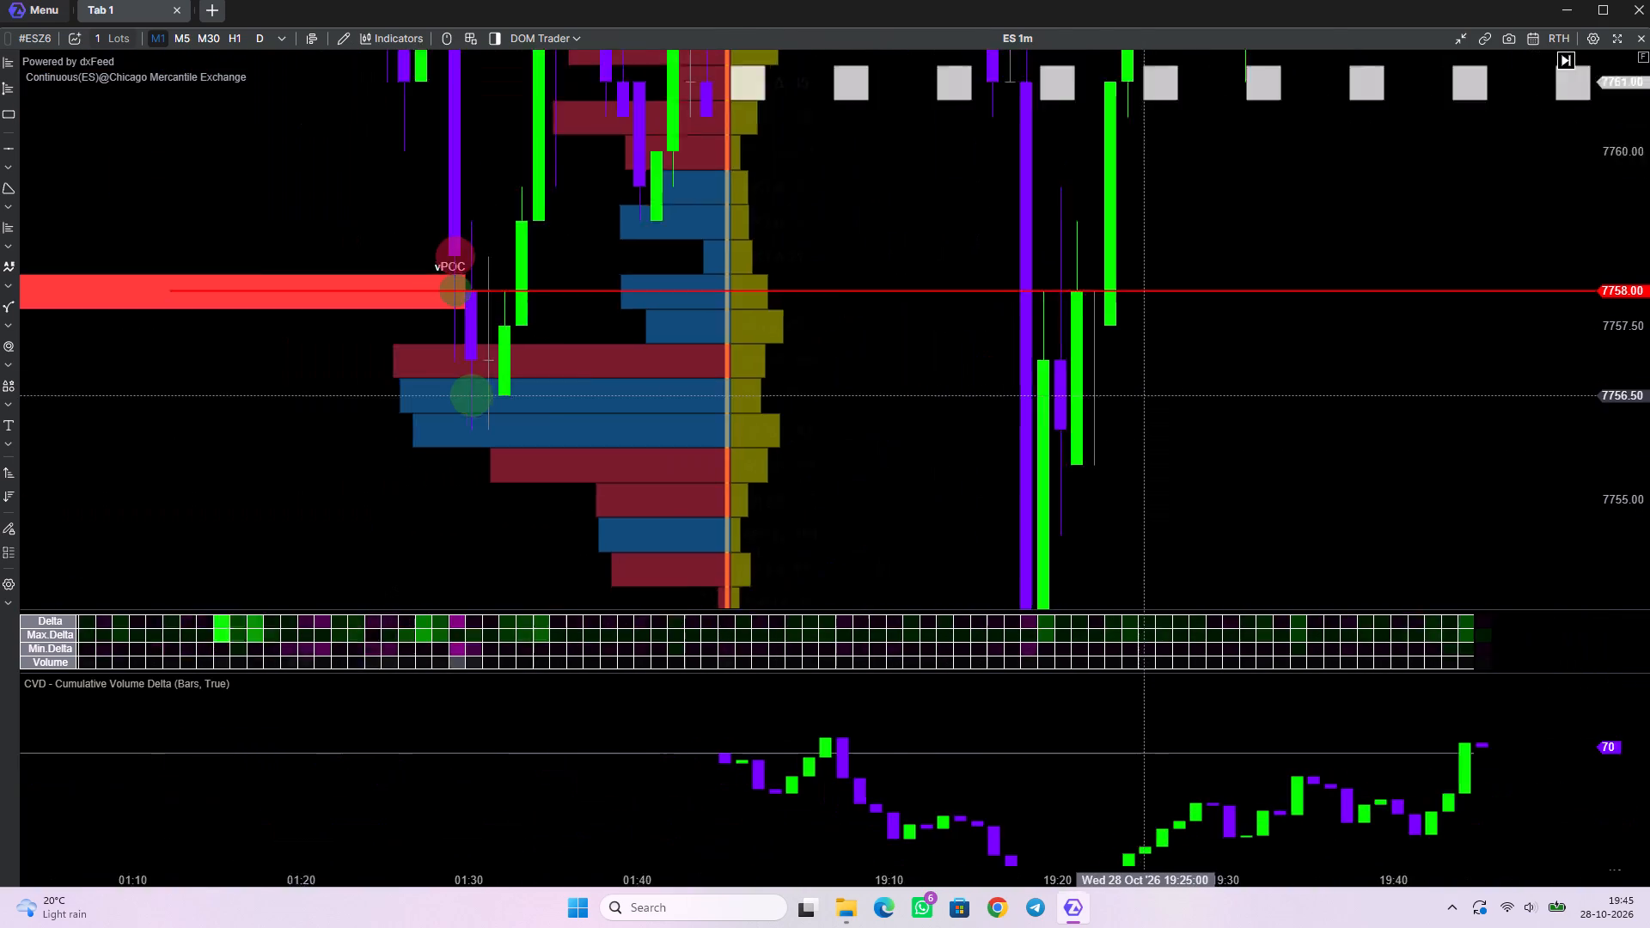
scroll(1144, 395, "down", 1)
left_click_drag(1209, 450, 1042, 345)
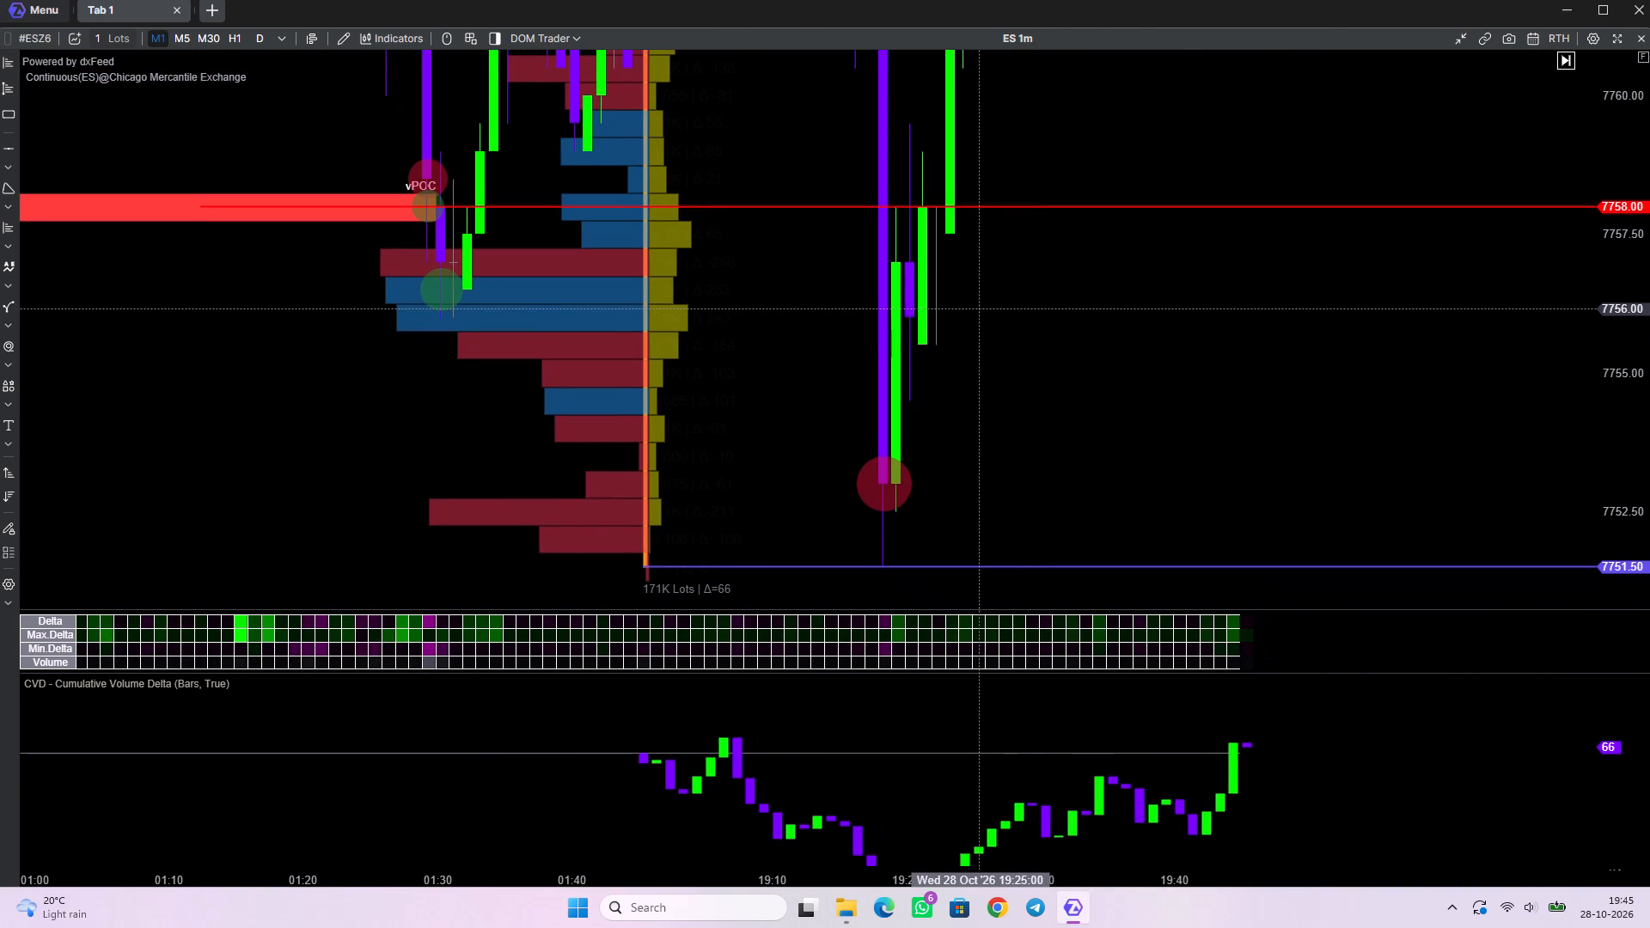
left_click_drag(1003, 278, 950, 514)
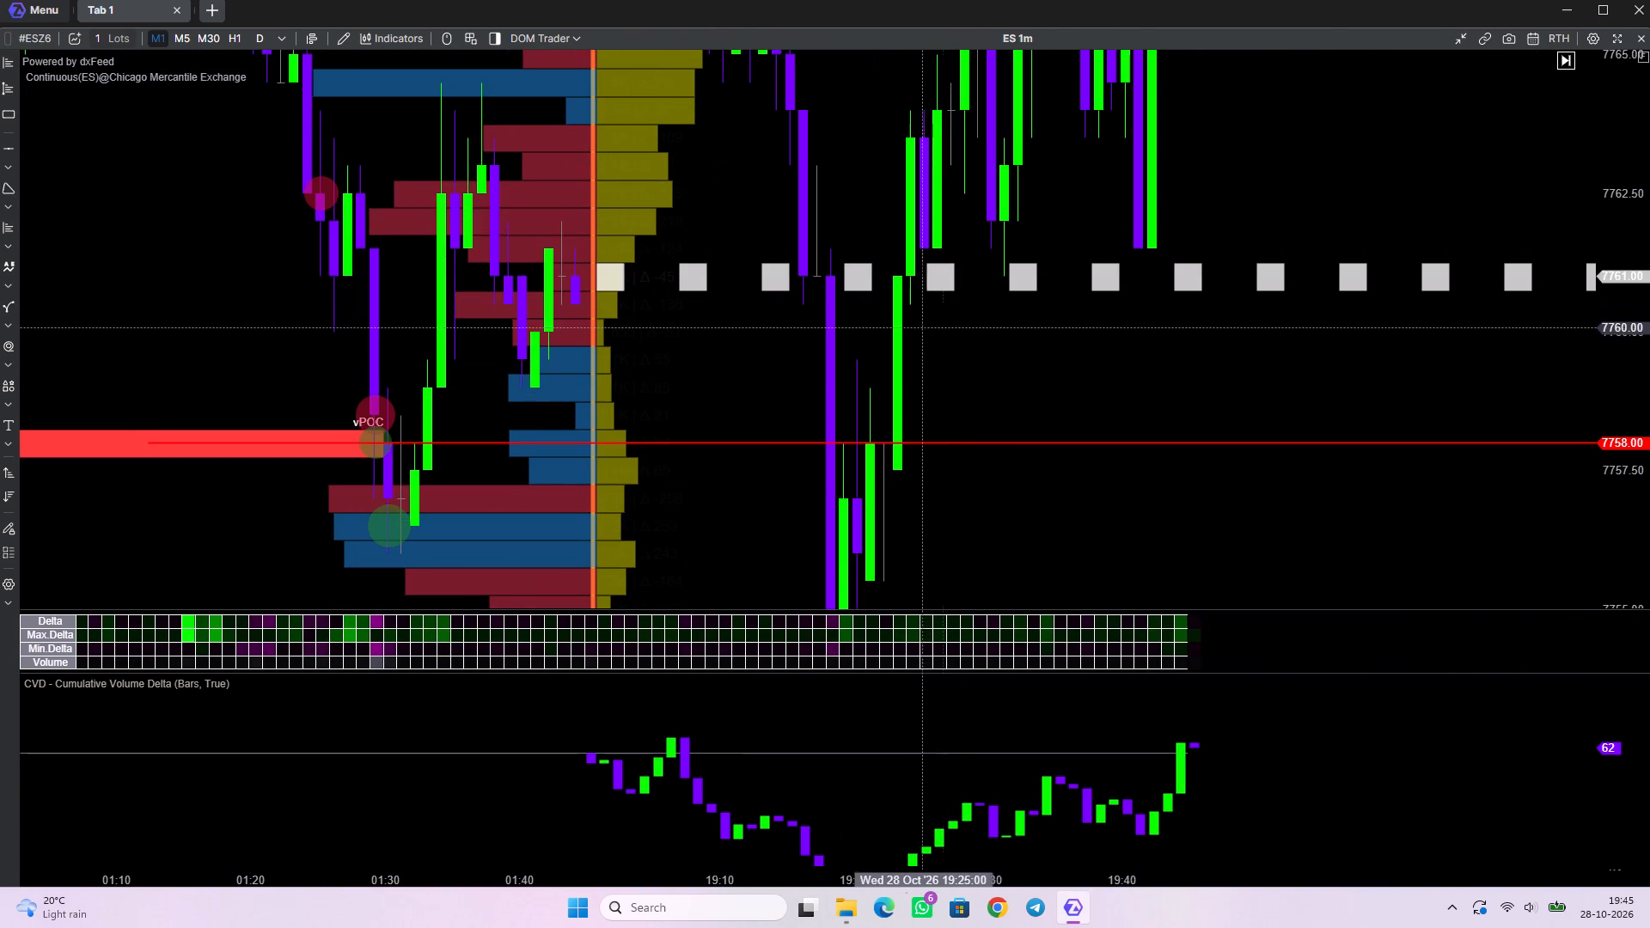
left_click_drag(981, 345, 863, 510)
scroll(776, 372, "up", 3)
scroll(883, 416, "up", 7)
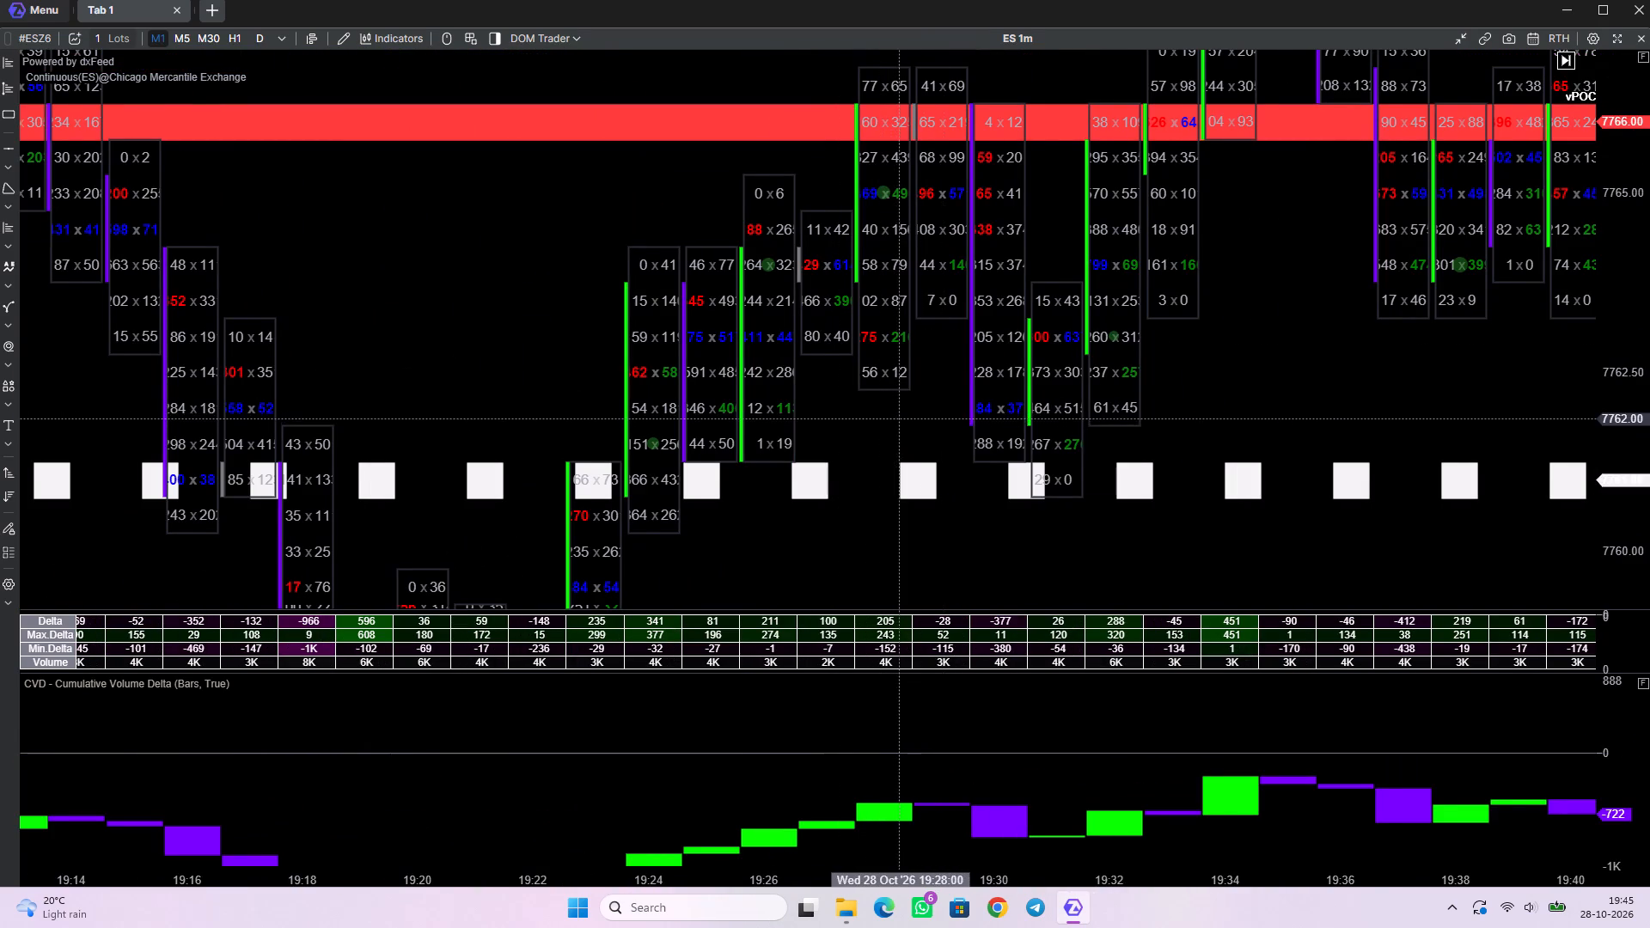
left_click_drag(898, 416, 623, 422)
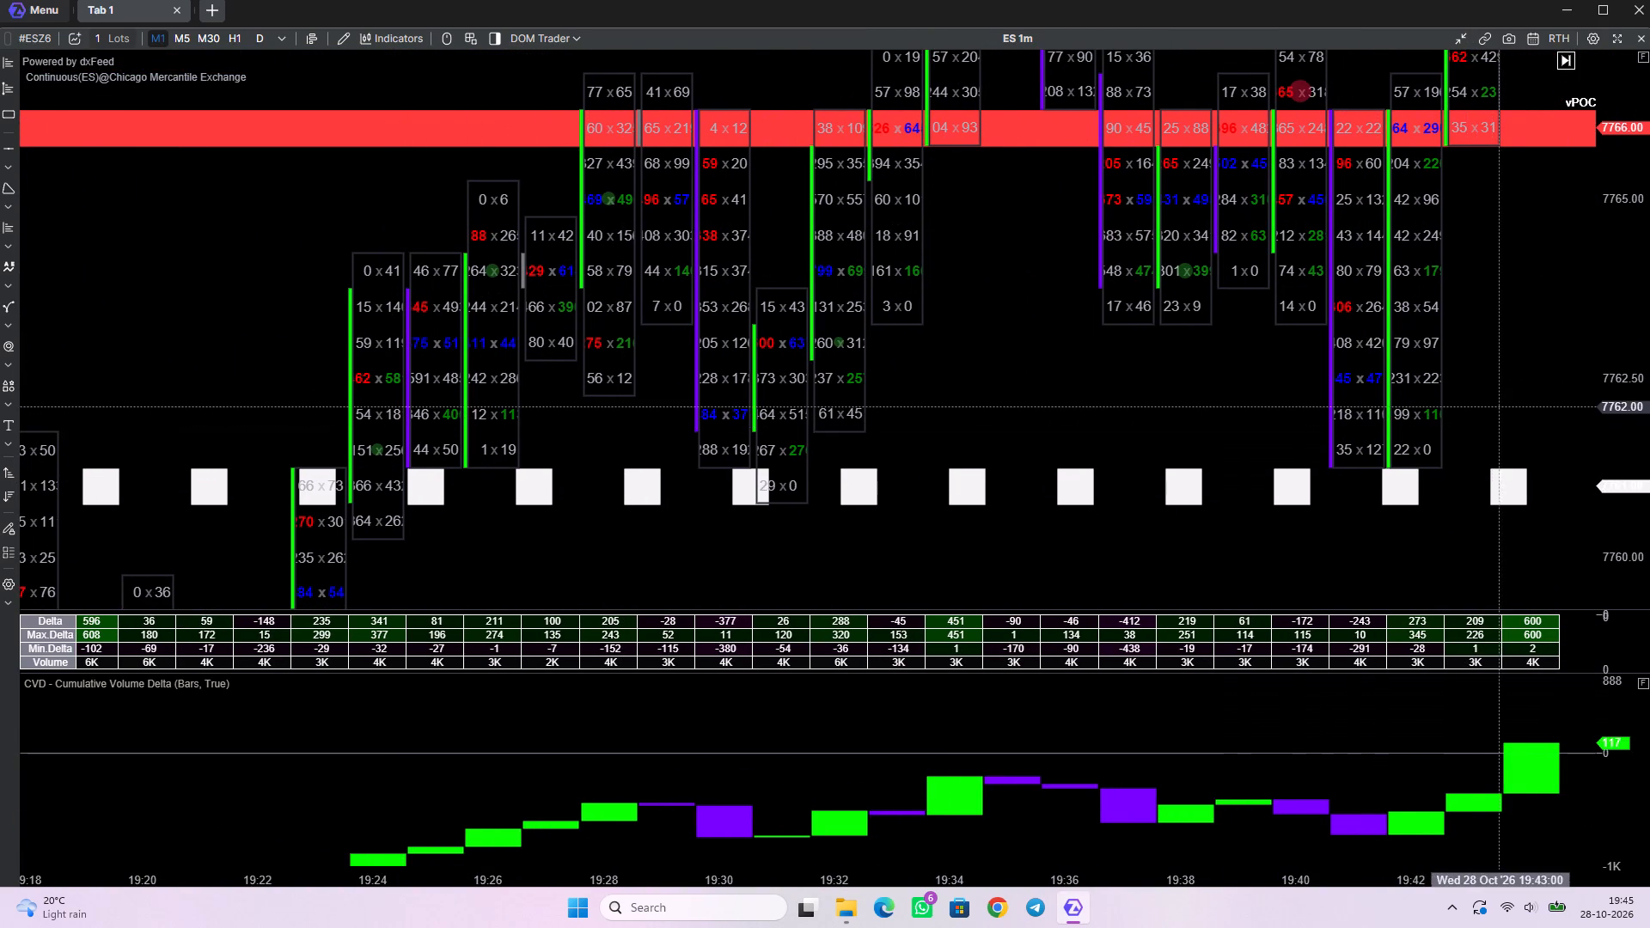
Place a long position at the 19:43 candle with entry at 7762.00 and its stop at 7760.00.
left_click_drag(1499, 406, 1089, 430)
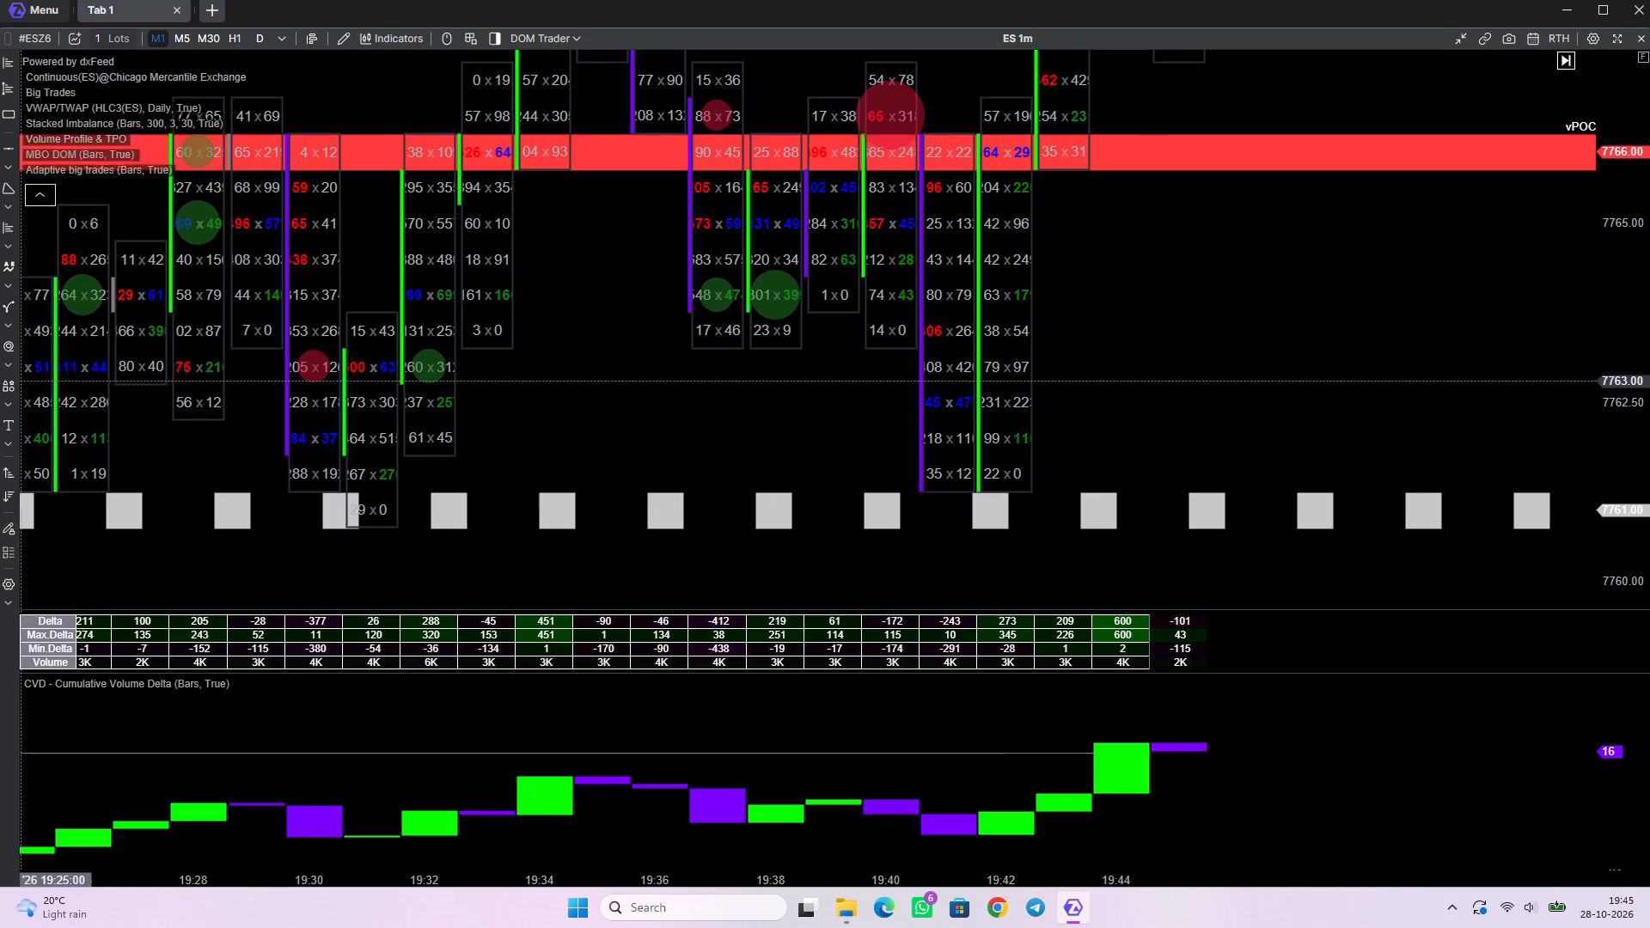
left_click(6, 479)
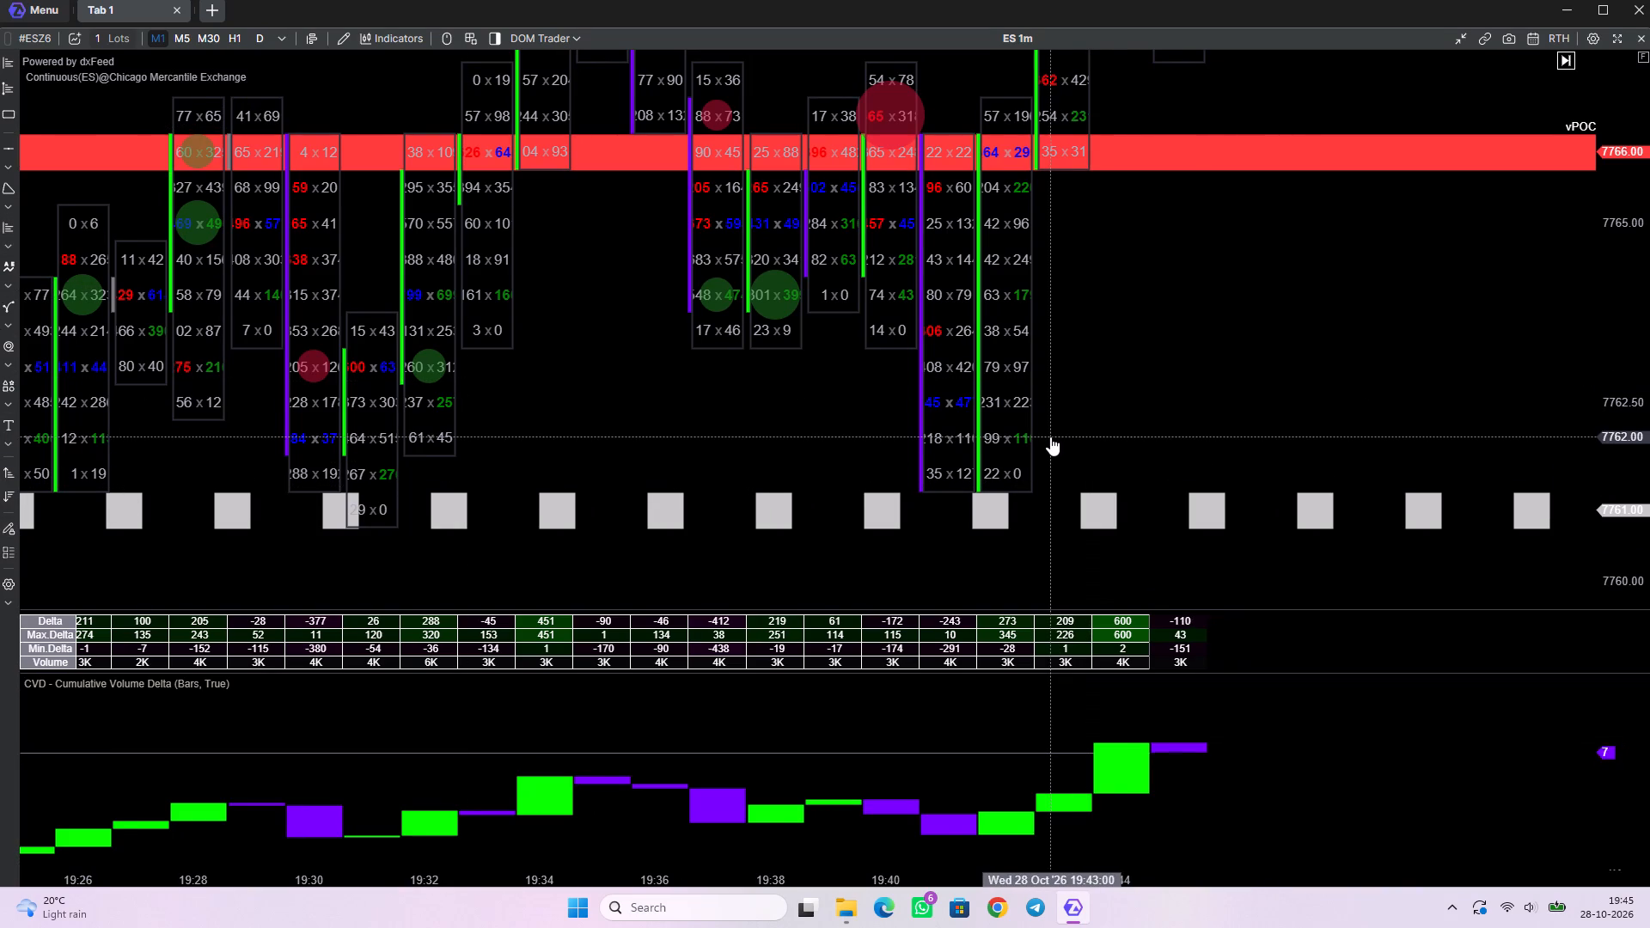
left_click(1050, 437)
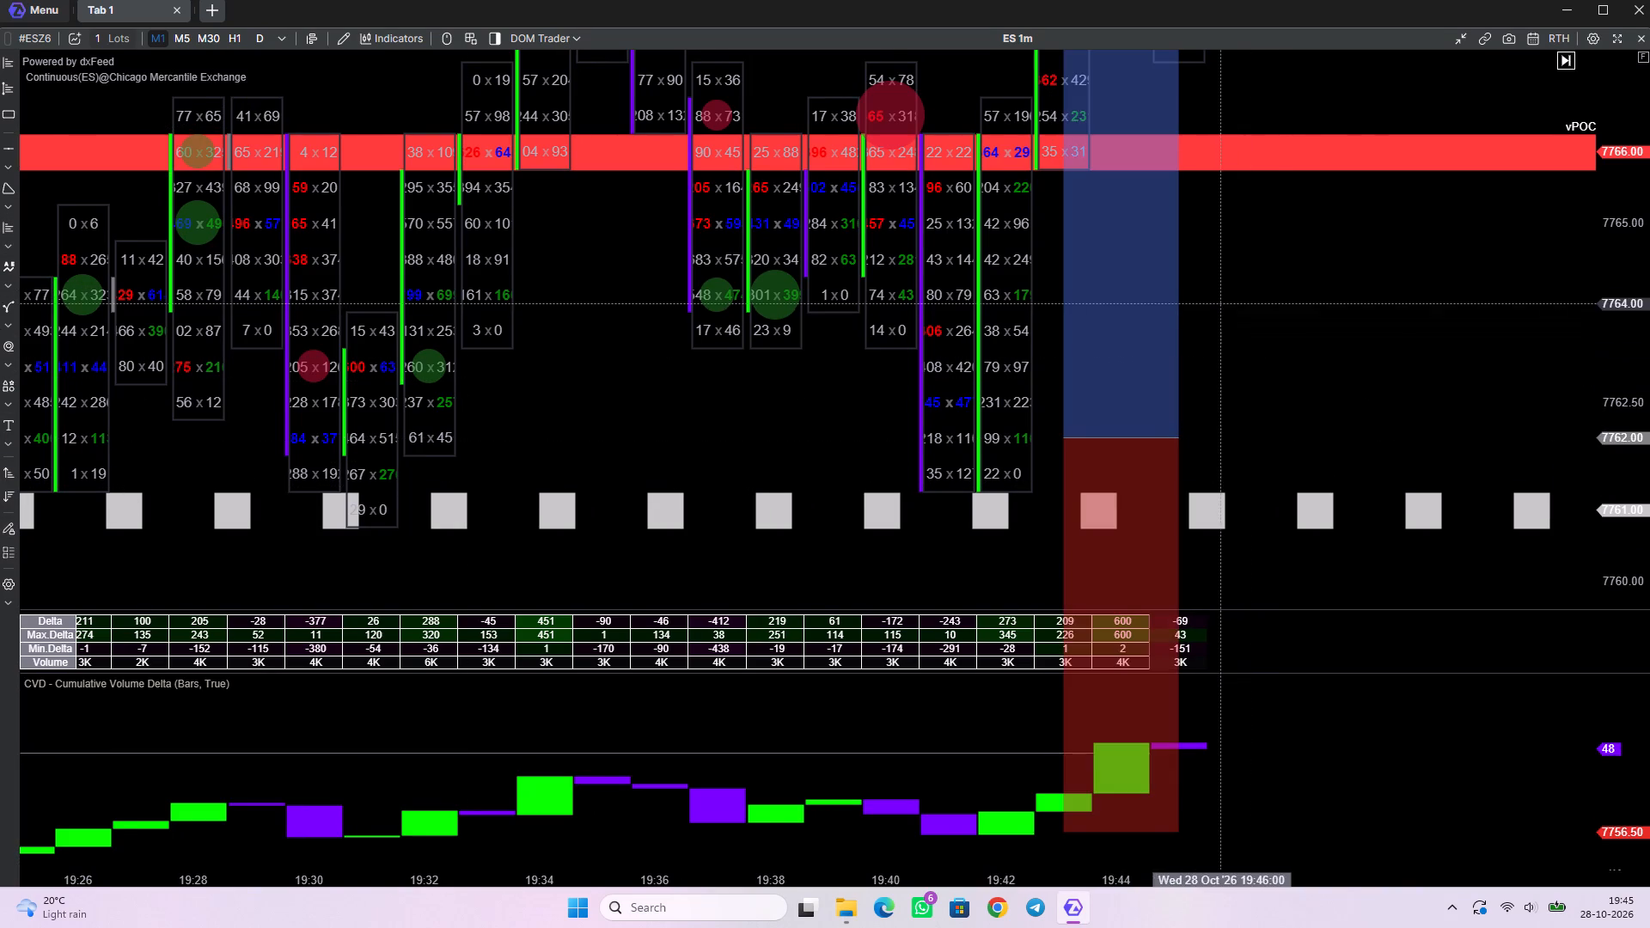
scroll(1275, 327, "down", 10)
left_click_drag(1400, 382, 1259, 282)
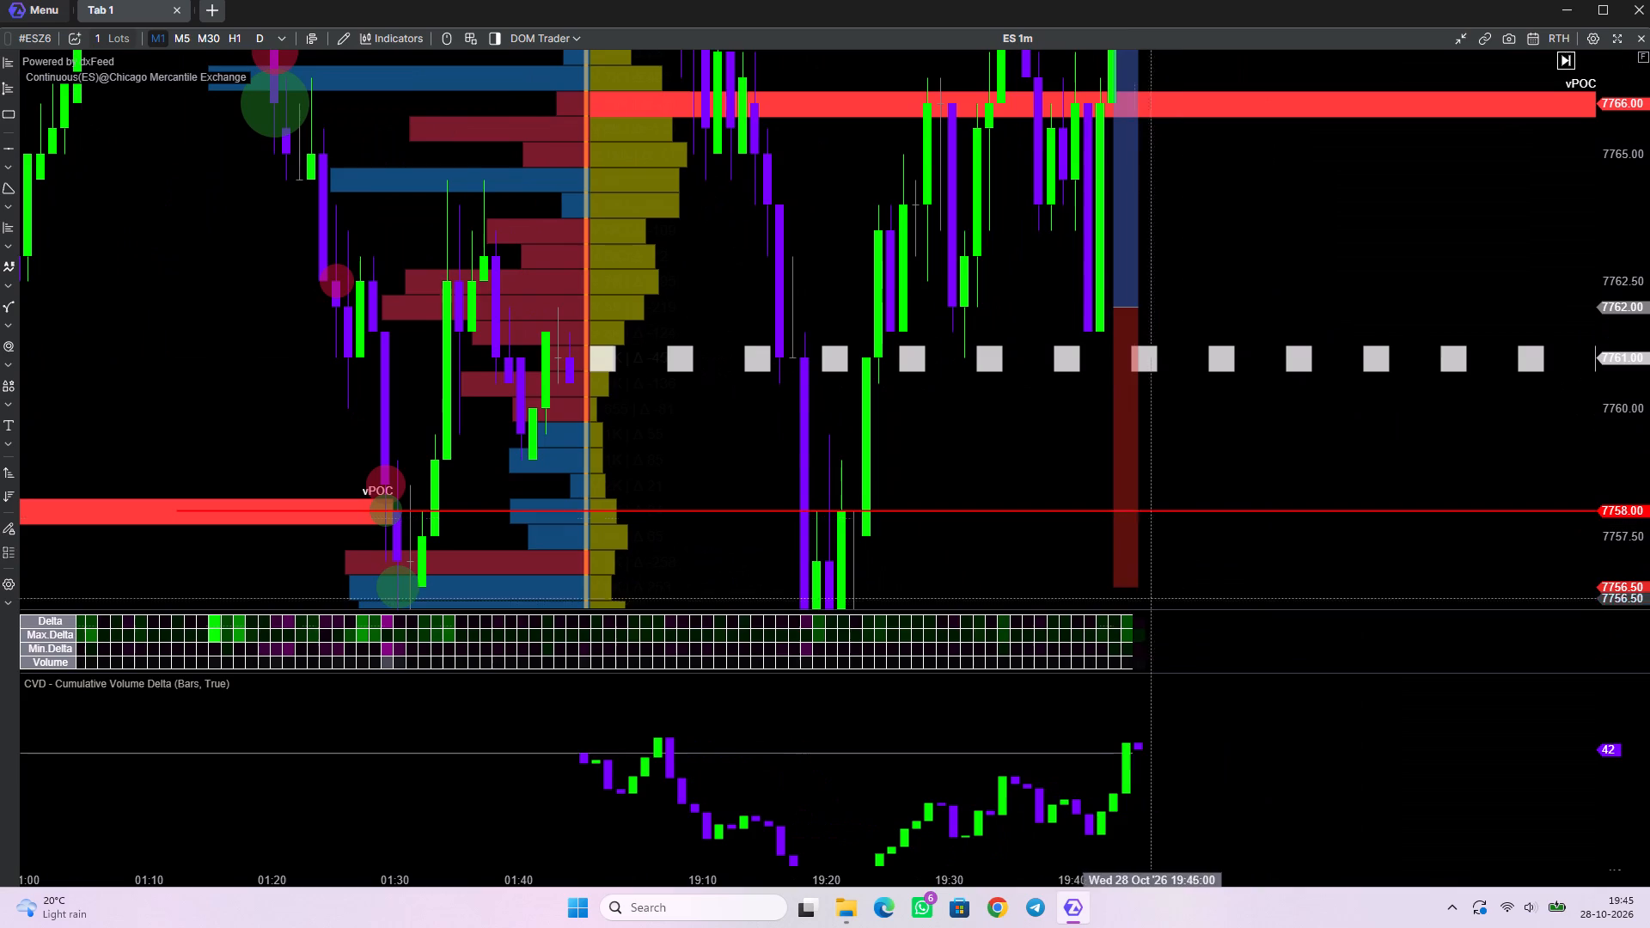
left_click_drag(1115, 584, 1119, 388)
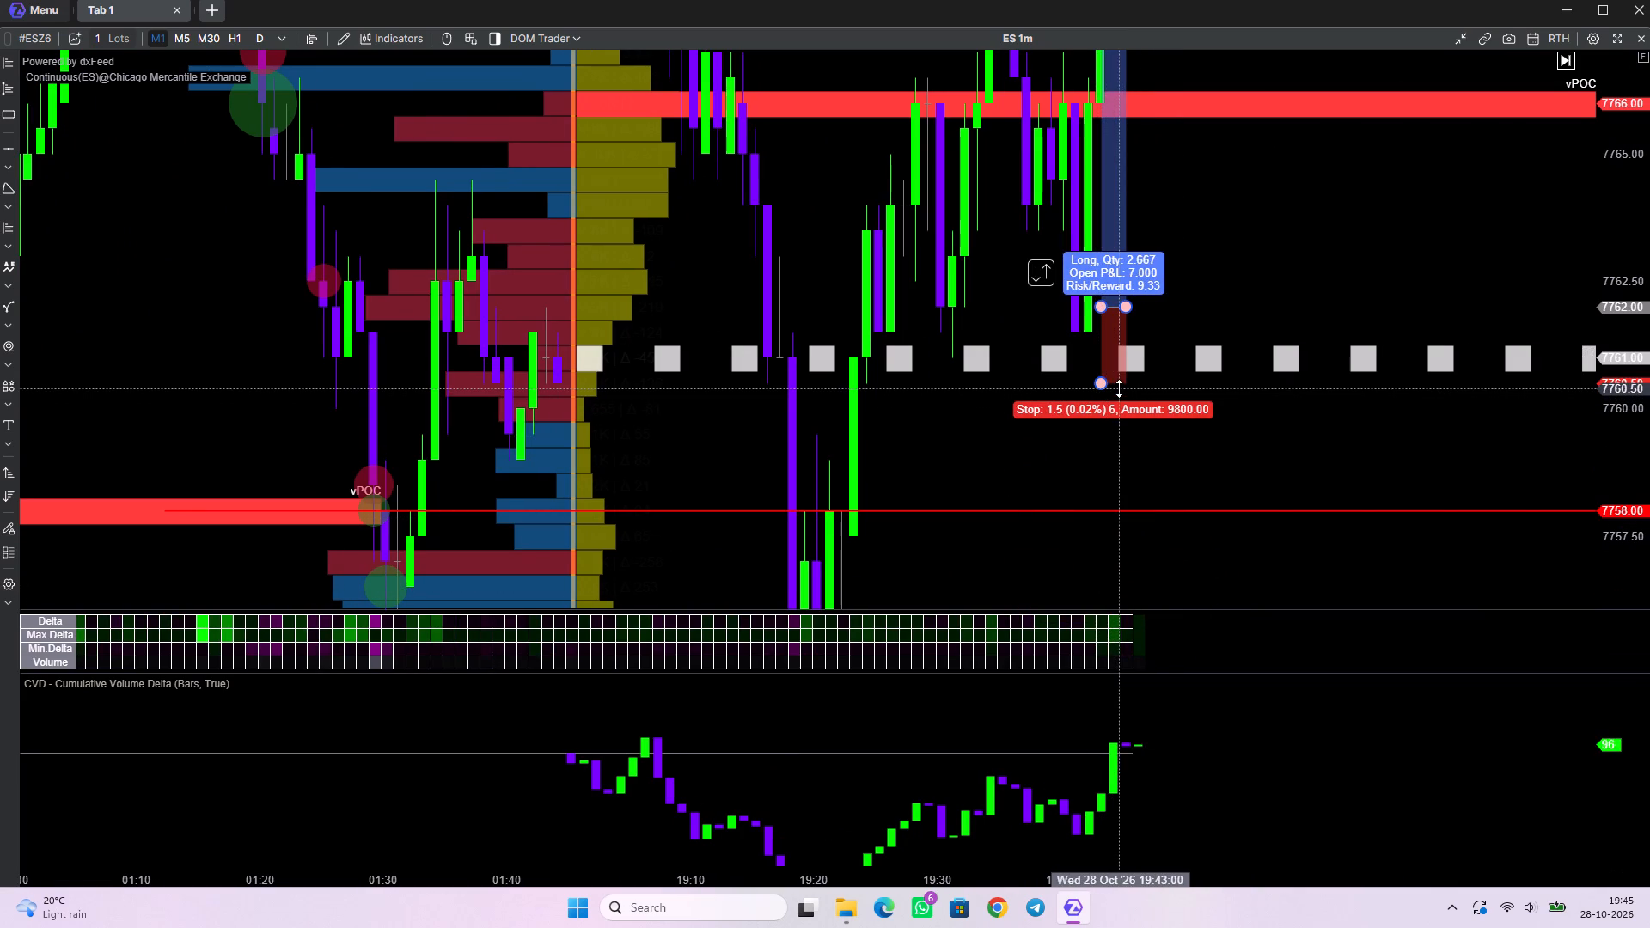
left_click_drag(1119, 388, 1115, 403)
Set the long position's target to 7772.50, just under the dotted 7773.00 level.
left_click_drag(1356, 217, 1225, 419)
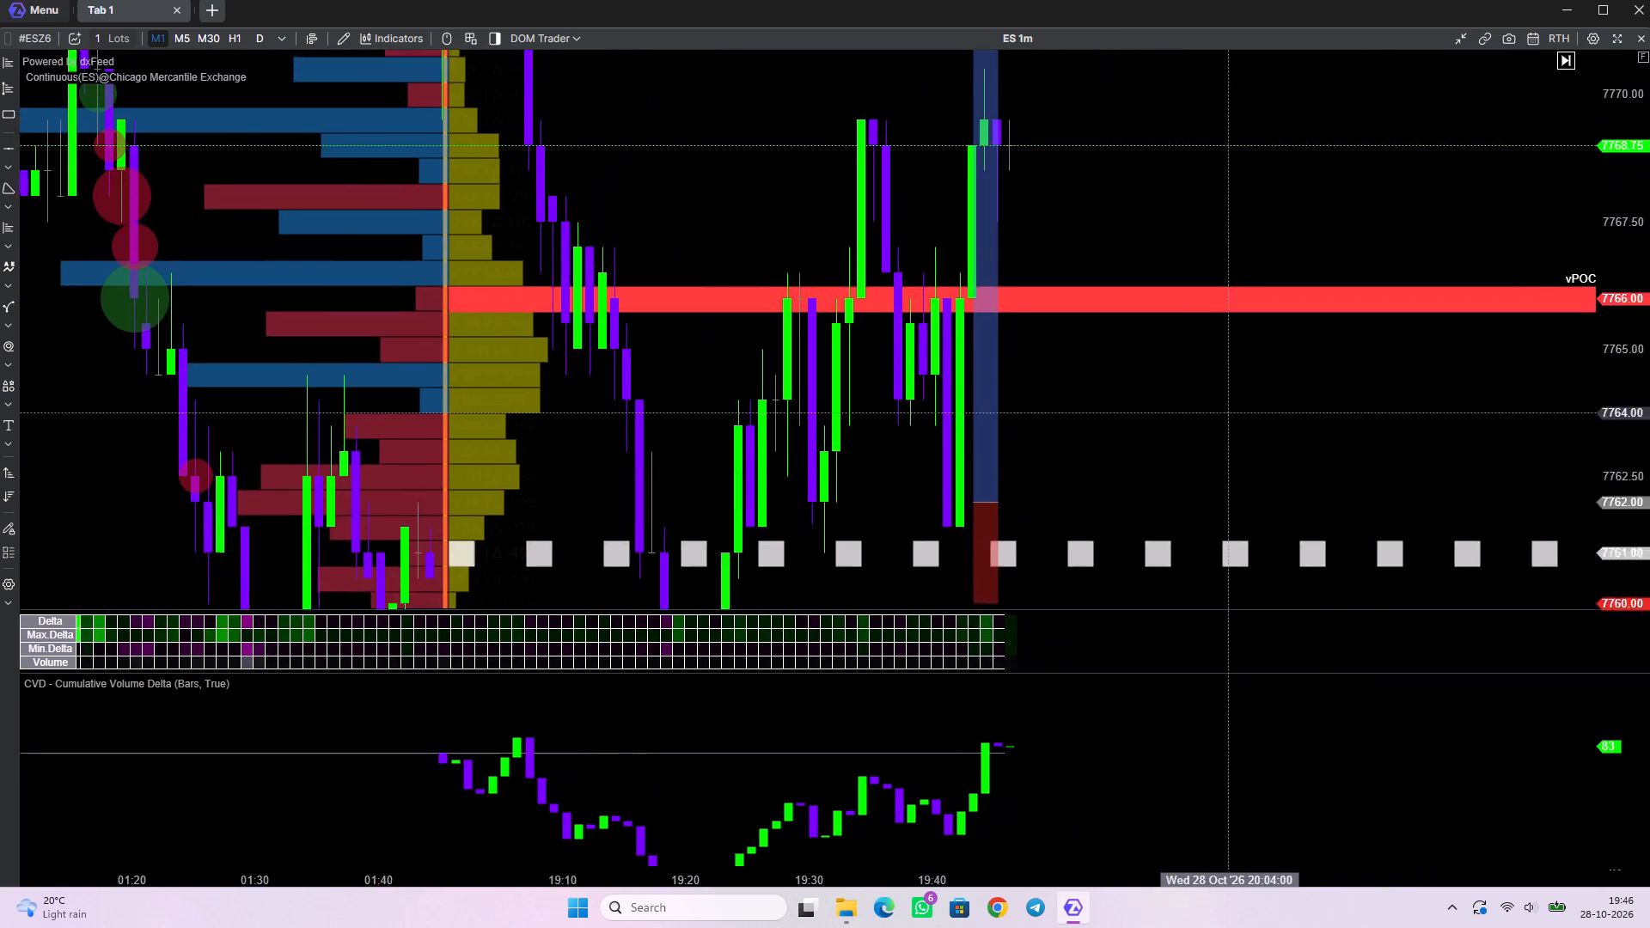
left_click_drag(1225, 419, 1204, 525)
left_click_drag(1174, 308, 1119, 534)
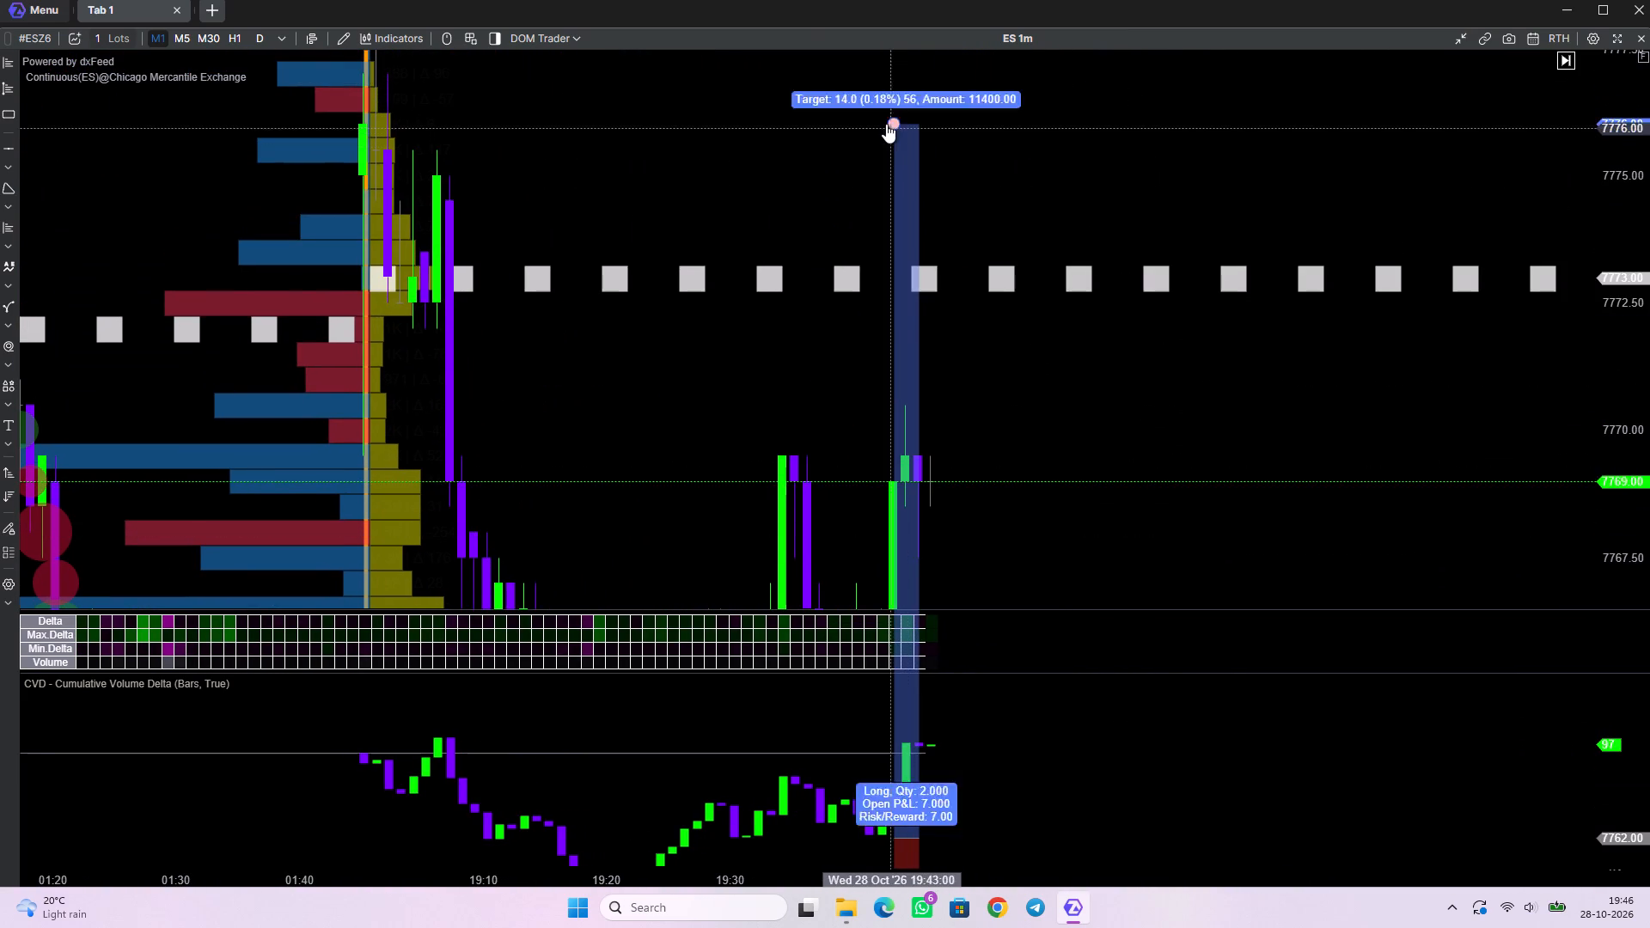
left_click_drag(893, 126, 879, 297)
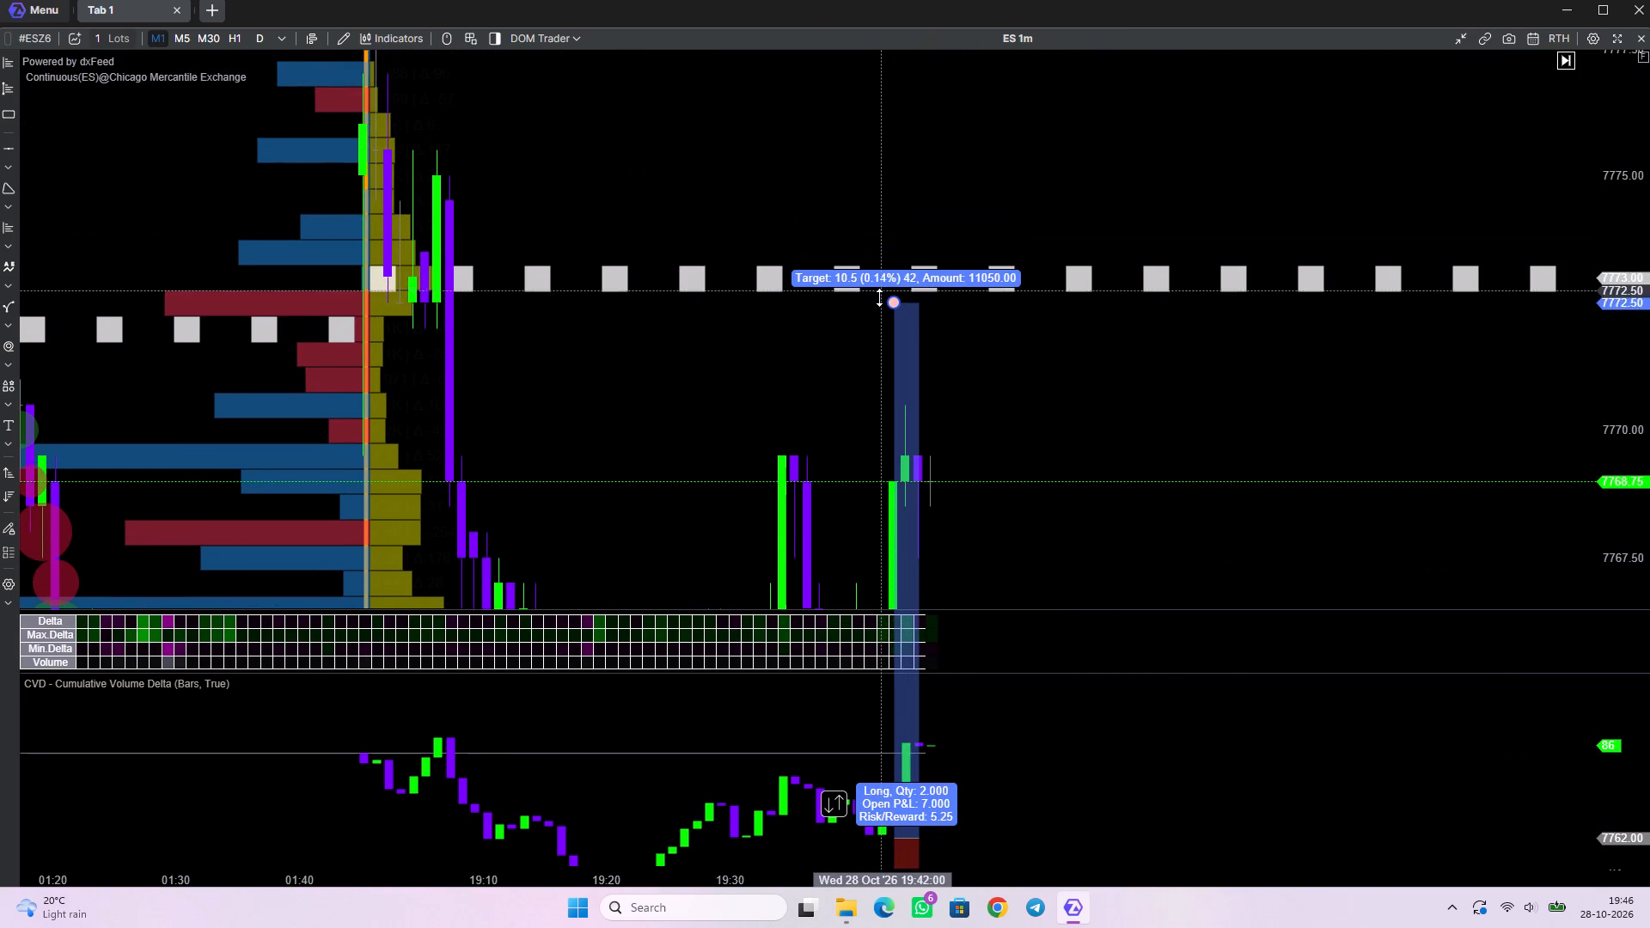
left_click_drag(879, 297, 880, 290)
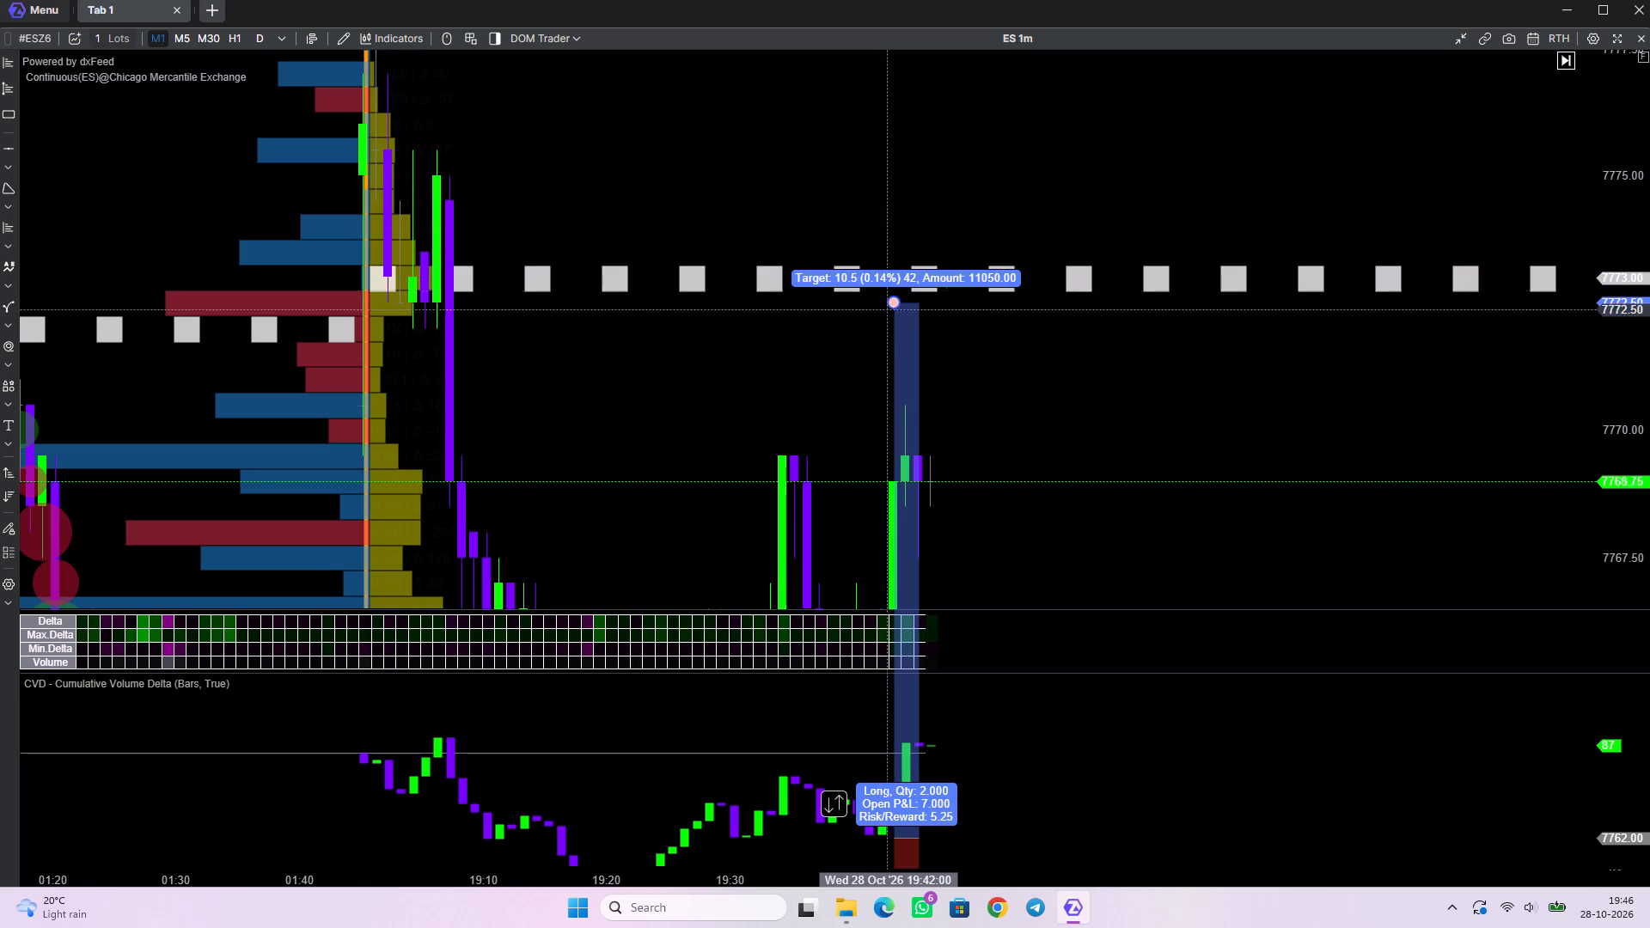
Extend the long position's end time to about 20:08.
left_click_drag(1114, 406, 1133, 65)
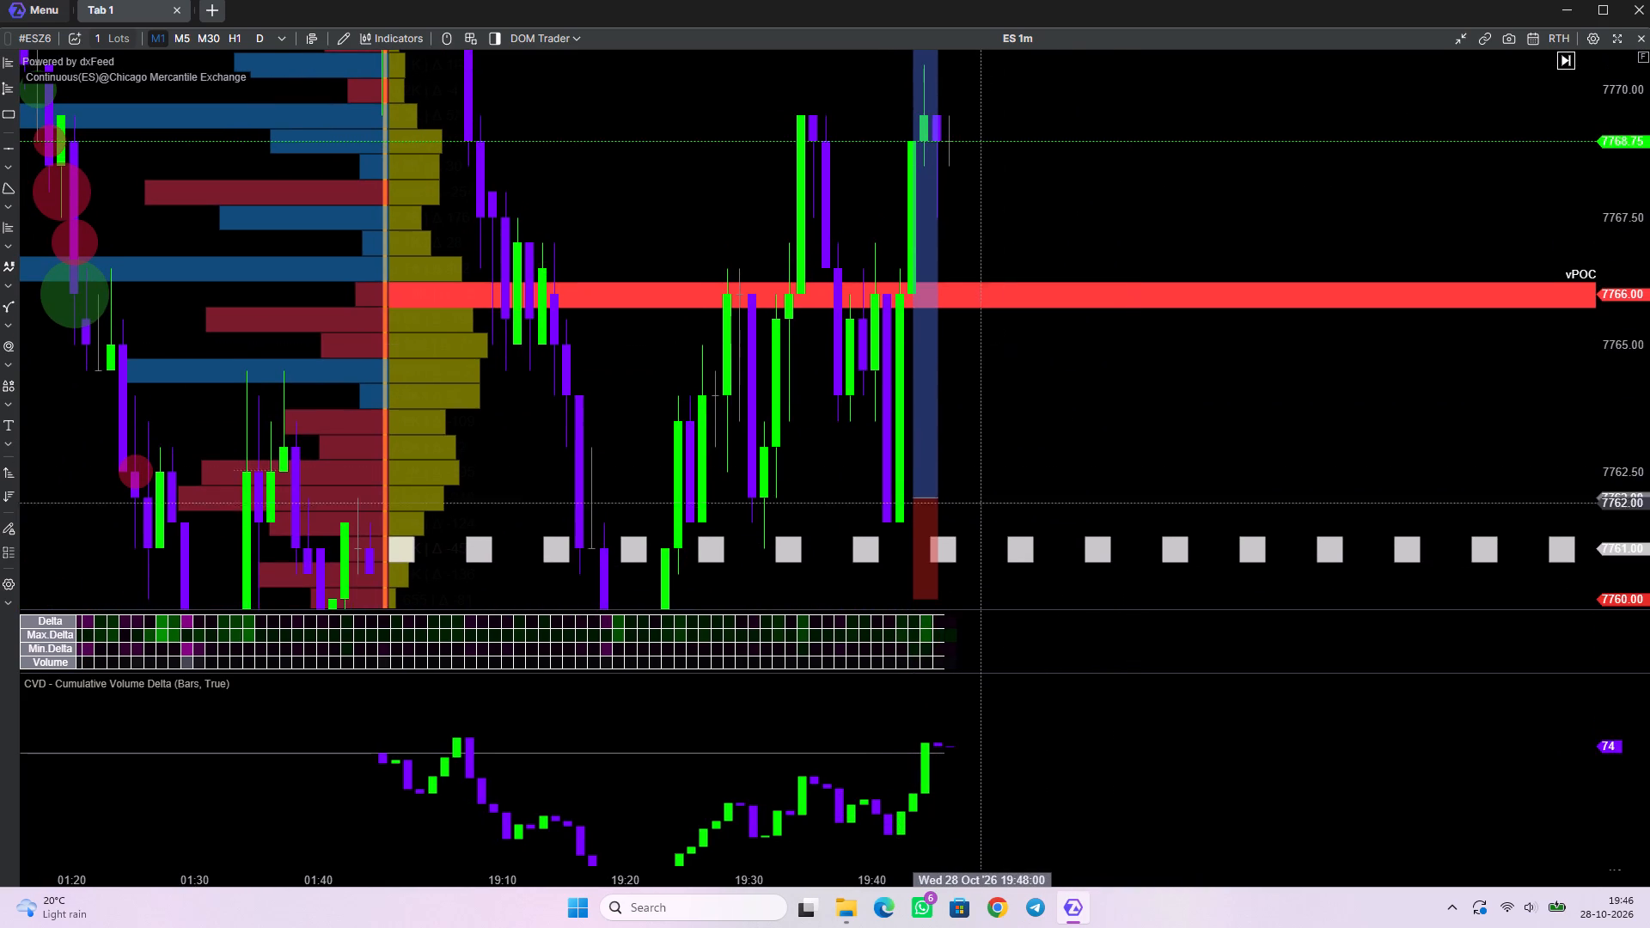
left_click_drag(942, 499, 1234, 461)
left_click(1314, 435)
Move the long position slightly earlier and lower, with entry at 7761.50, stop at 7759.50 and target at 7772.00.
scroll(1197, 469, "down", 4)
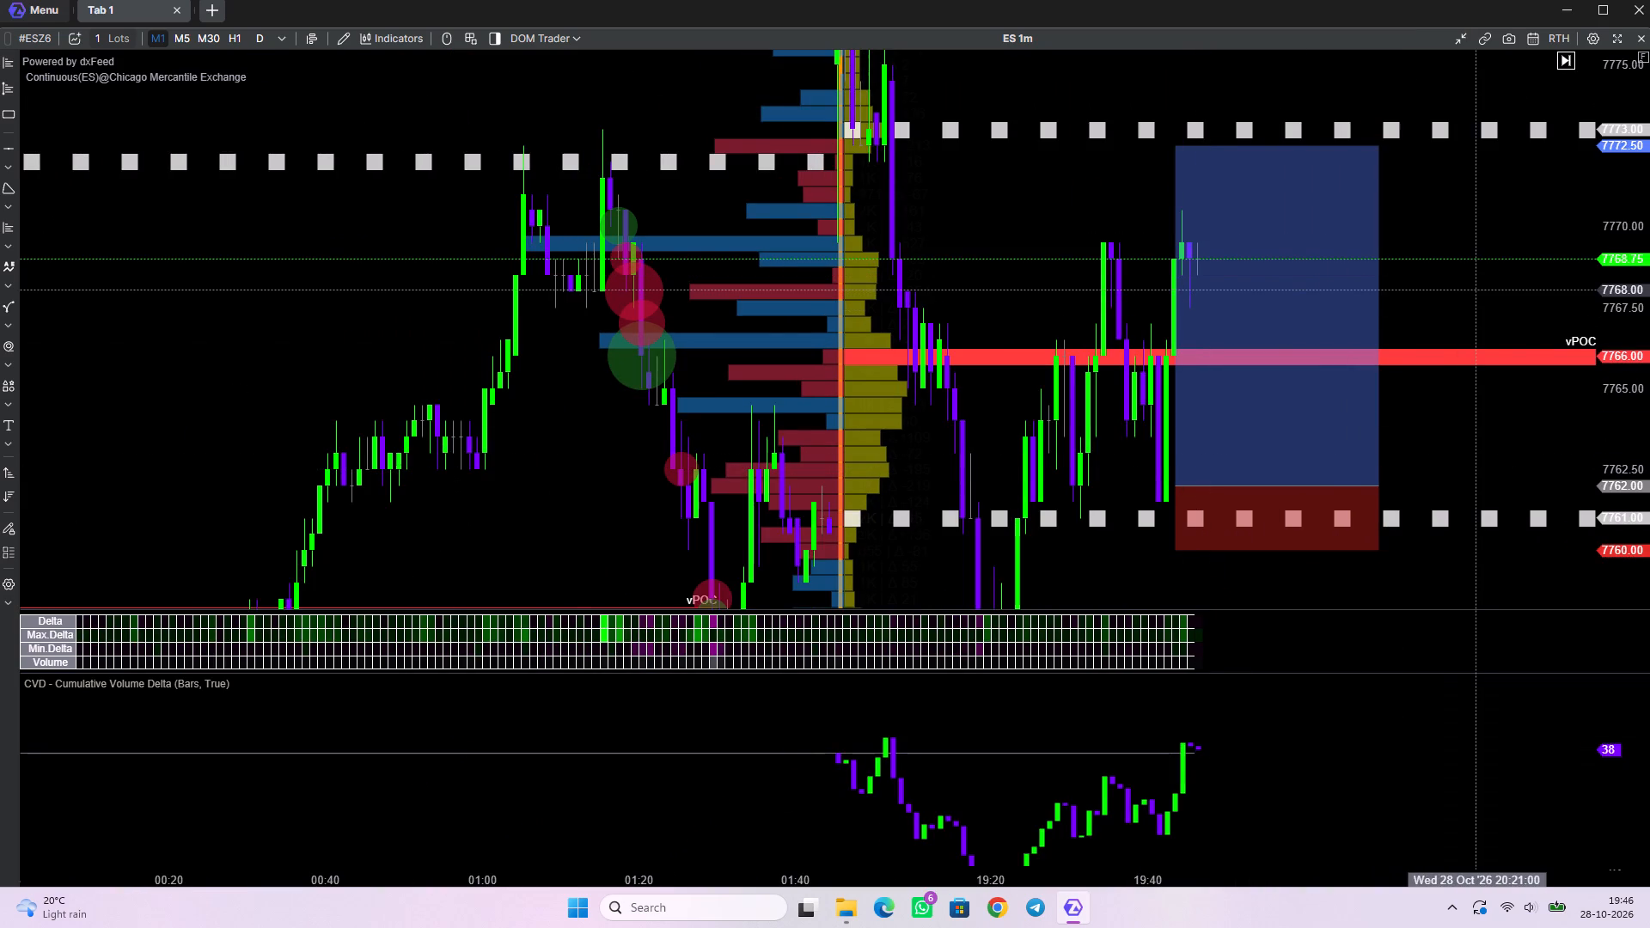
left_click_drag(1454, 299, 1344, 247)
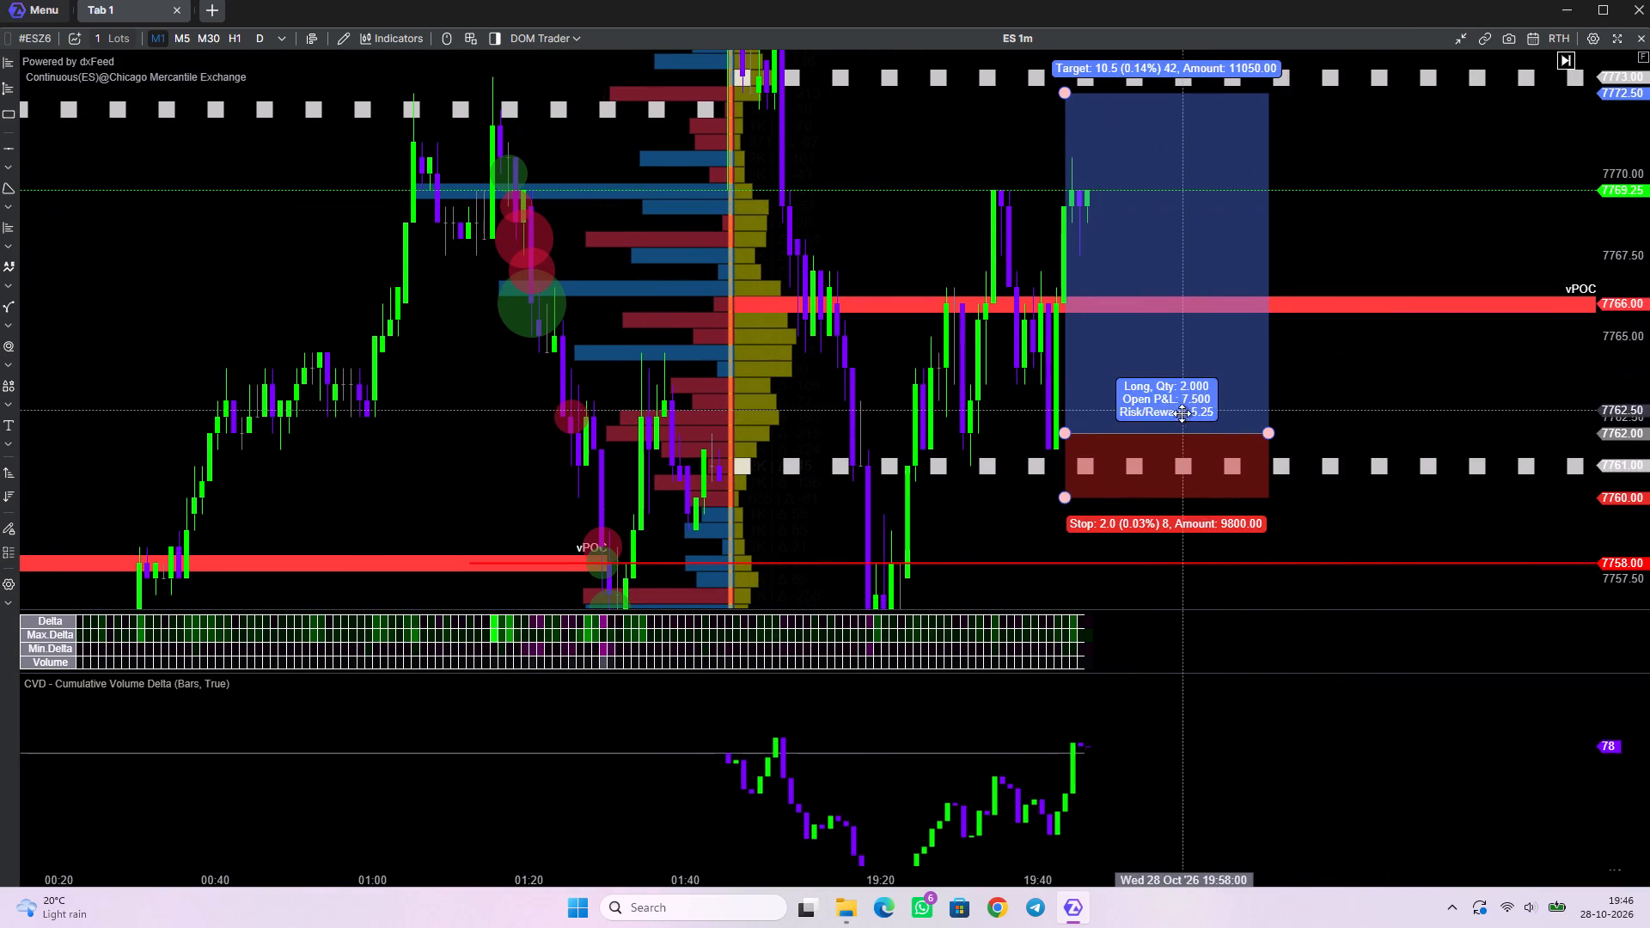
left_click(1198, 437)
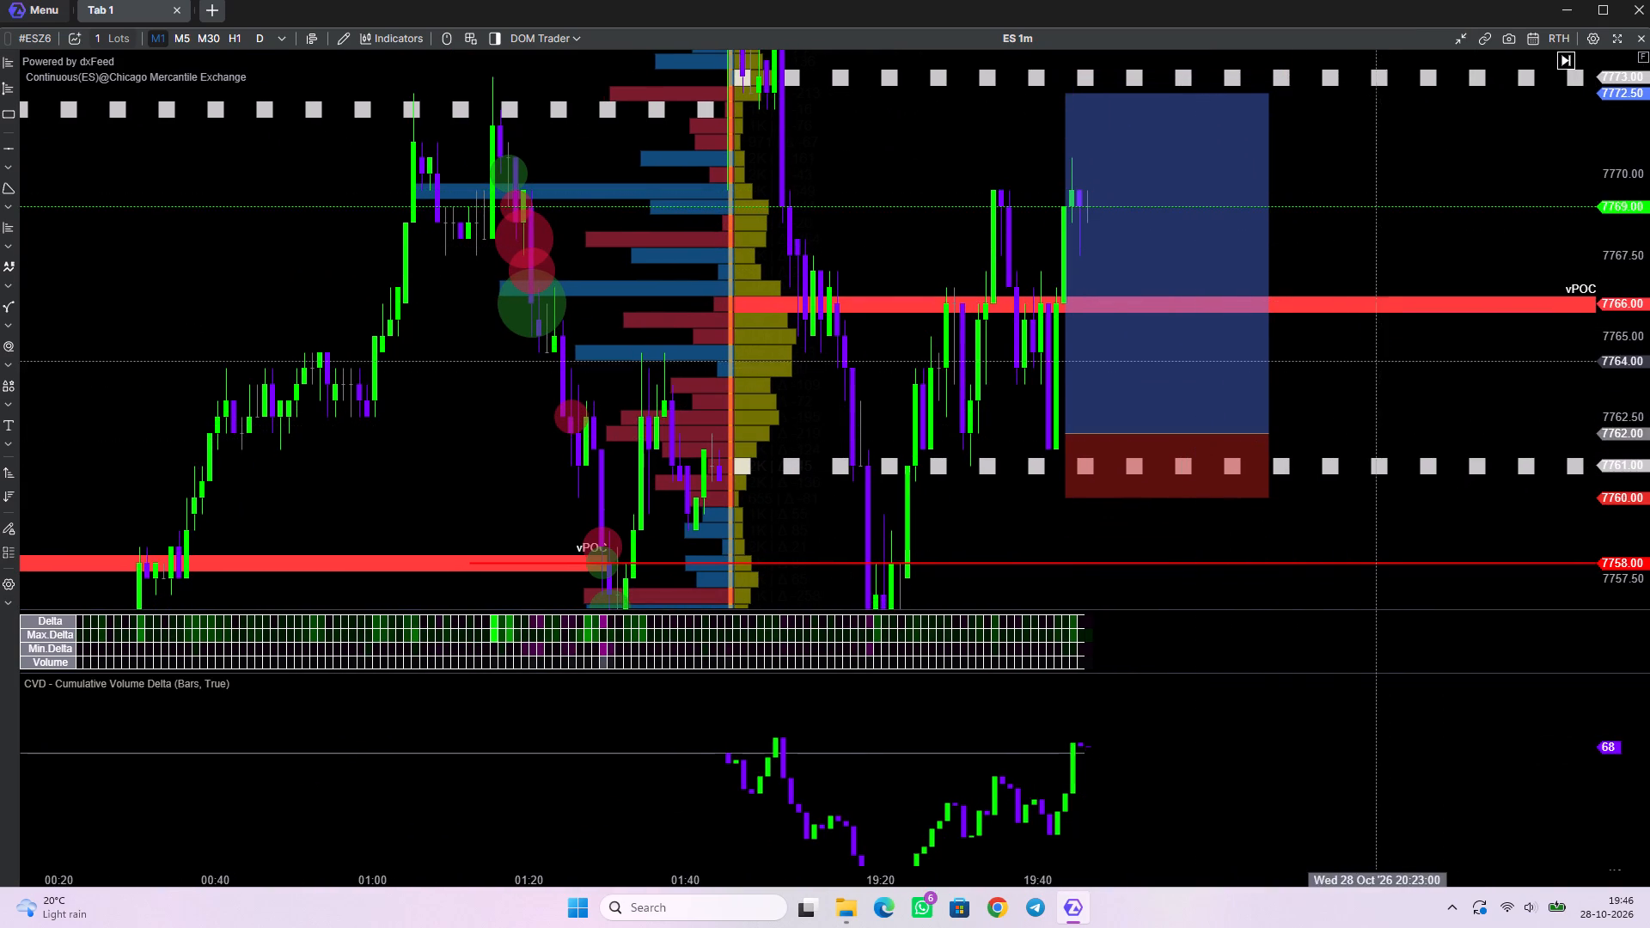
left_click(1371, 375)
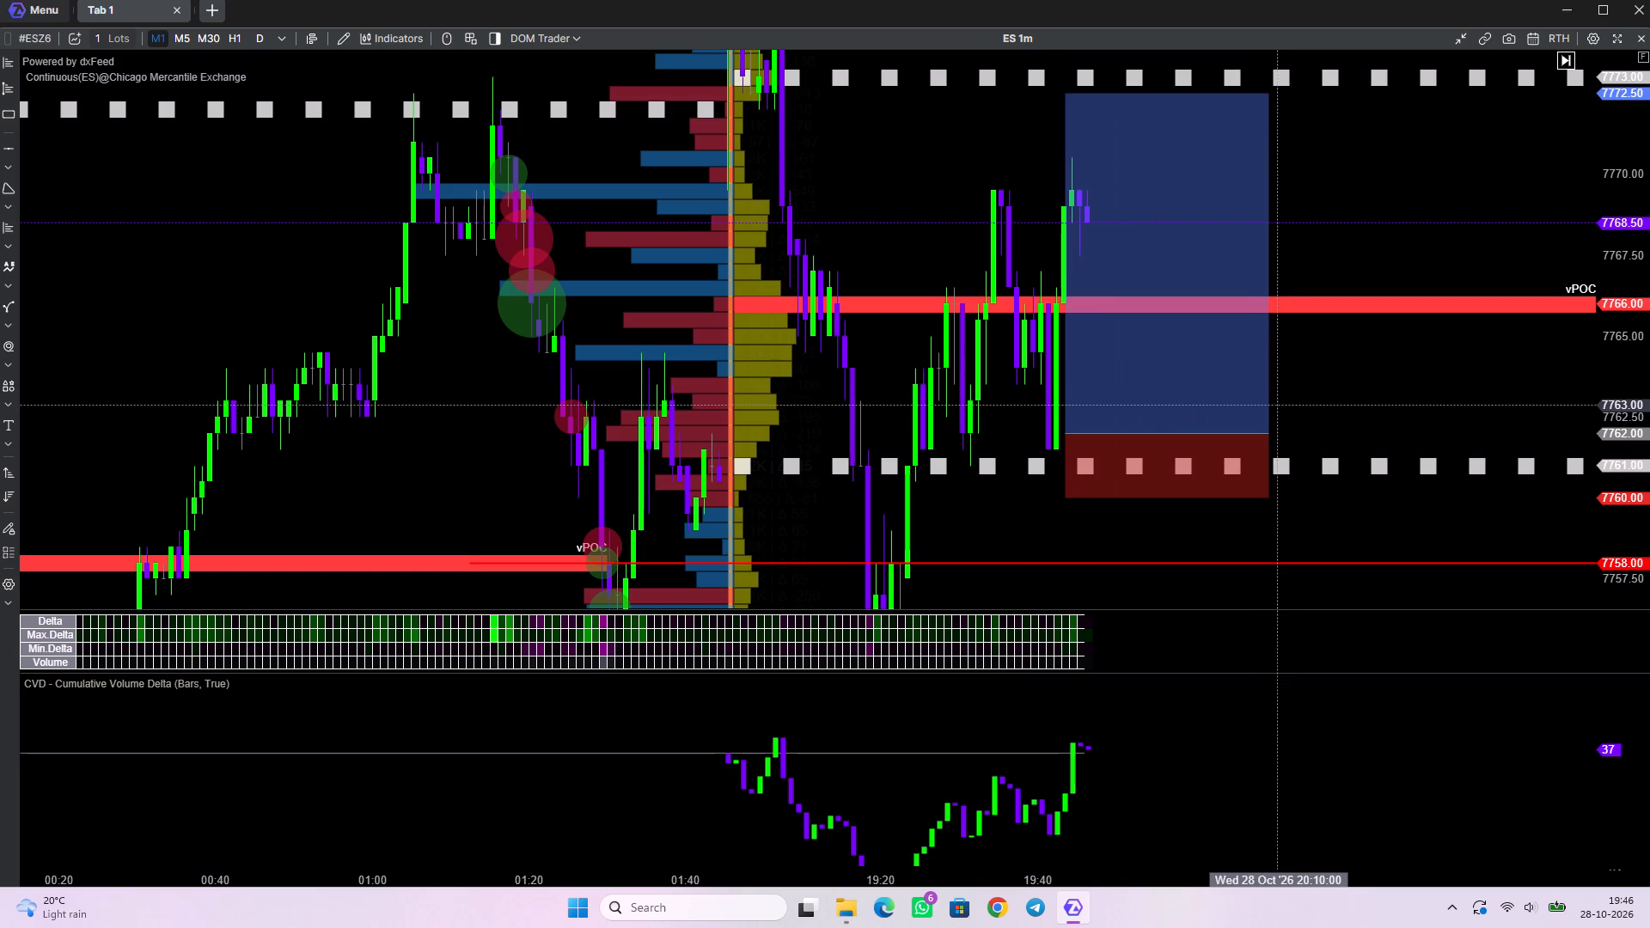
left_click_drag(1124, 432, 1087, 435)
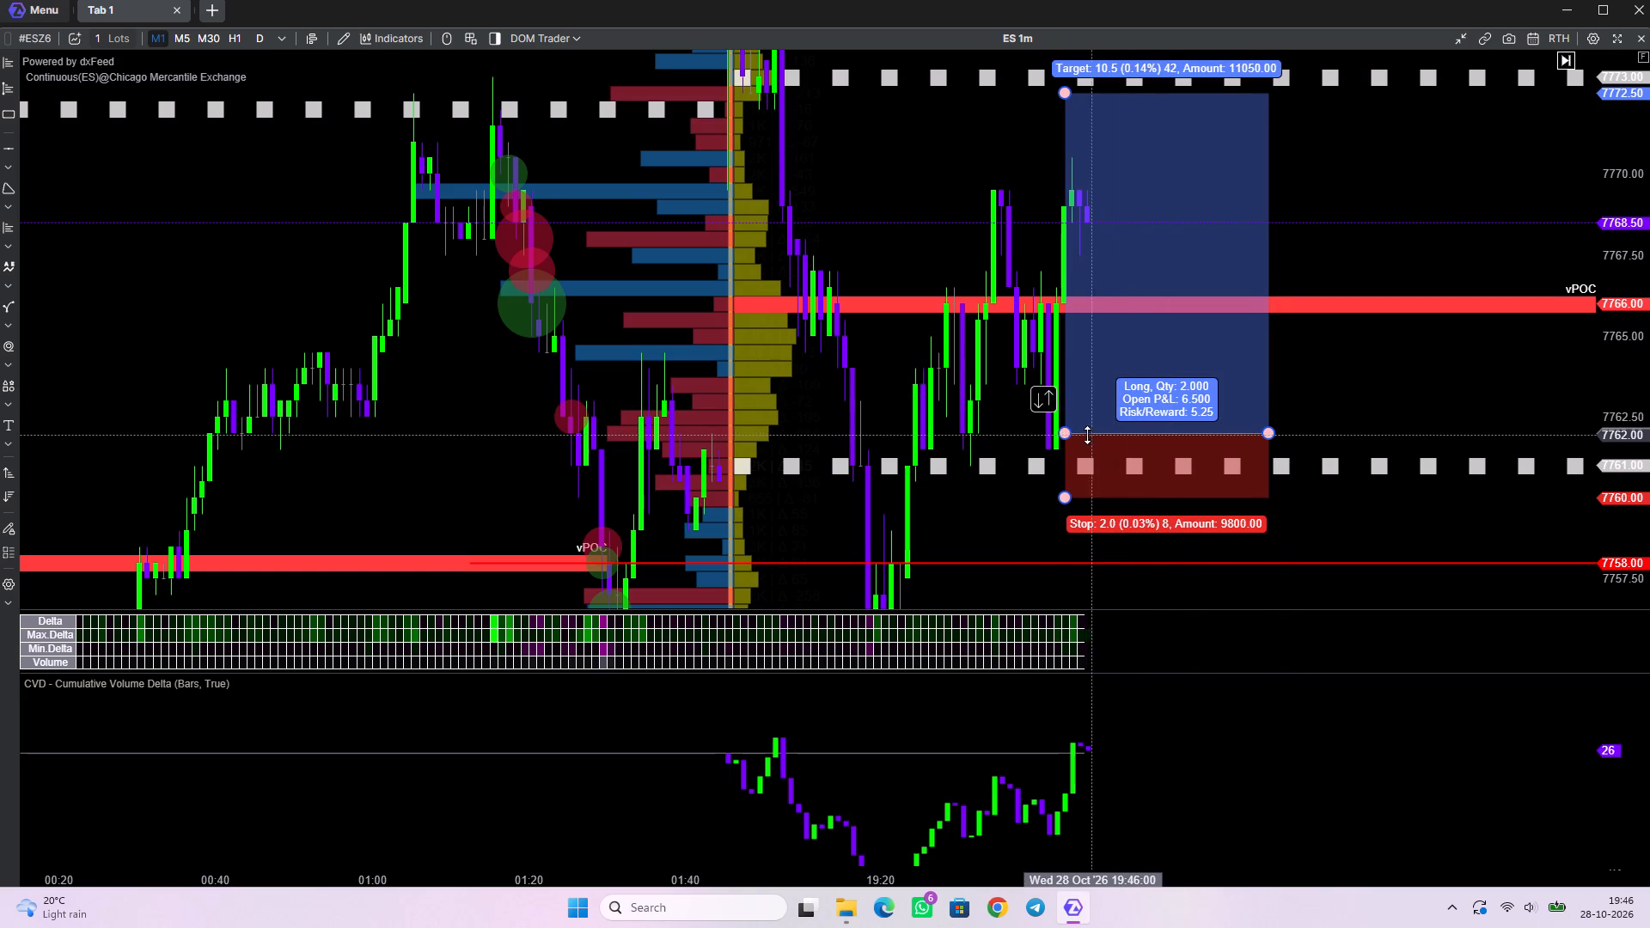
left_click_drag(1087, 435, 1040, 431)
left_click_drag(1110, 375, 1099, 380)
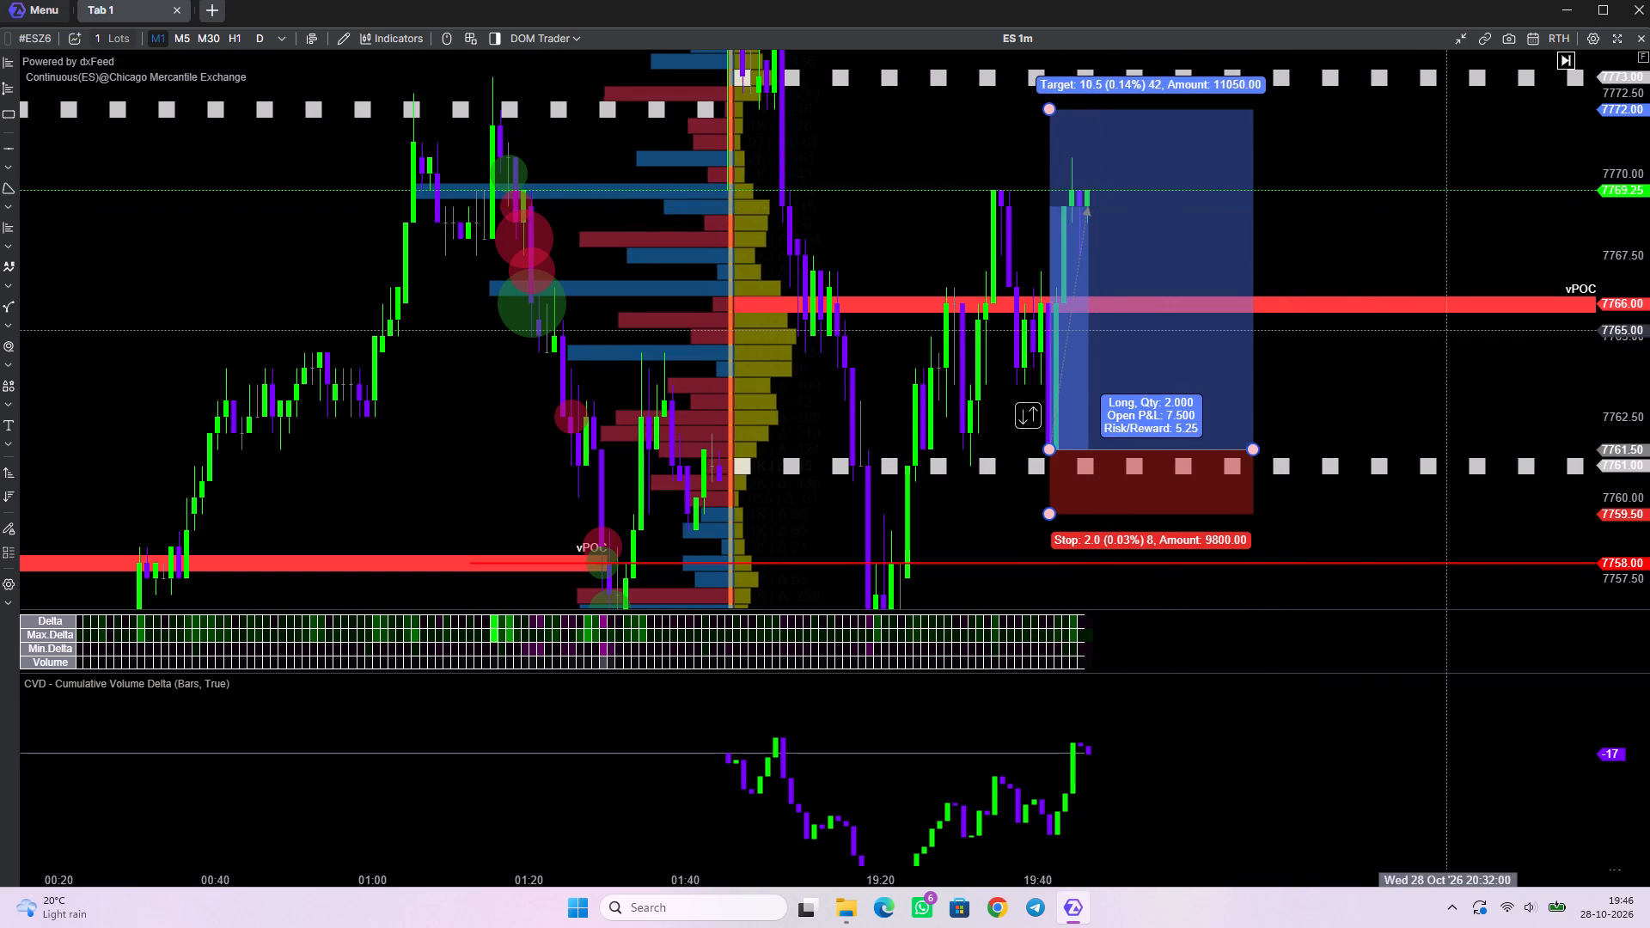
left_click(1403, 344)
Review the long position against the first-candle range rays at 7778.00 and 7751.50, the dotted levels and the volume profile.
left_click_drag(1350, 374, 1320, 394)
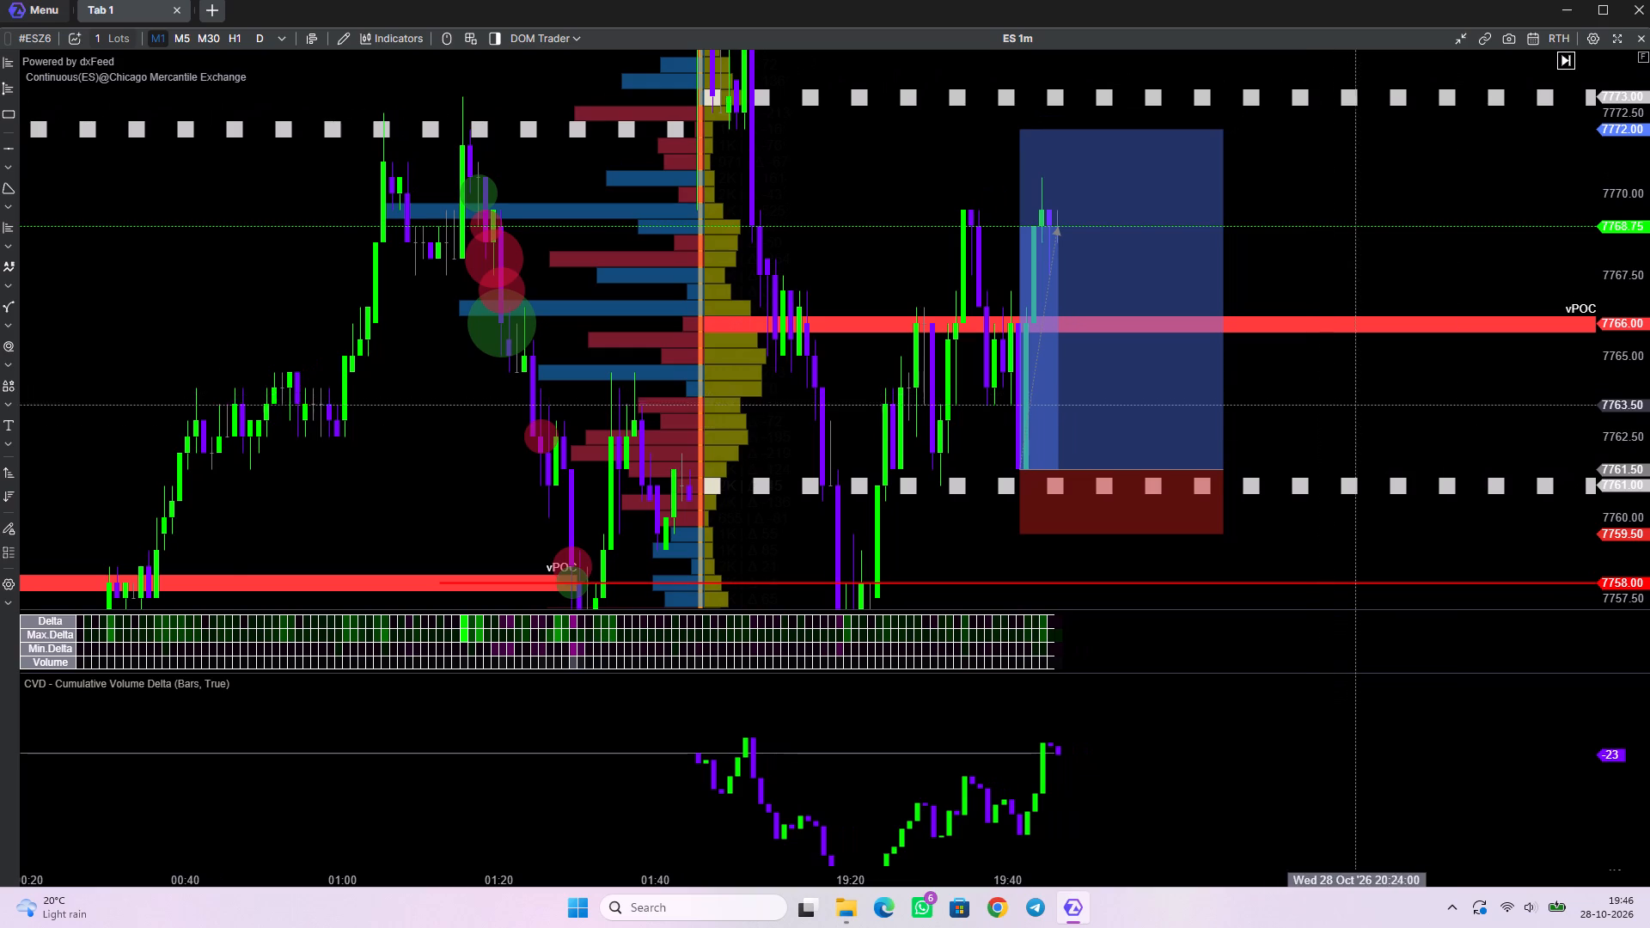
scroll(1638, 382, "down", 4)
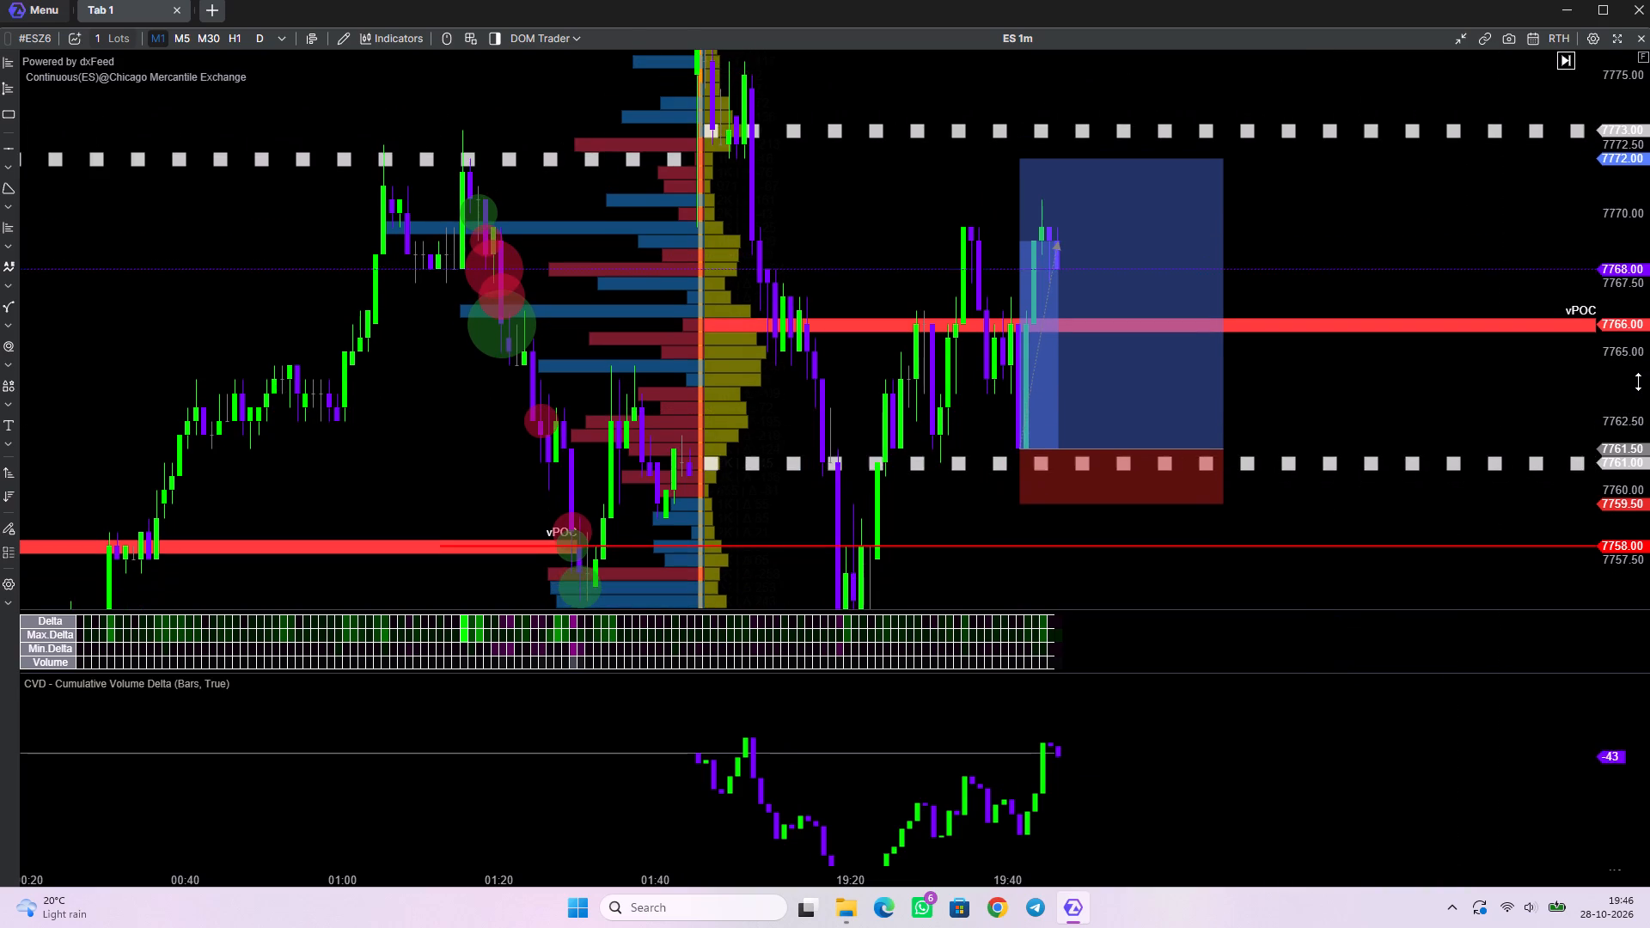
scroll(1638, 382, "down", 14)
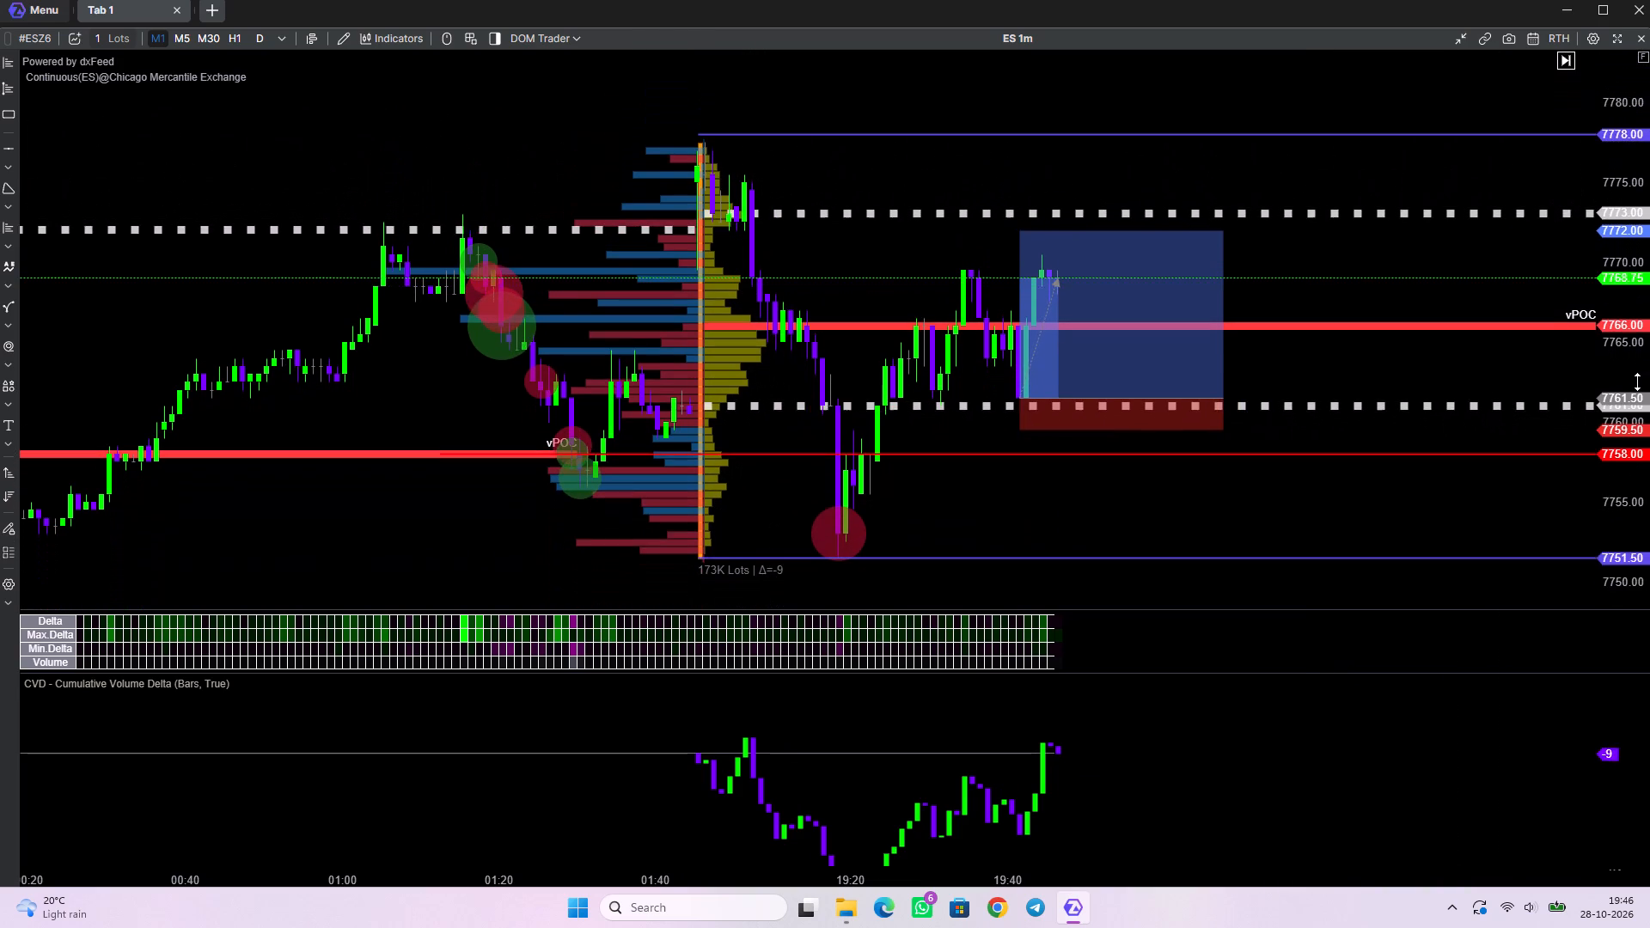
scroll(1637, 382, "down", 3)
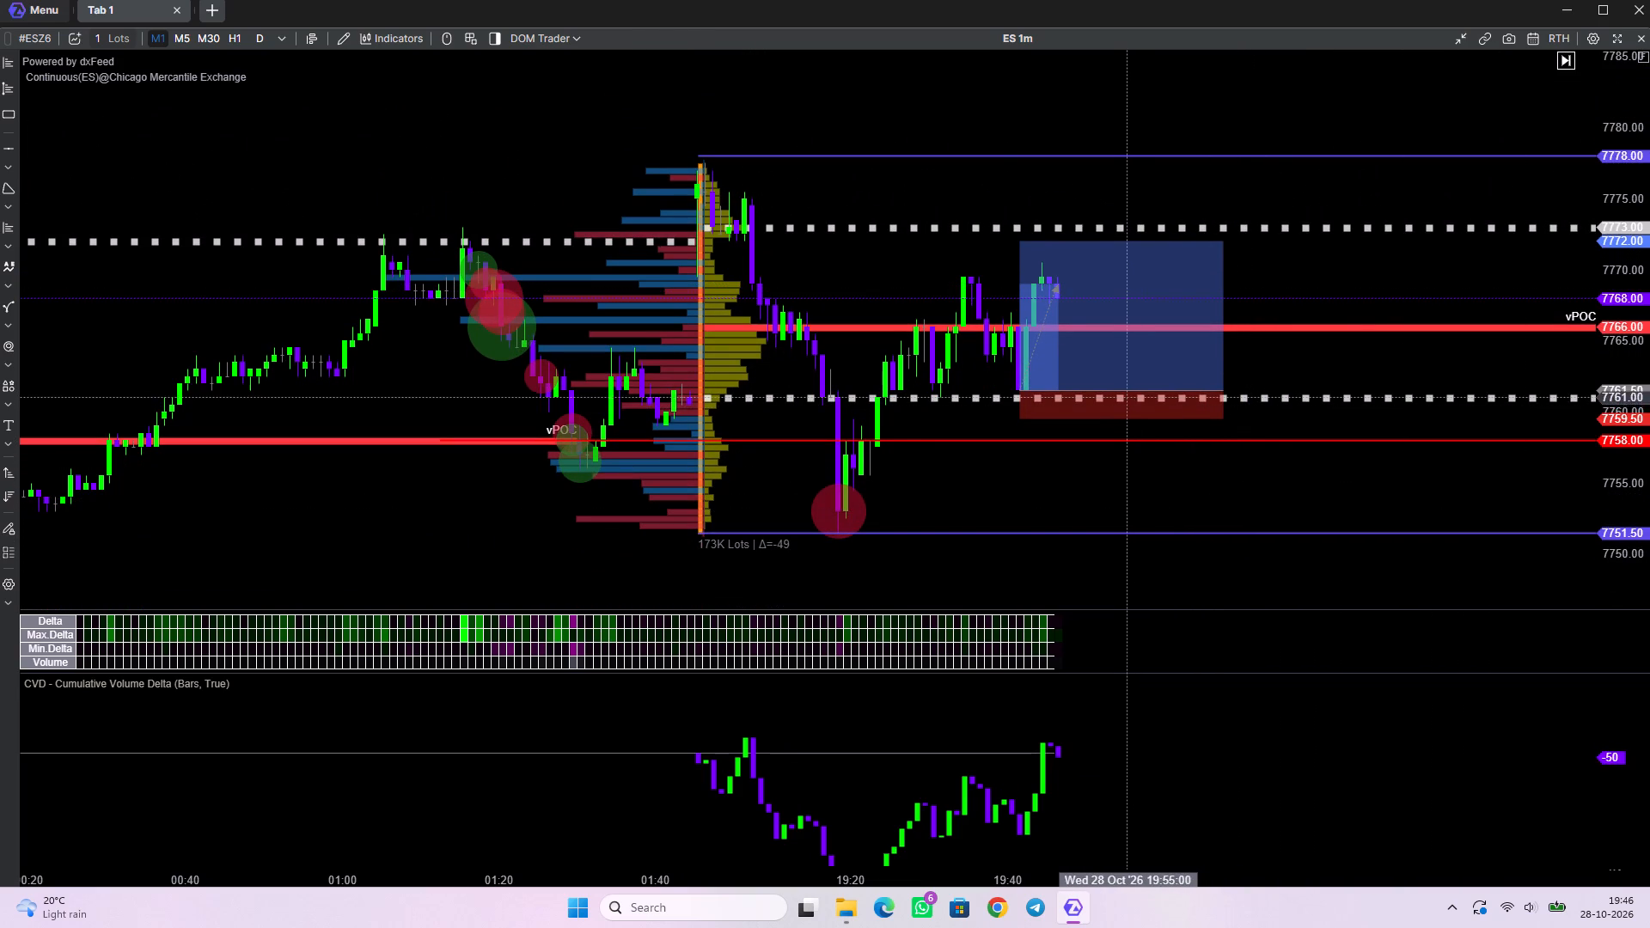
left_click_drag(914, 483, 1049, 446)
scroll(1645, 405, "down", 1)
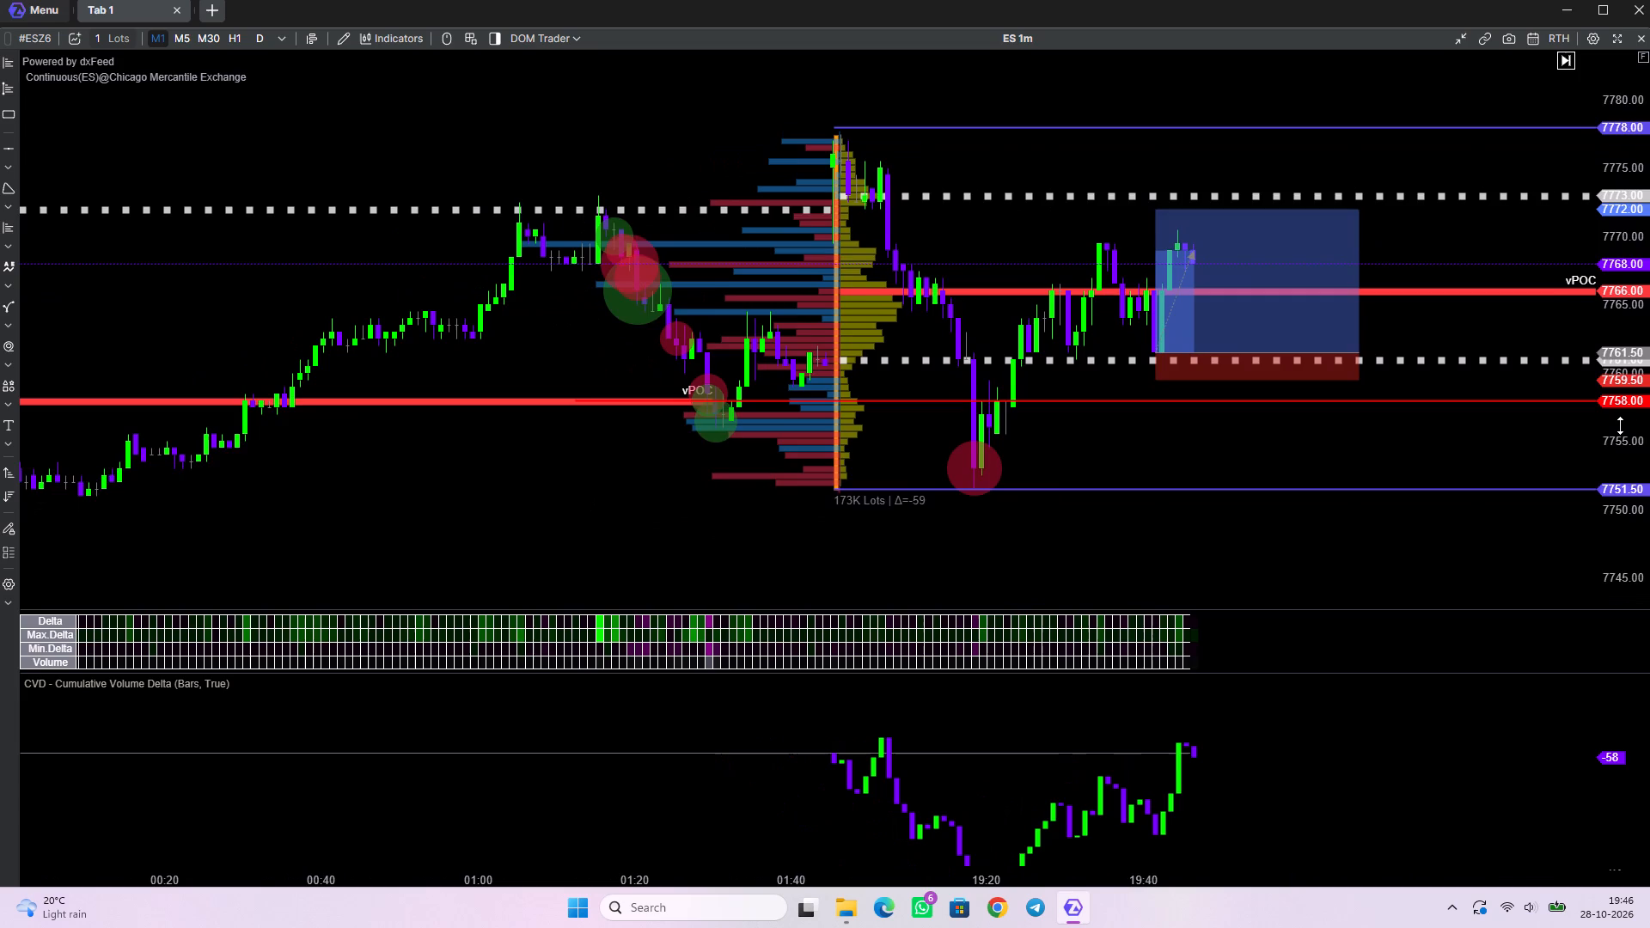
scroll(1620, 425, "up", 13)
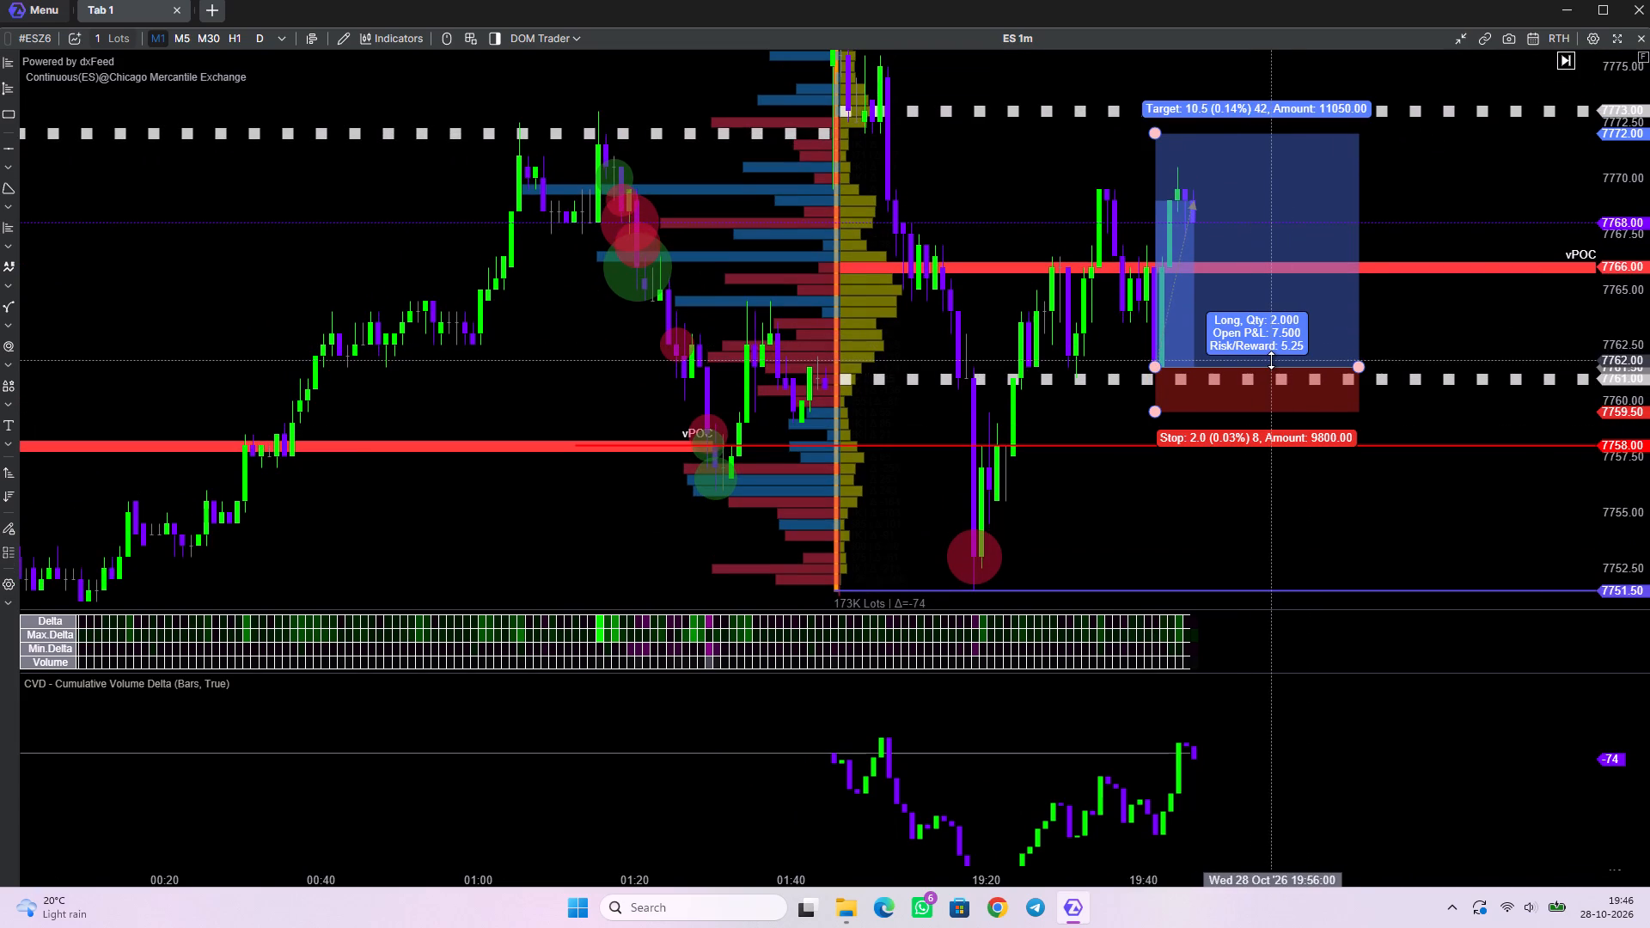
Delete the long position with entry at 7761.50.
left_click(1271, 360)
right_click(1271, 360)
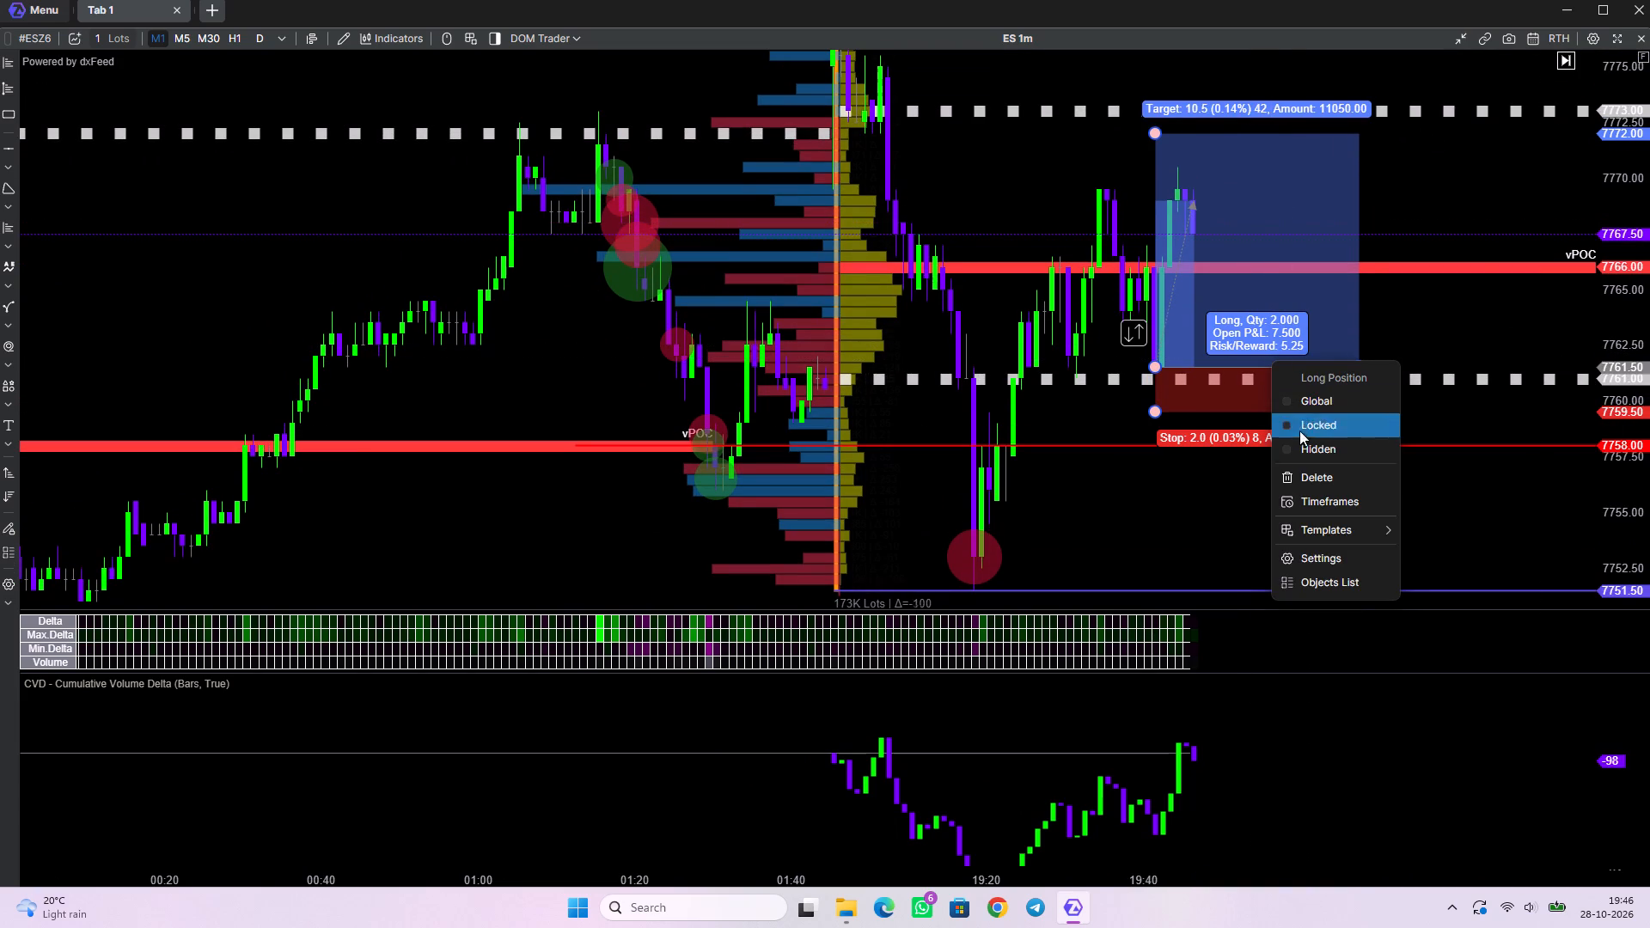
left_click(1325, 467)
Inspect the footprint, large trades and delta of the 19:18 to 19:25 candles around the red 7758.00 ray.
left_click_drag(1093, 542, 1122, 480)
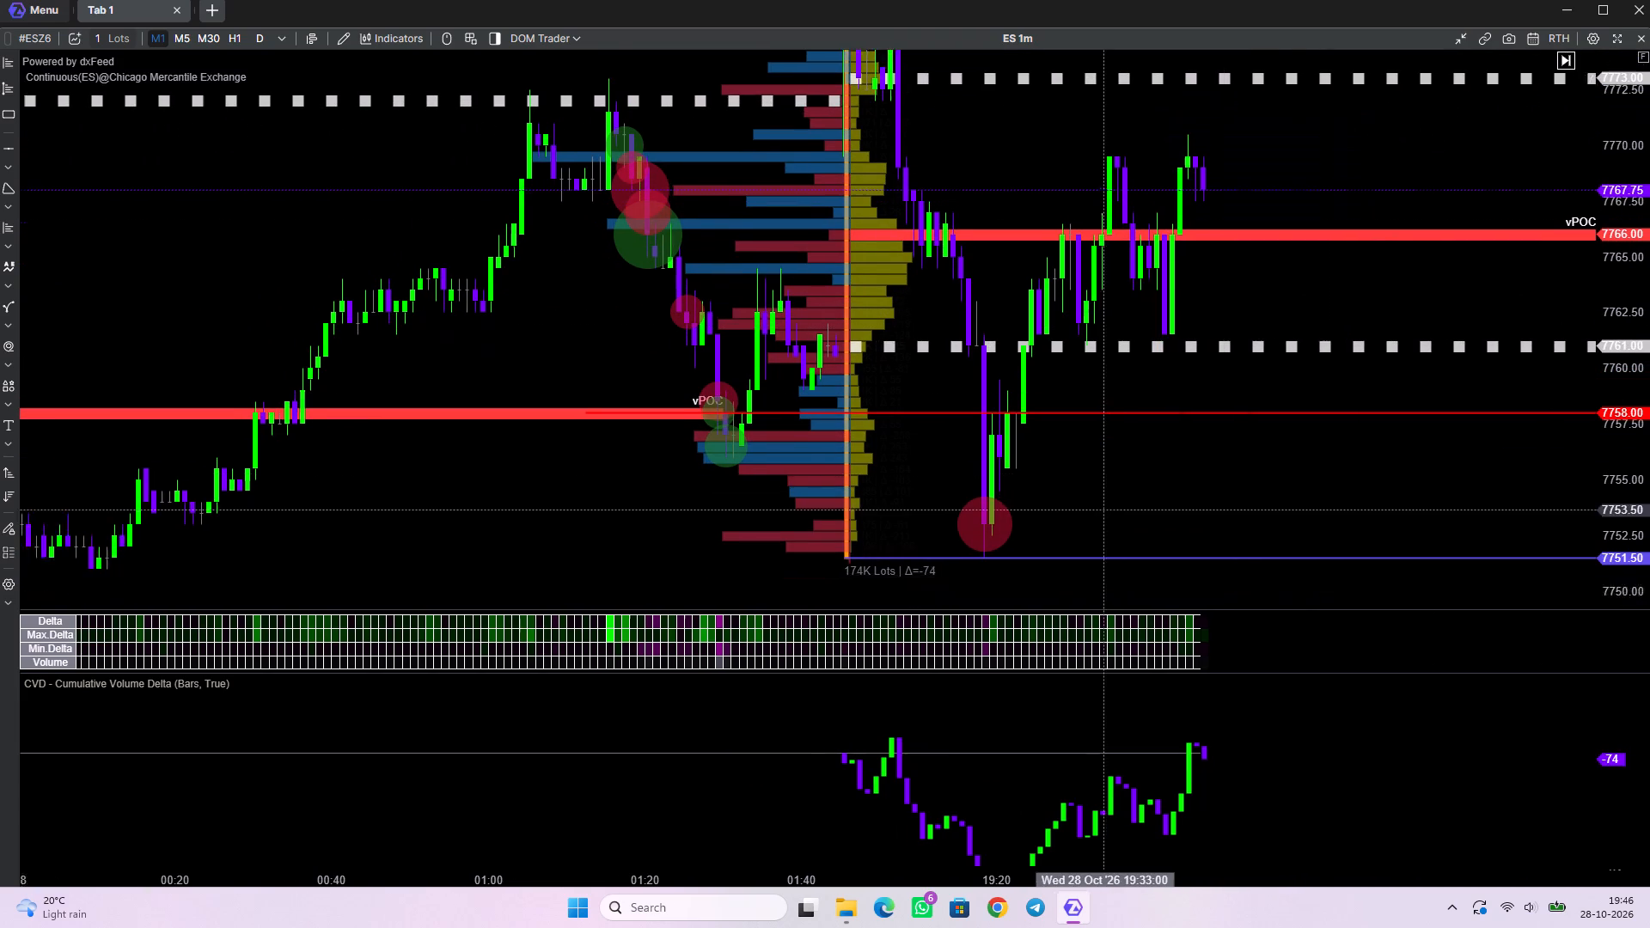
left_click_drag(1122, 480, 1192, 408)
scroll(1069, 418, "up", 5)
left_click_drag(1214, 291, 1164, 425)
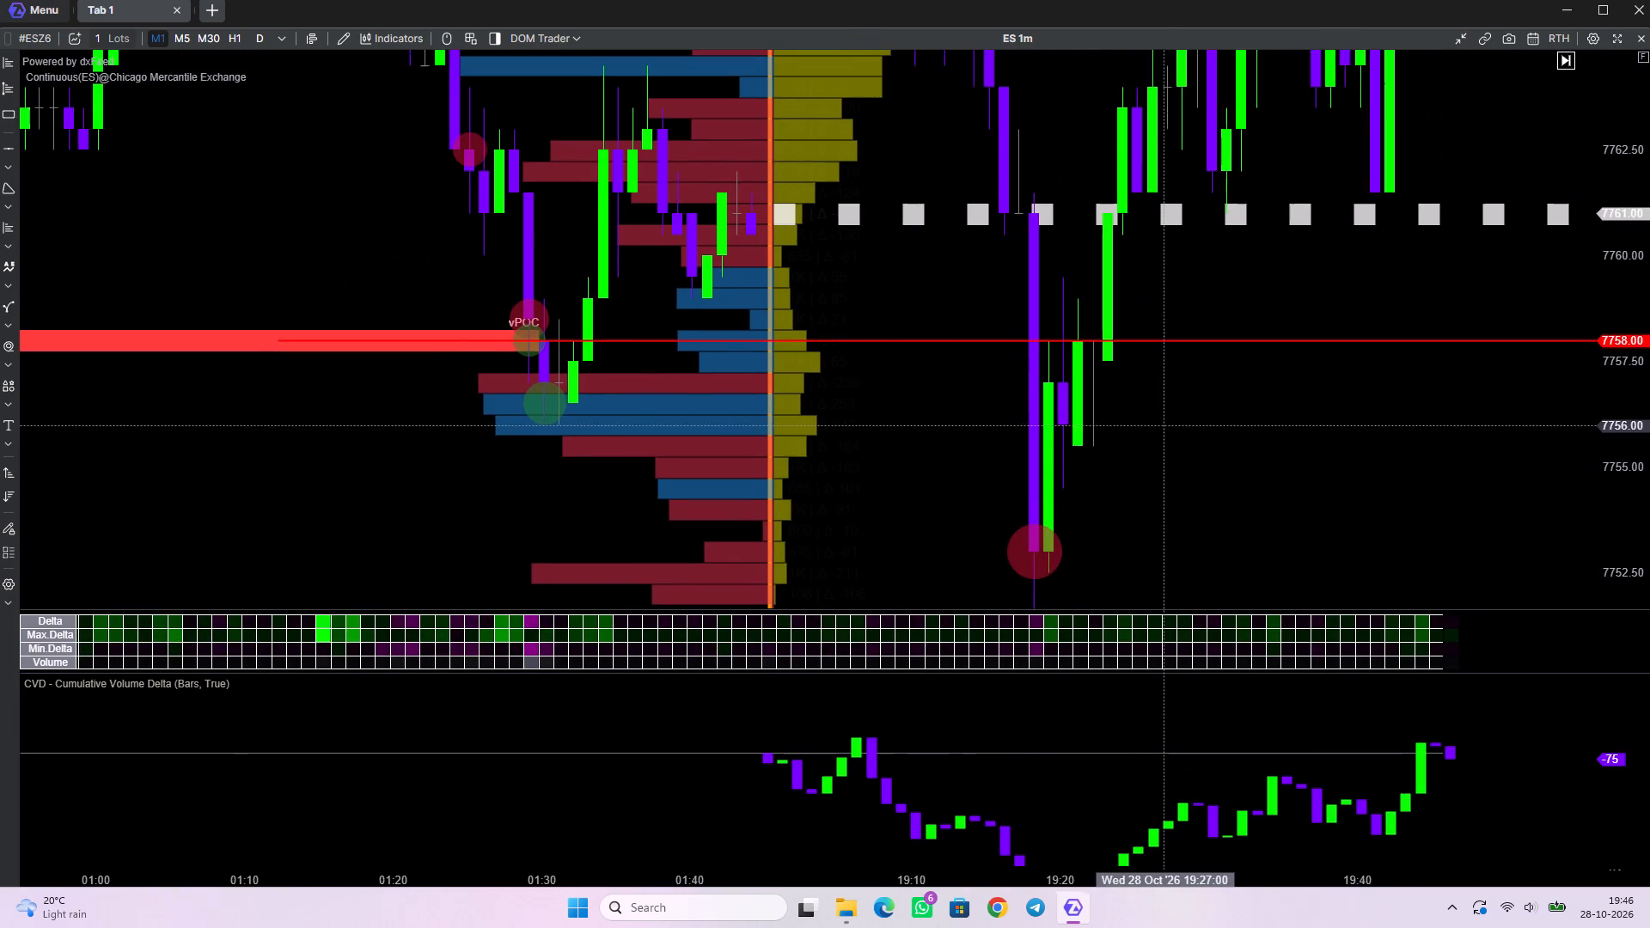
scroll(1104, 341, "up", 7)
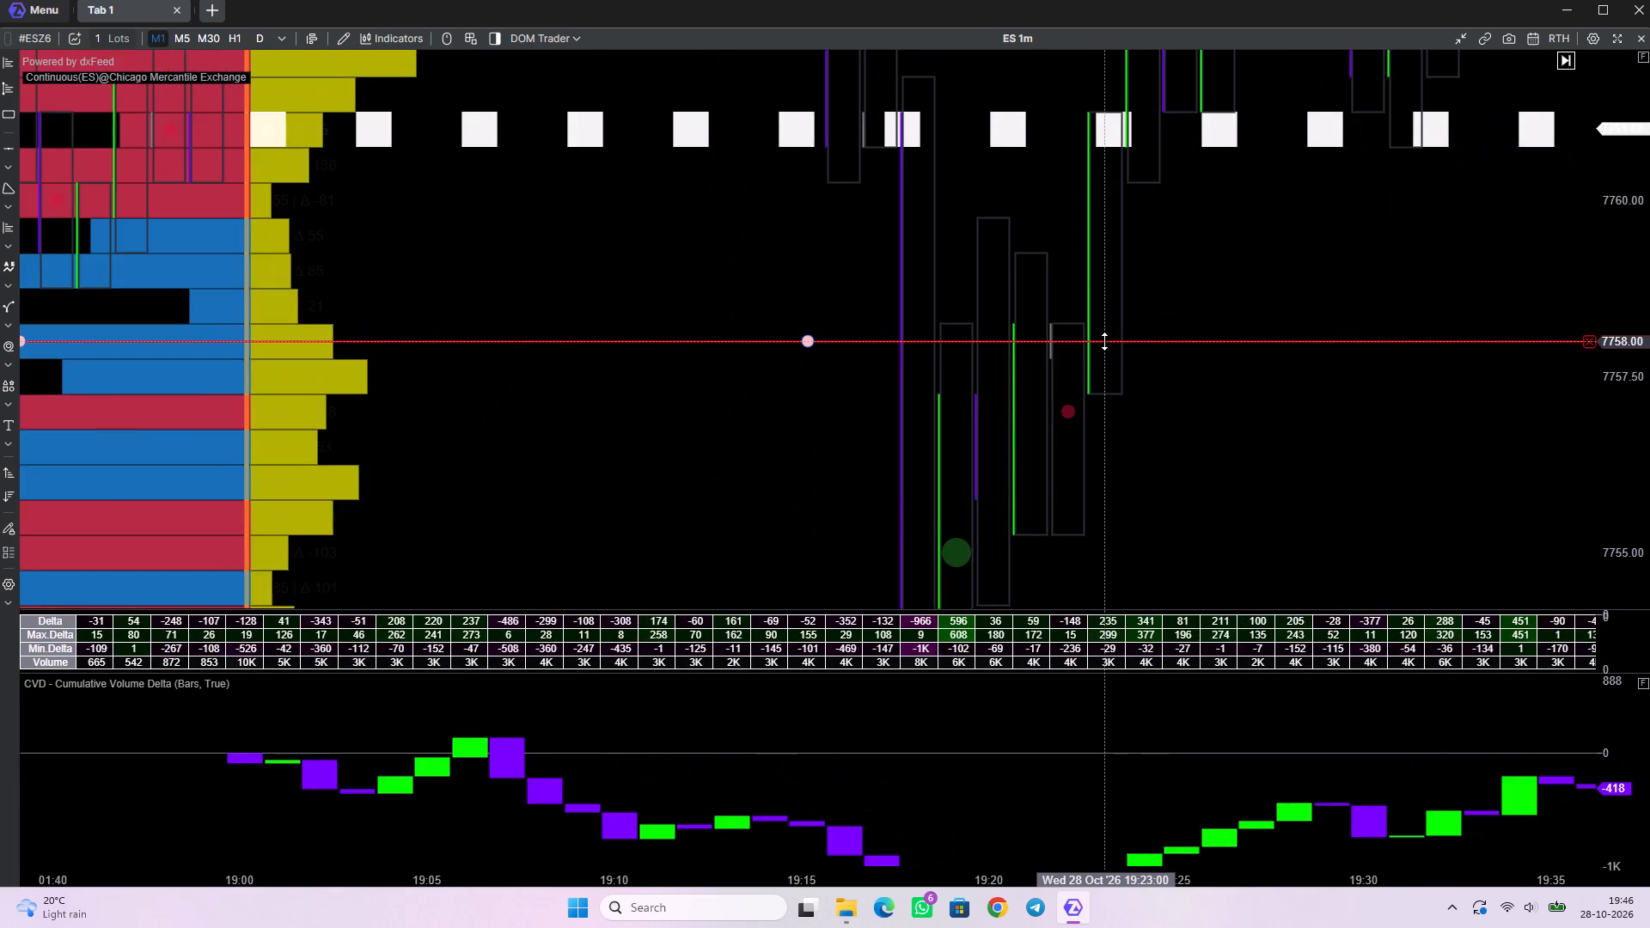
scroll(1104, 341, "up", 5)
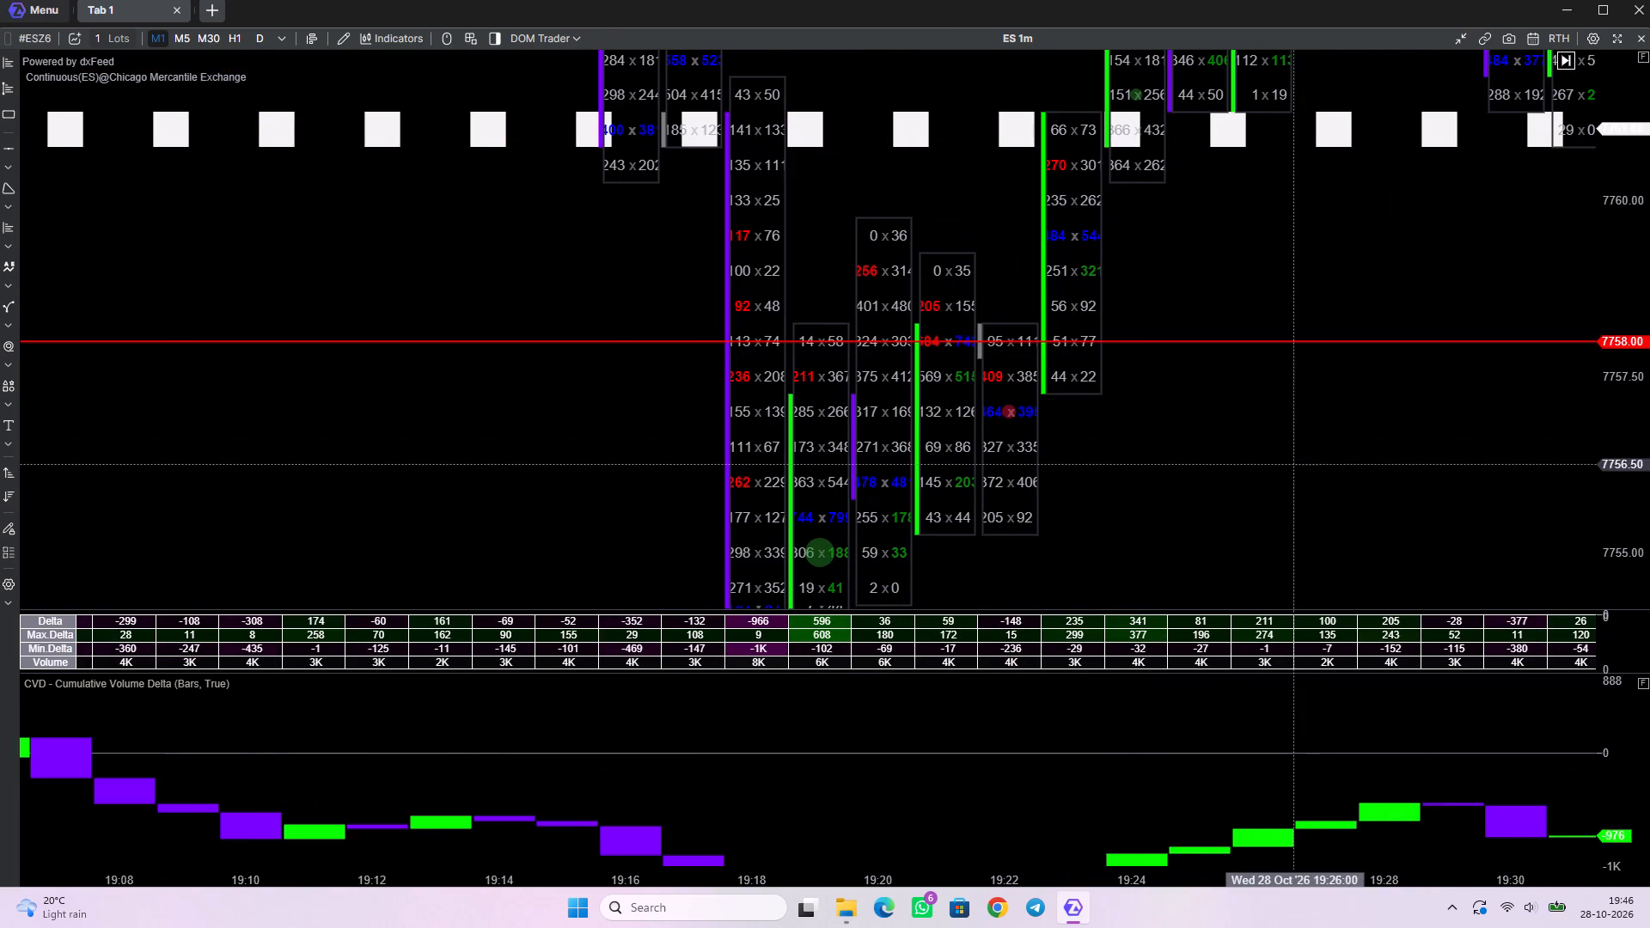
left_click_drag(1221, 290, 1204, 357)
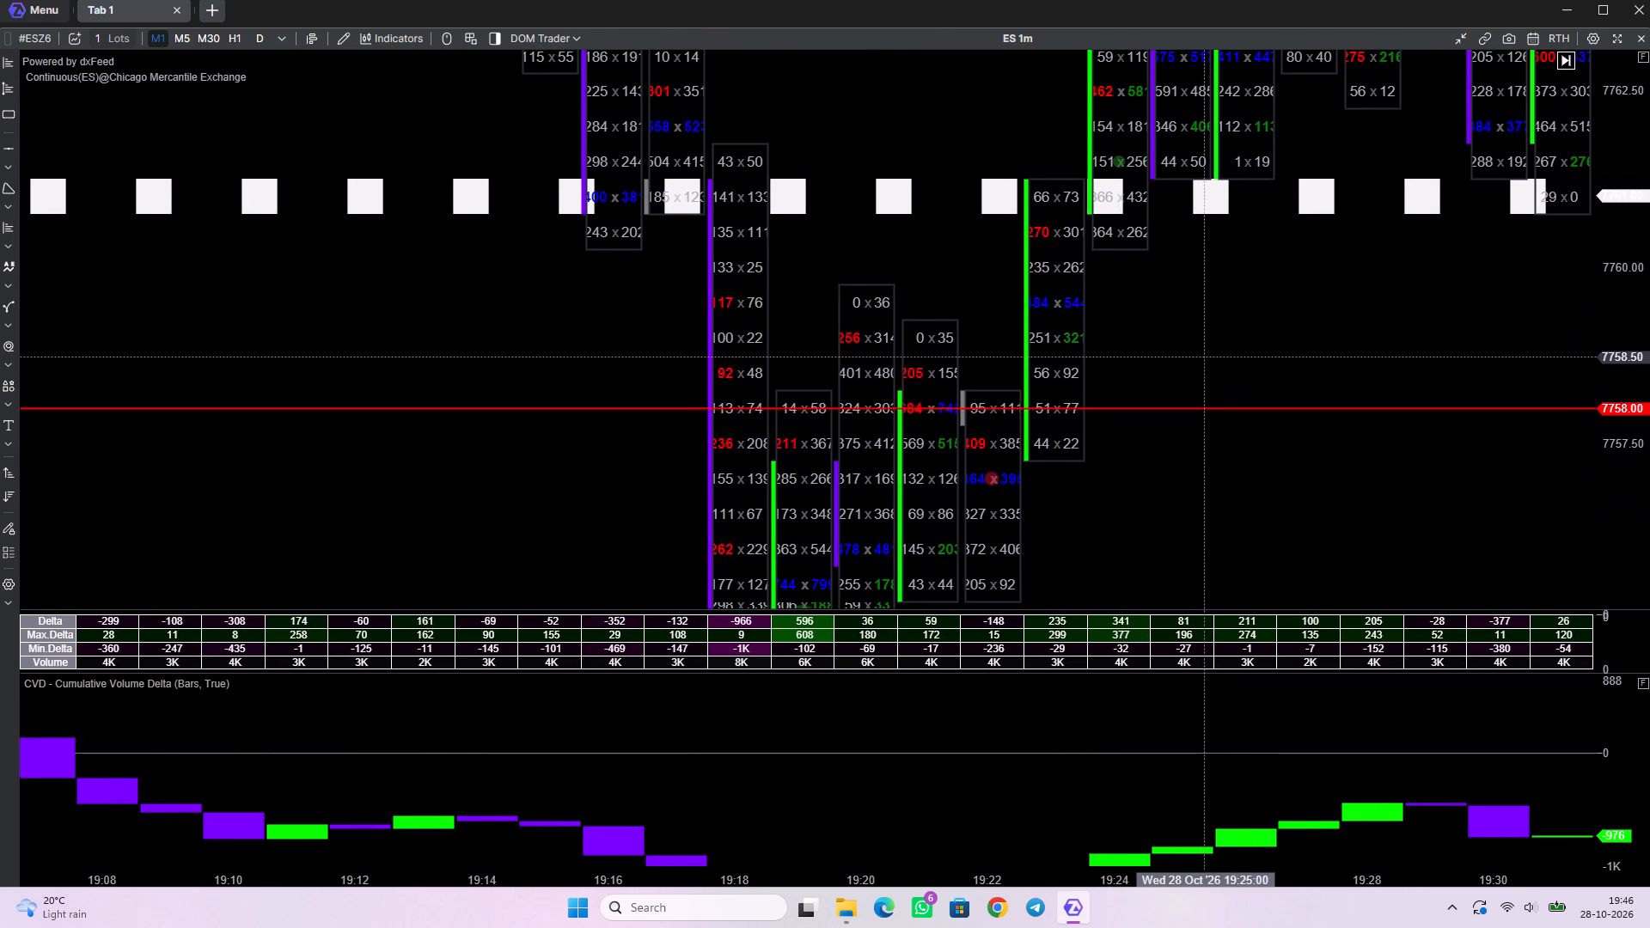
left_click_drag(1182, 501, 1152, 558)
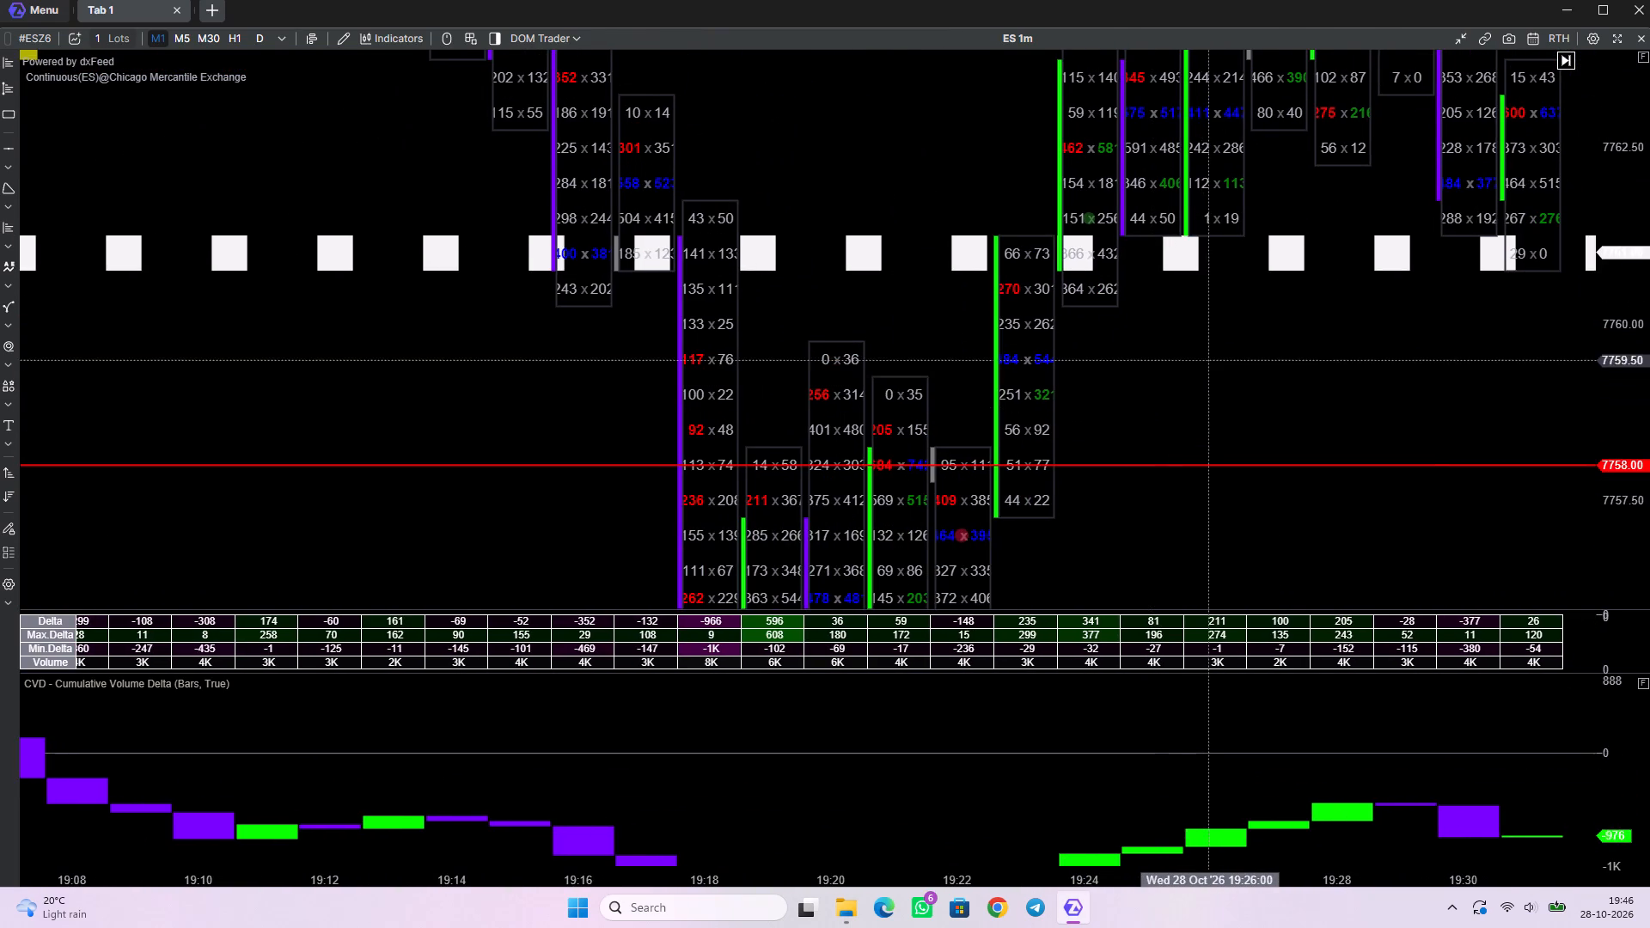
left_click_drag(1208, 361, 1175, 398)
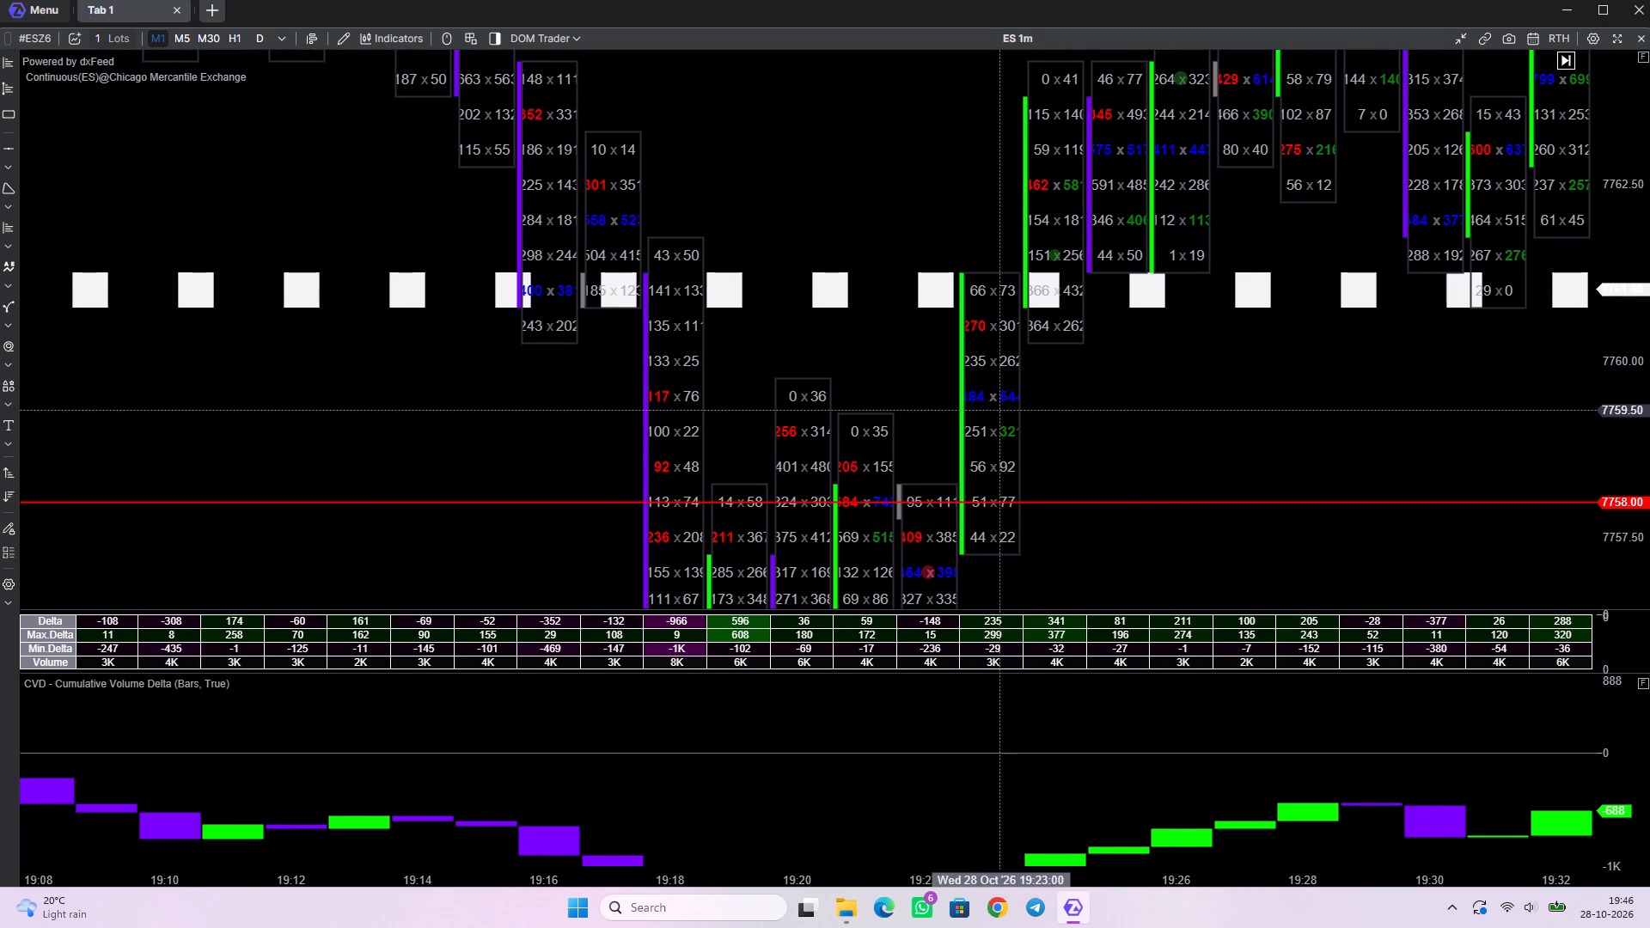
Place a long position at the 19:20 candle with entry at 7755.50, below the red 7758.00 ray.
scroll(999, 410, "down", 10)
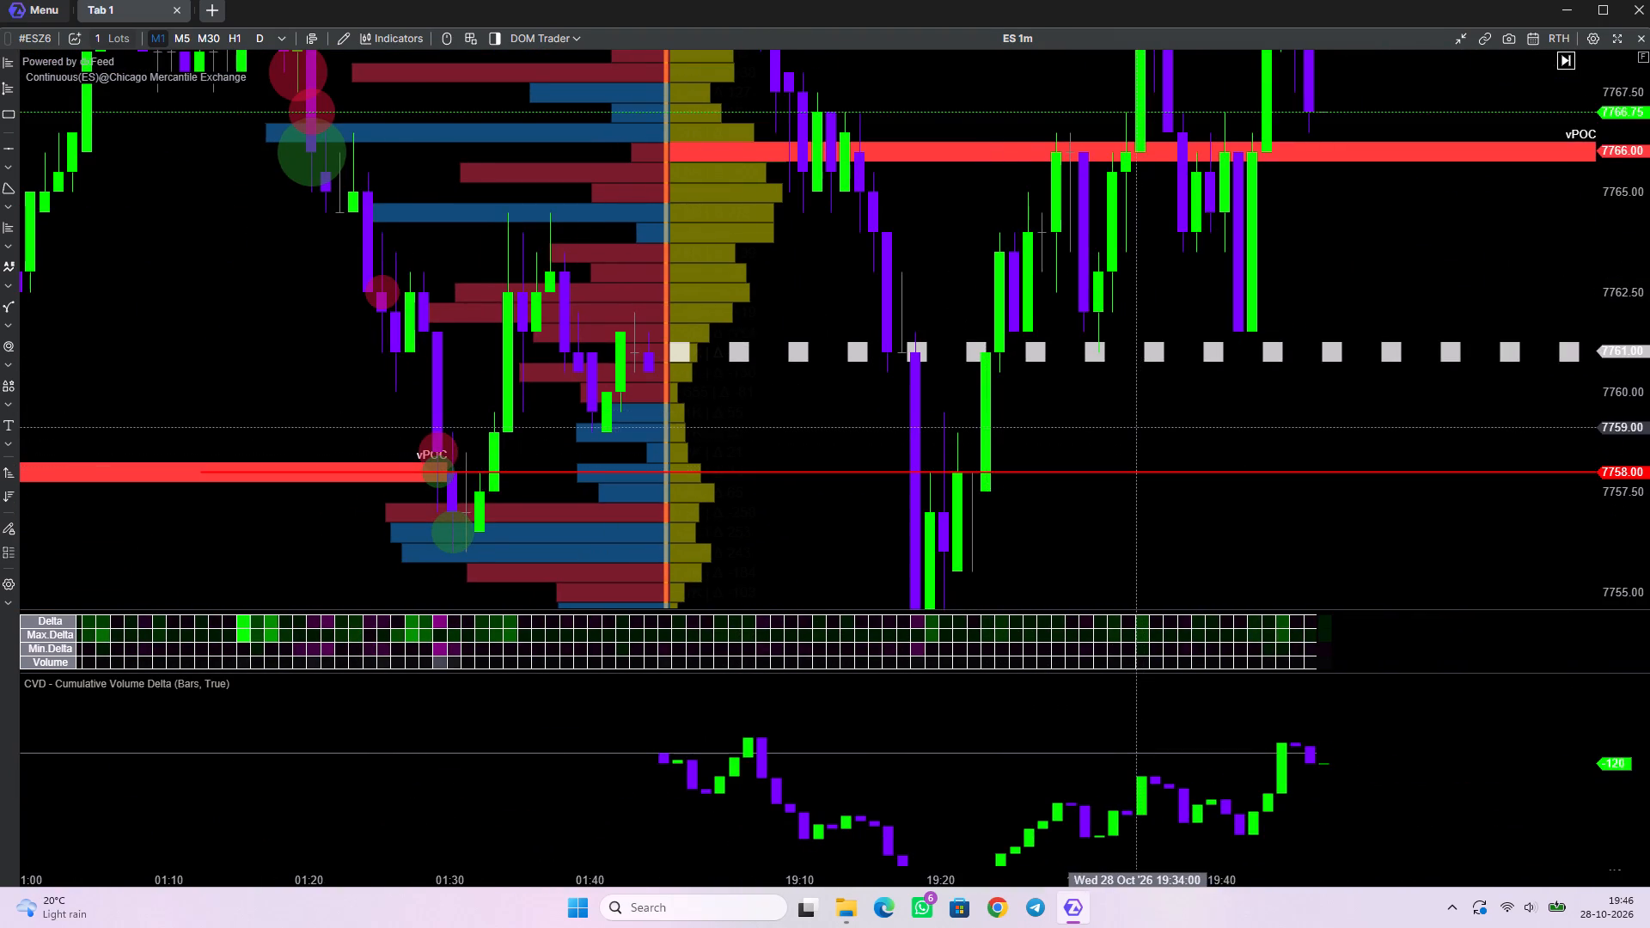
scroll(1136, 427, "down", 2)
left_click_drag(1132, 508, 1174, 378)
scroll(1054, 405, "up", 6)
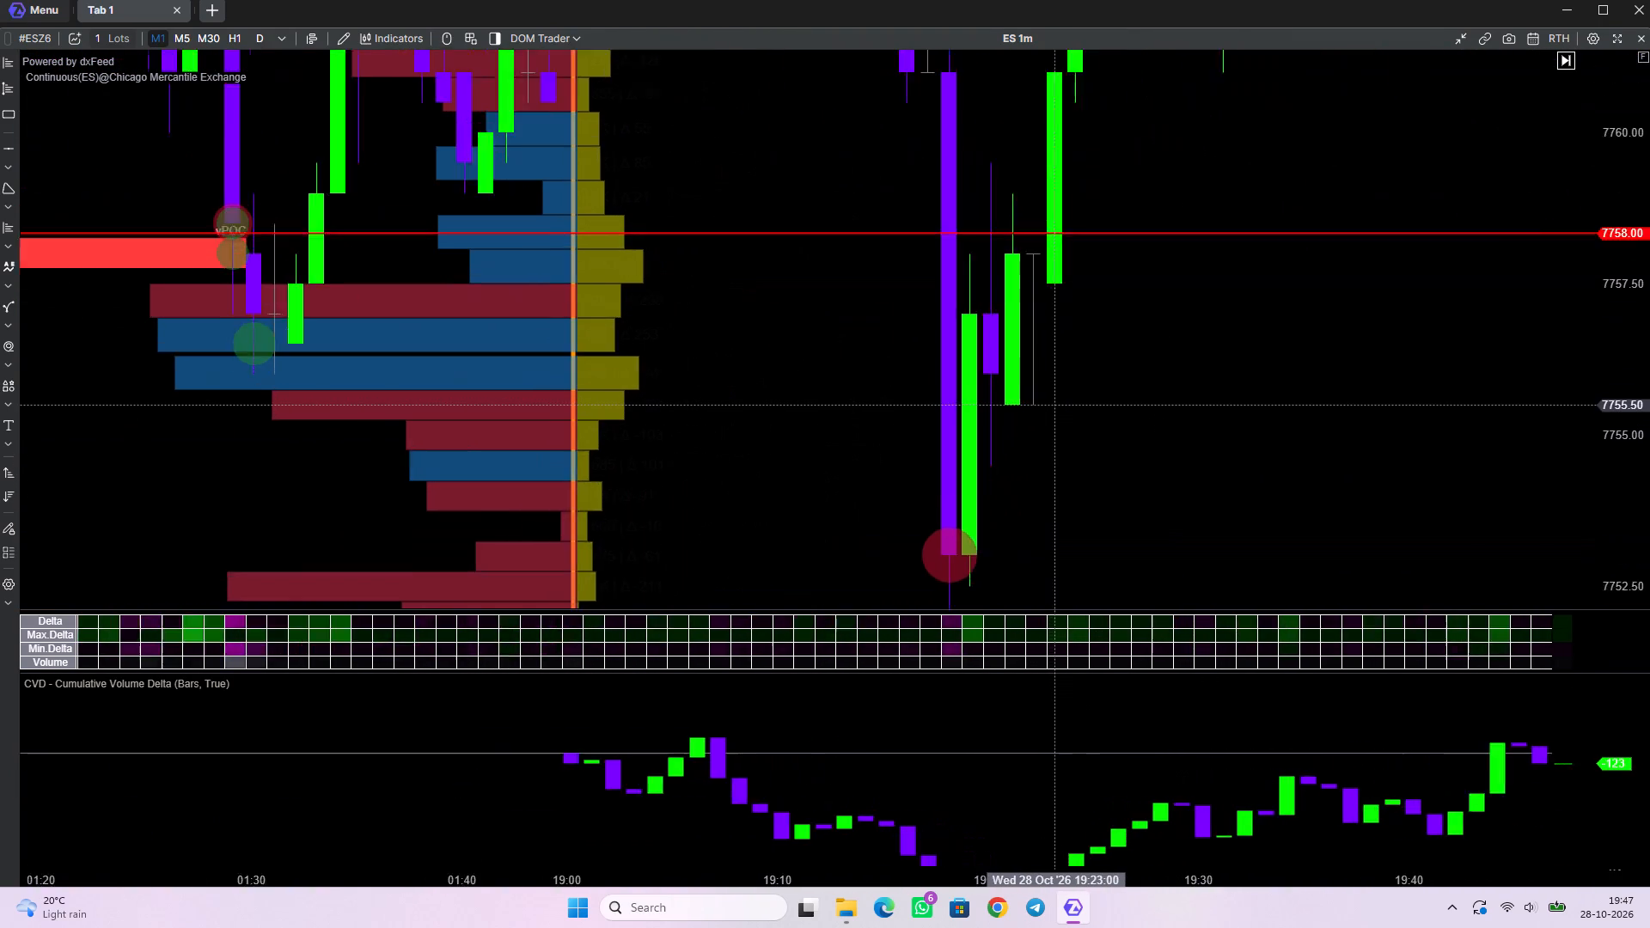
scroll(1054, 405, "up", 5)
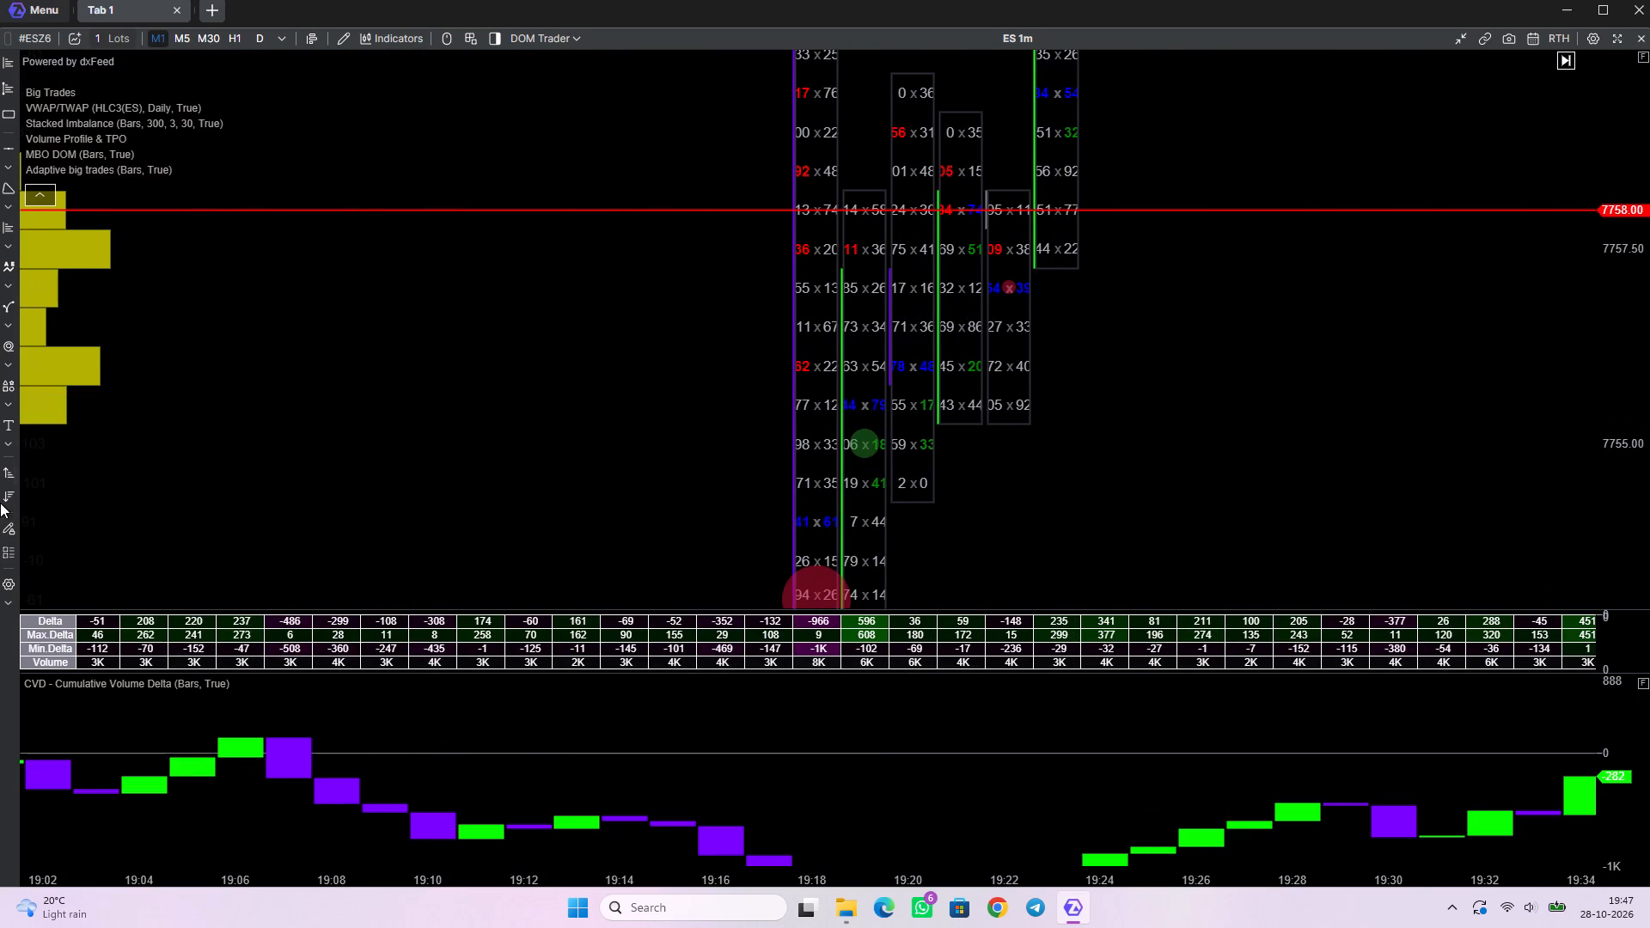
left_click(9, 481)
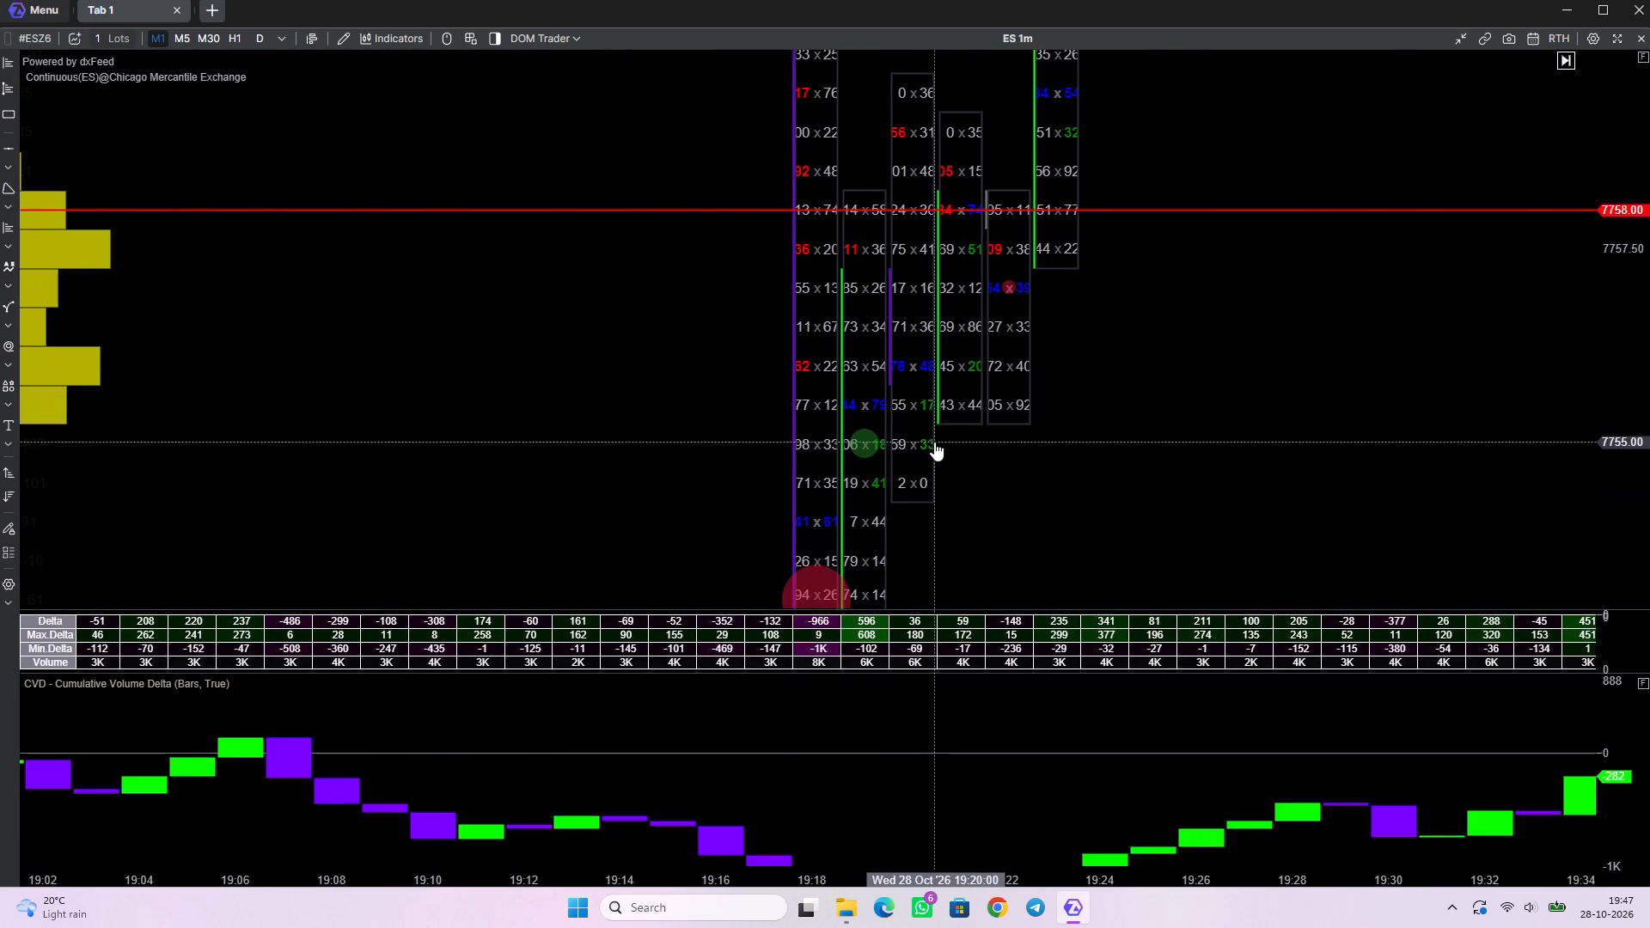
left_click(936, 421)
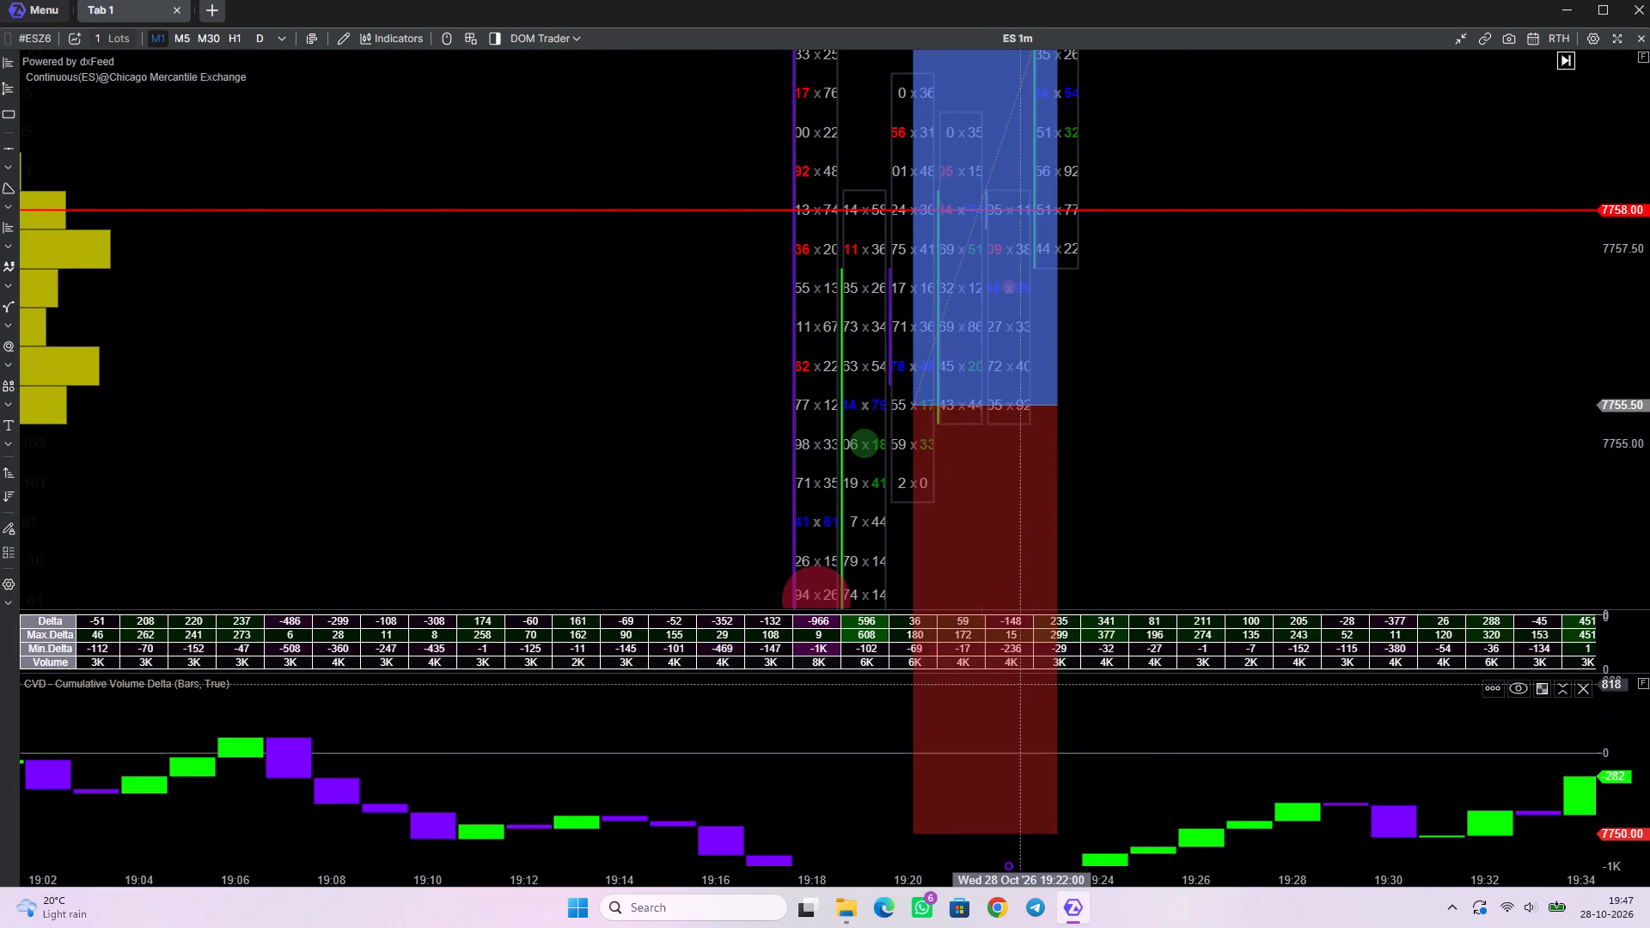
Raise the stop of the 7755.50 long position to 7752.00, just above the 7751.50 ray.
left_click_drag(1138, 553, 1209, 258)
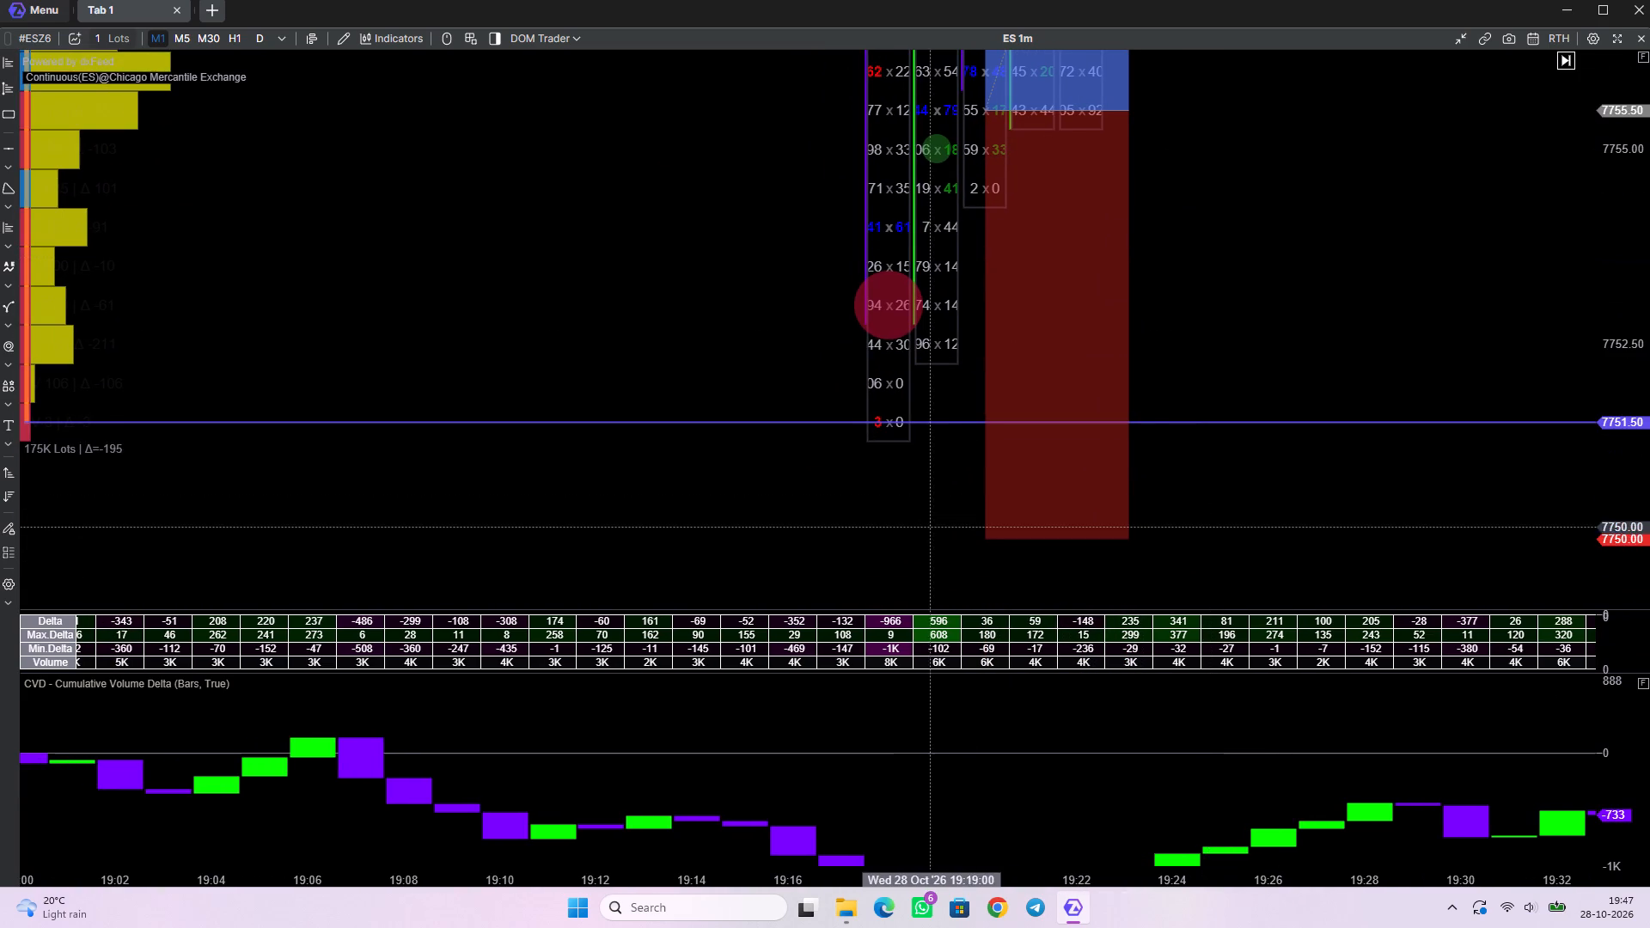
left_click_drag(982, 541, 966, 448)
left_click_drag(986, 462, 988, 442)
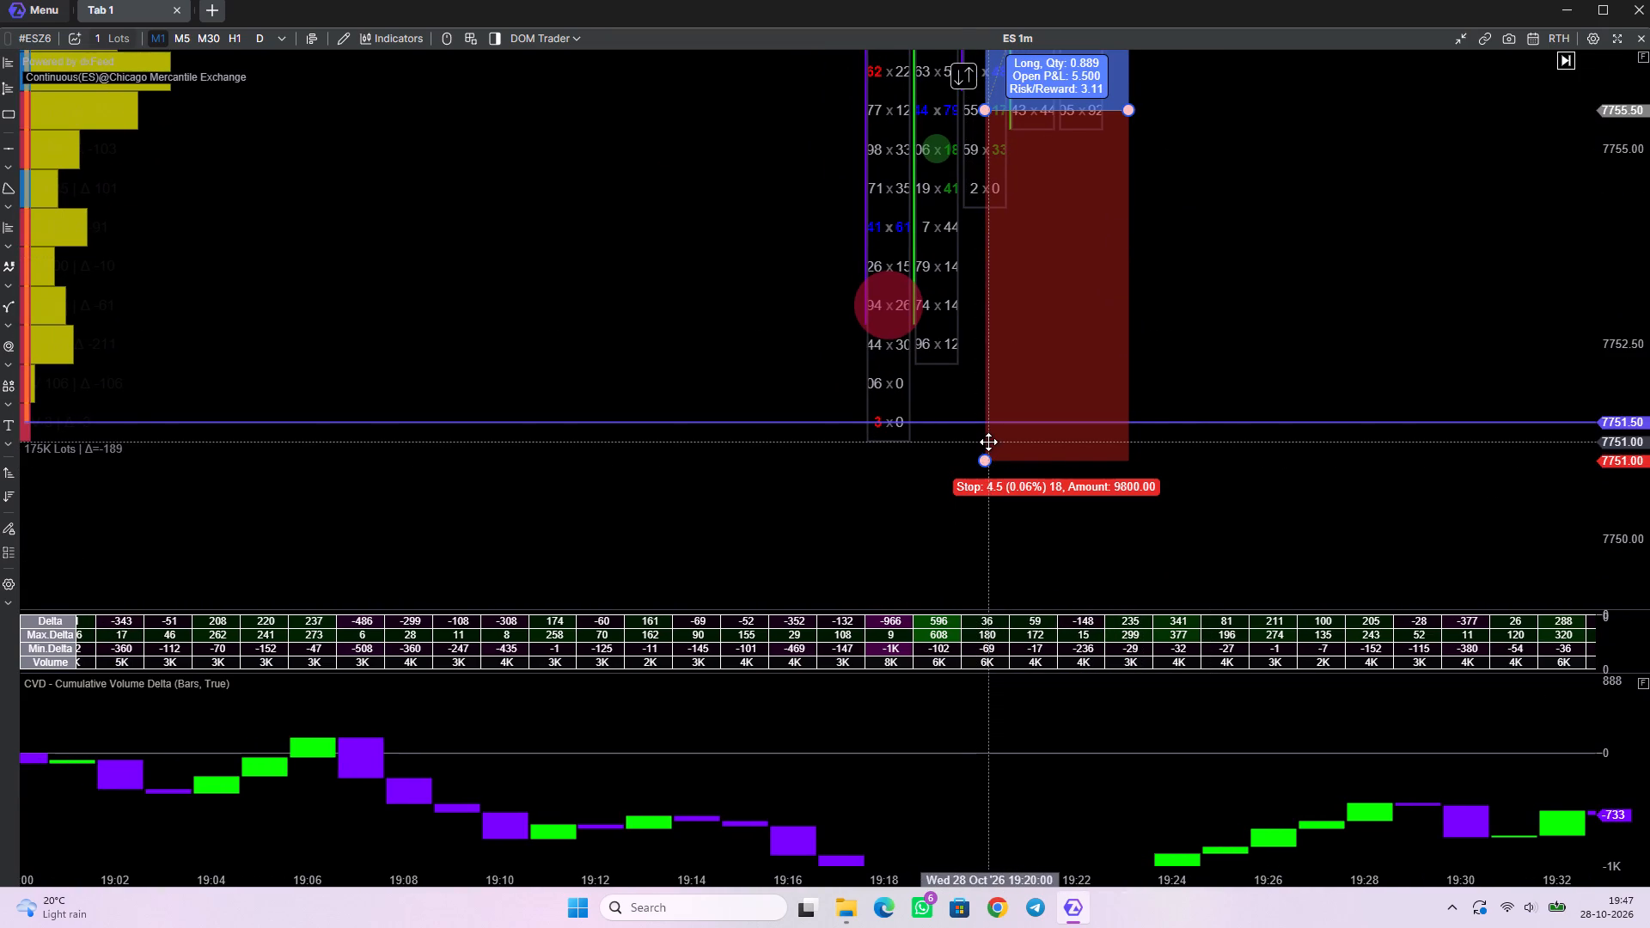
scroll(1016, 516, "up", 5)
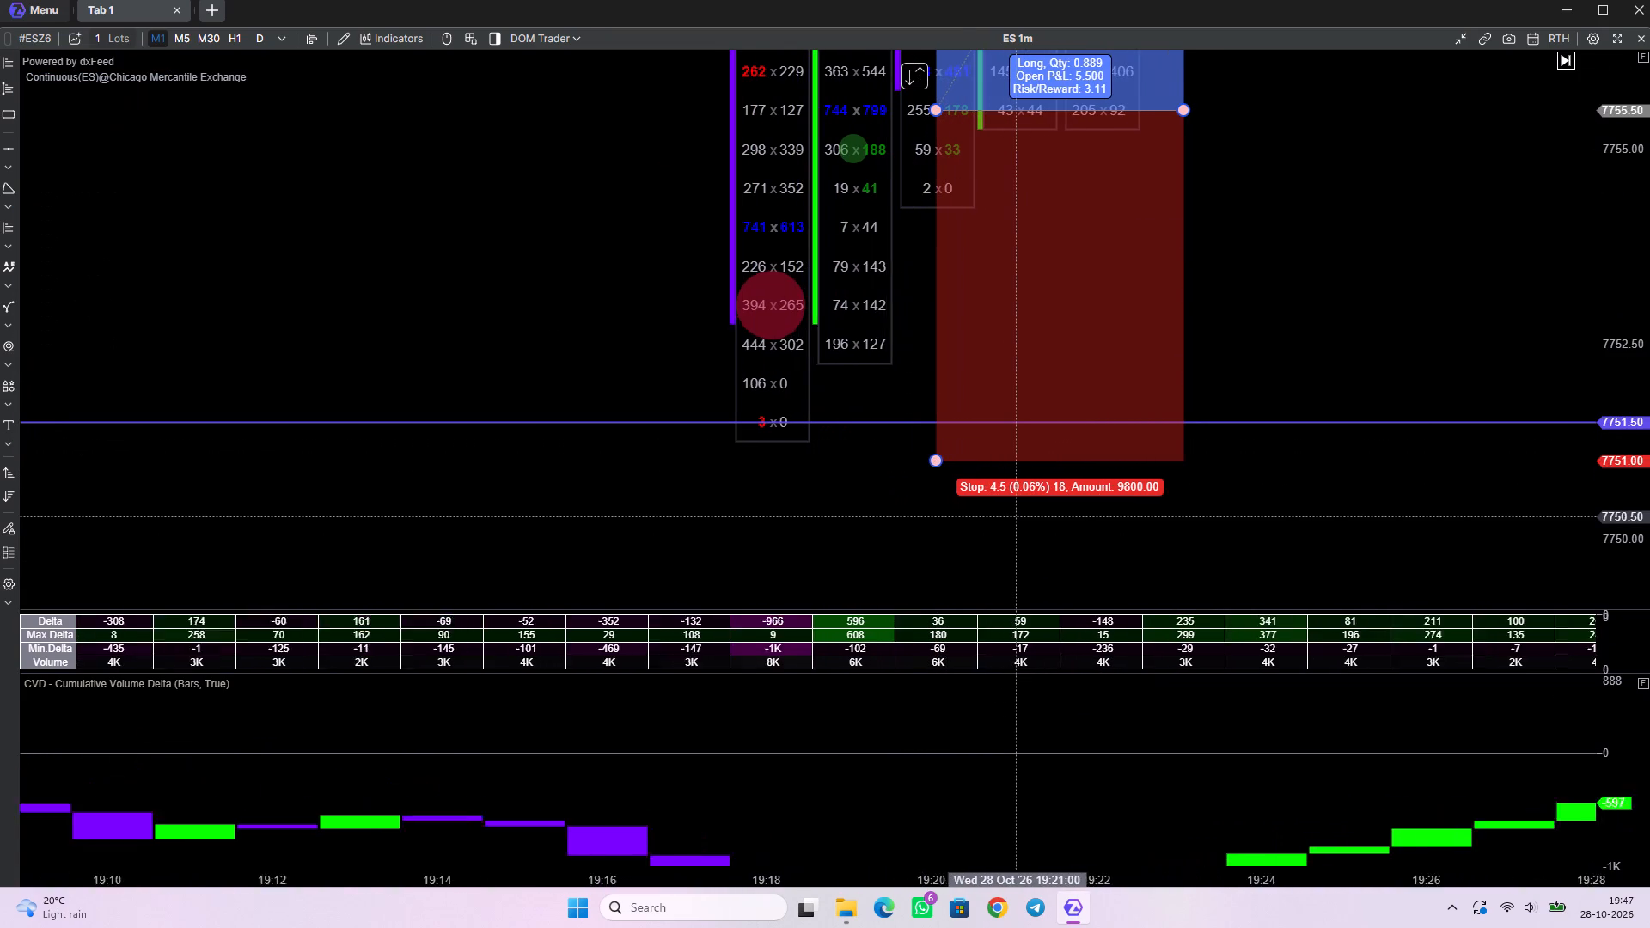
scroll(1016, 516, "up", 2)
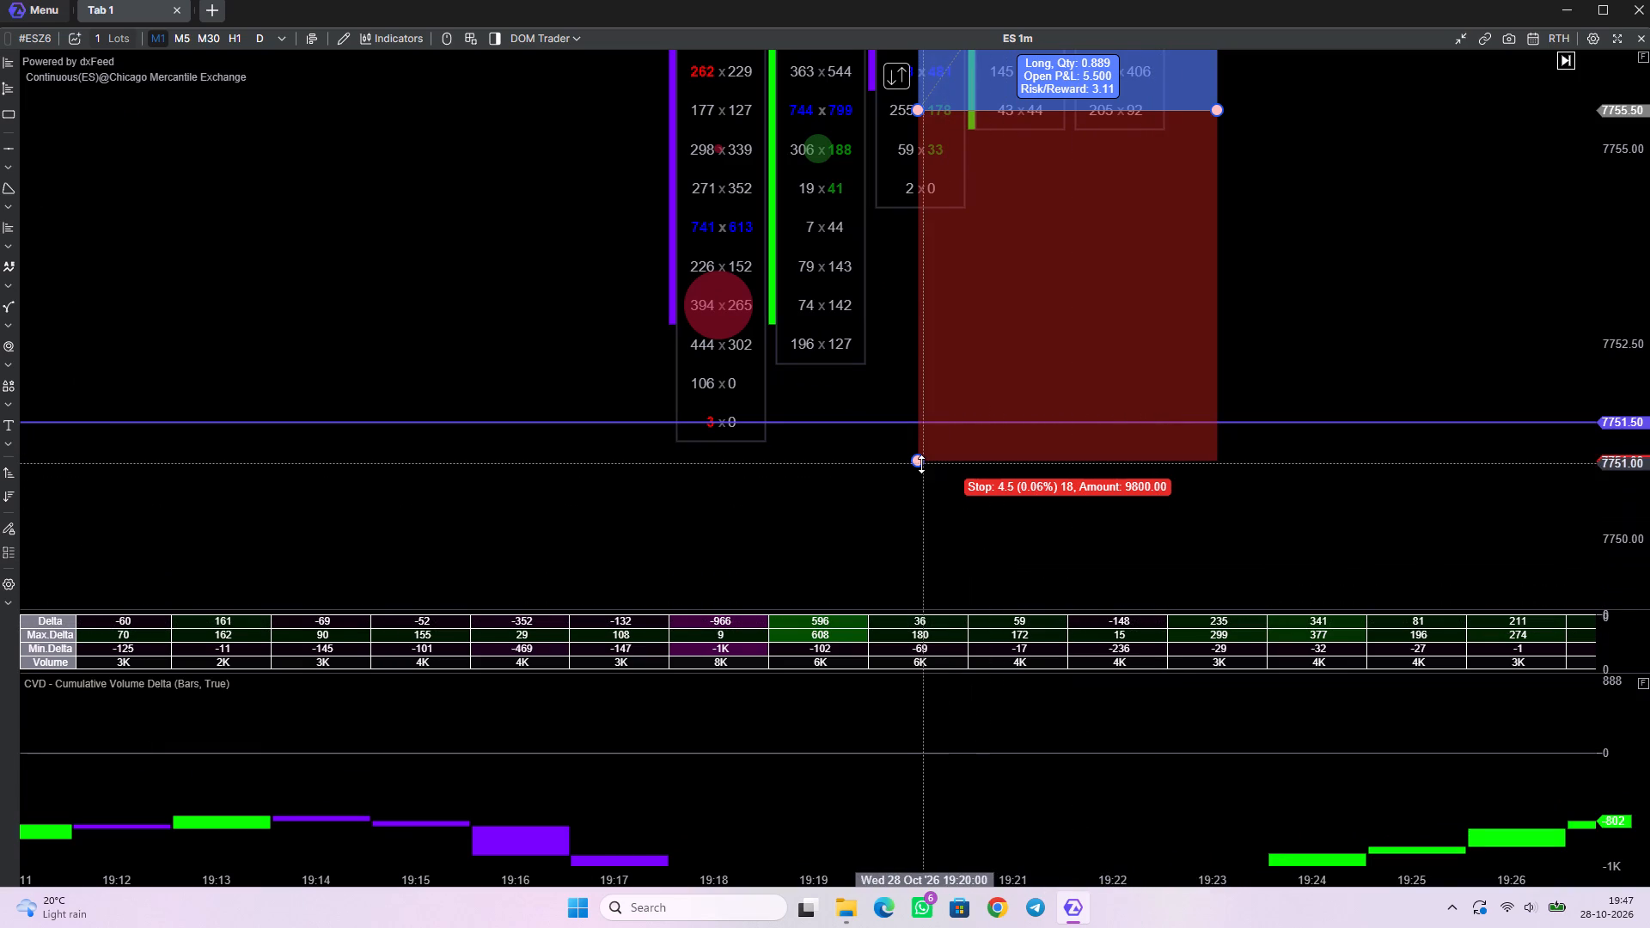
left_click_drag(917, 462, 928, 414)
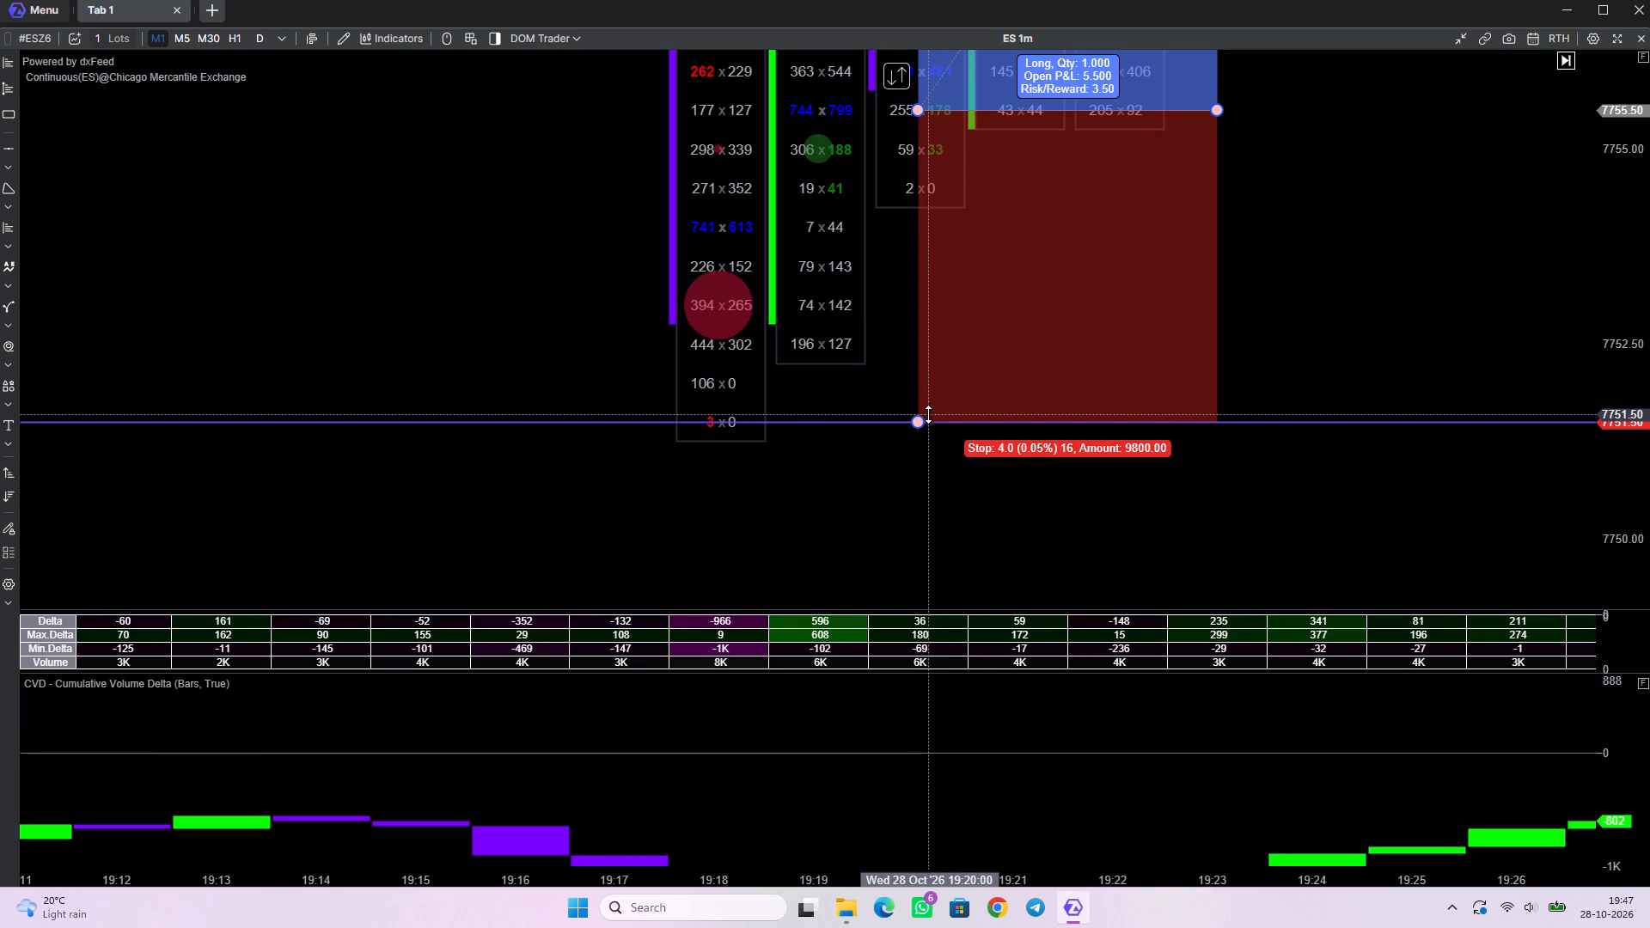
left_click_drag(928, 414, 941, 369)
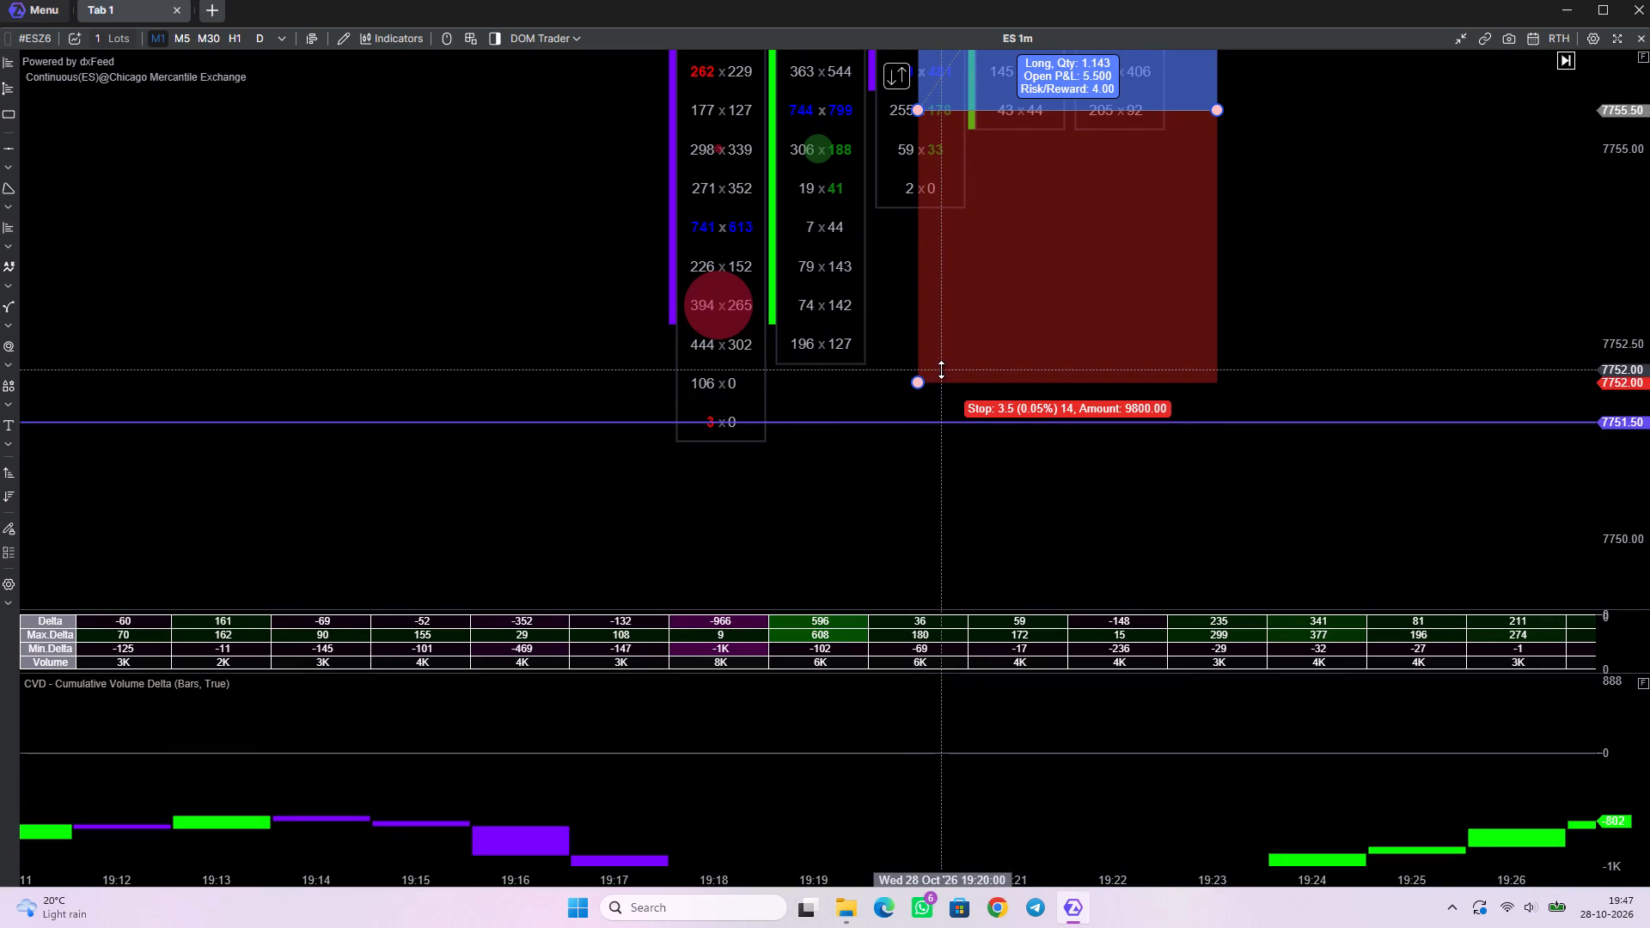
left_click_drag(941, 369, 943, 377)
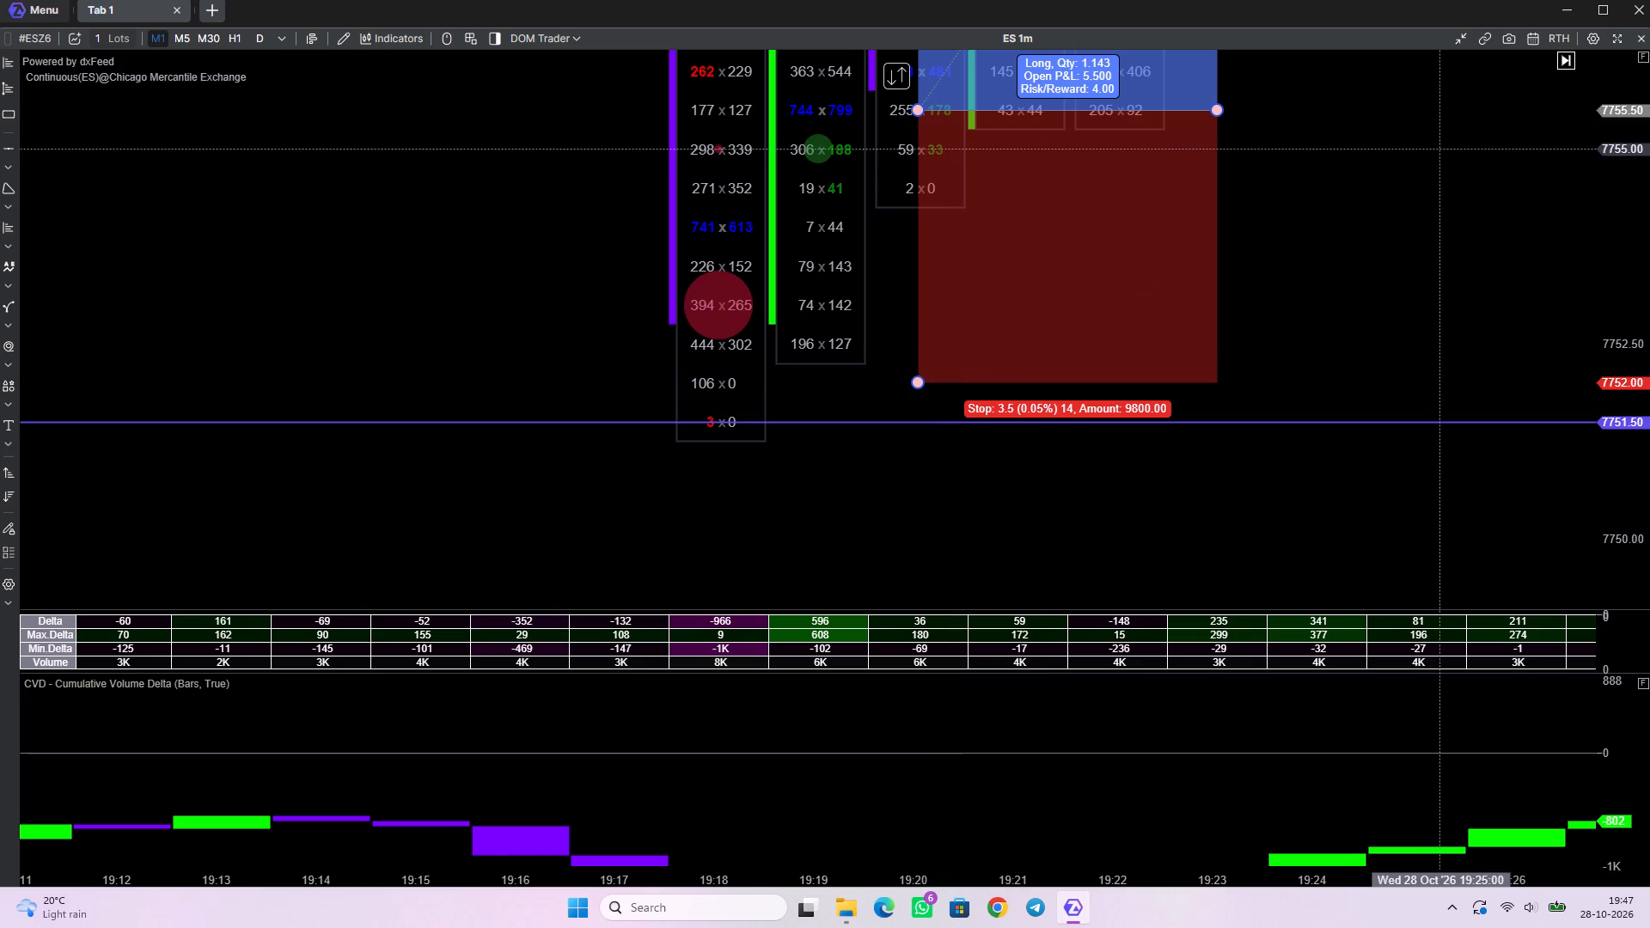
Extend the long position to about the 19:33 candle and set its target to 7766.00 on the vPOC line.
left_click_drag(1439, 148, 1264, 455)
scroll(1264, 458, "down", 15)
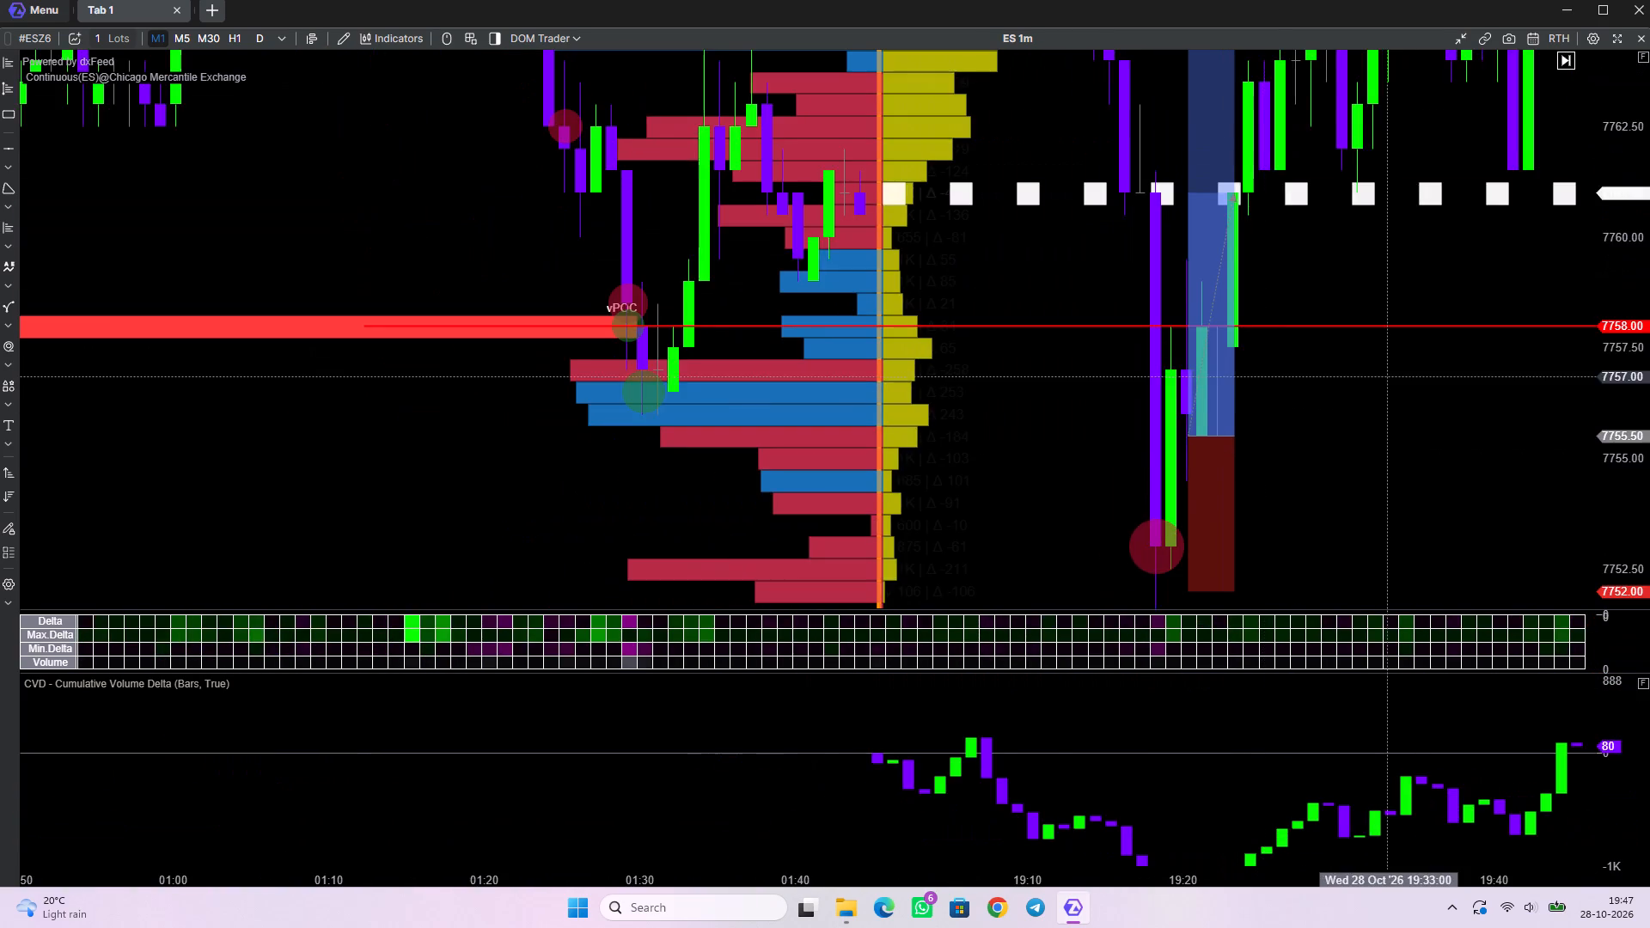
left_click_drag(1389, 375, 1201, 511)
scroll(1640, 316, "down", 13)
scroll(1640, 315, "up", 1)
scroll(1640, 315, "down", 6)
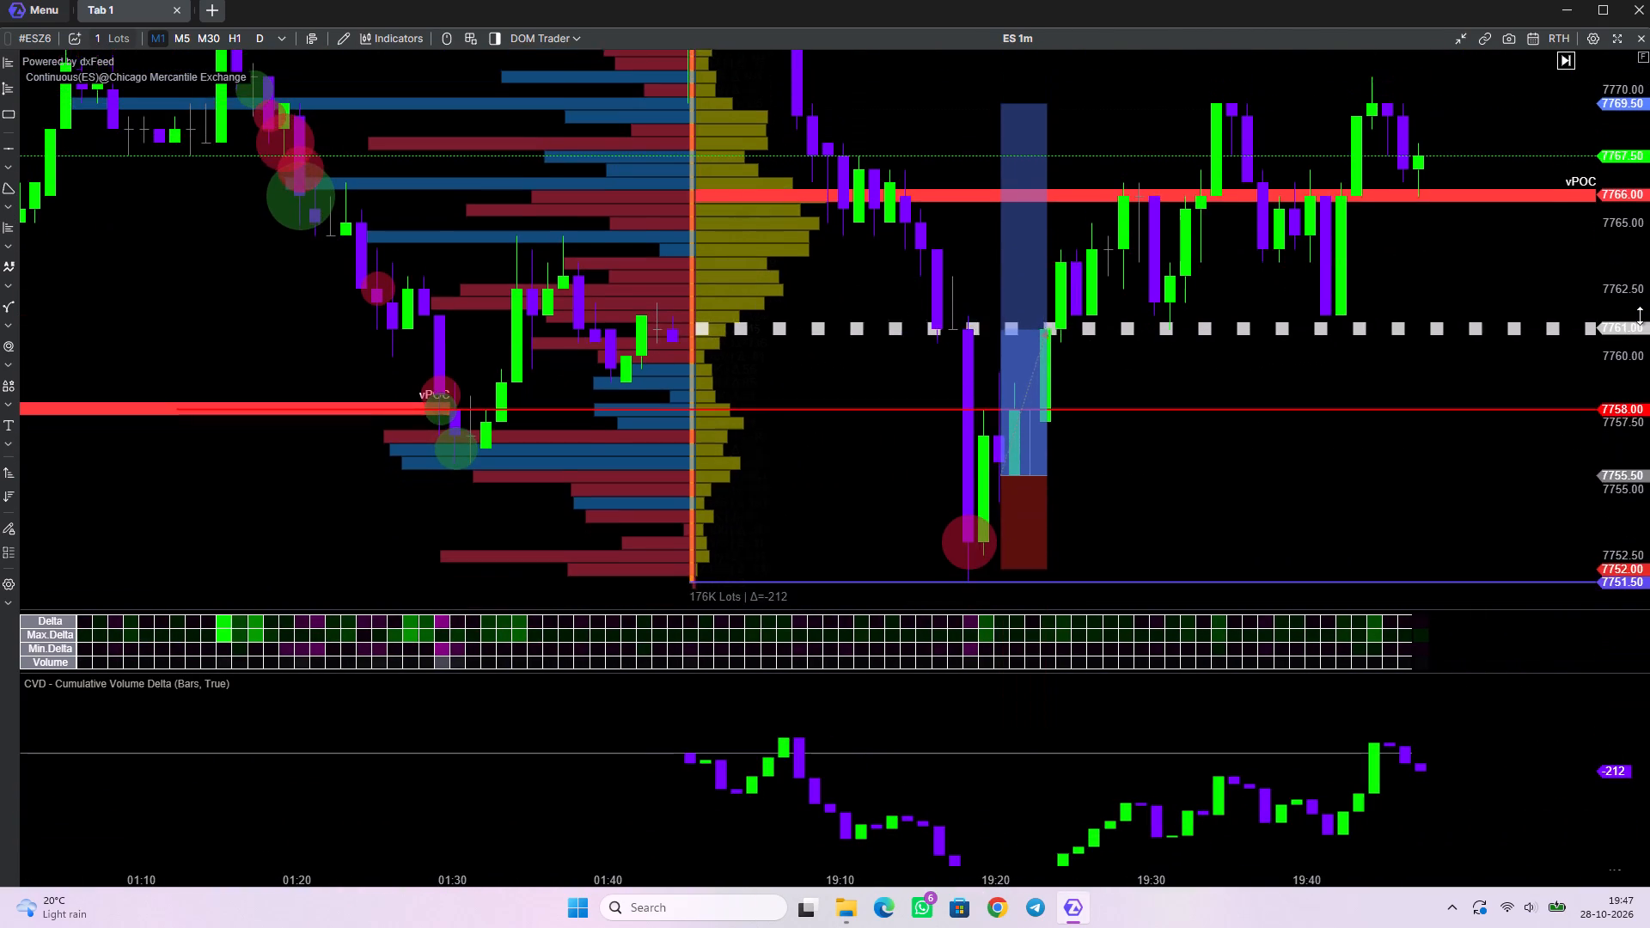
scroll(1640, 315, "down", 10)
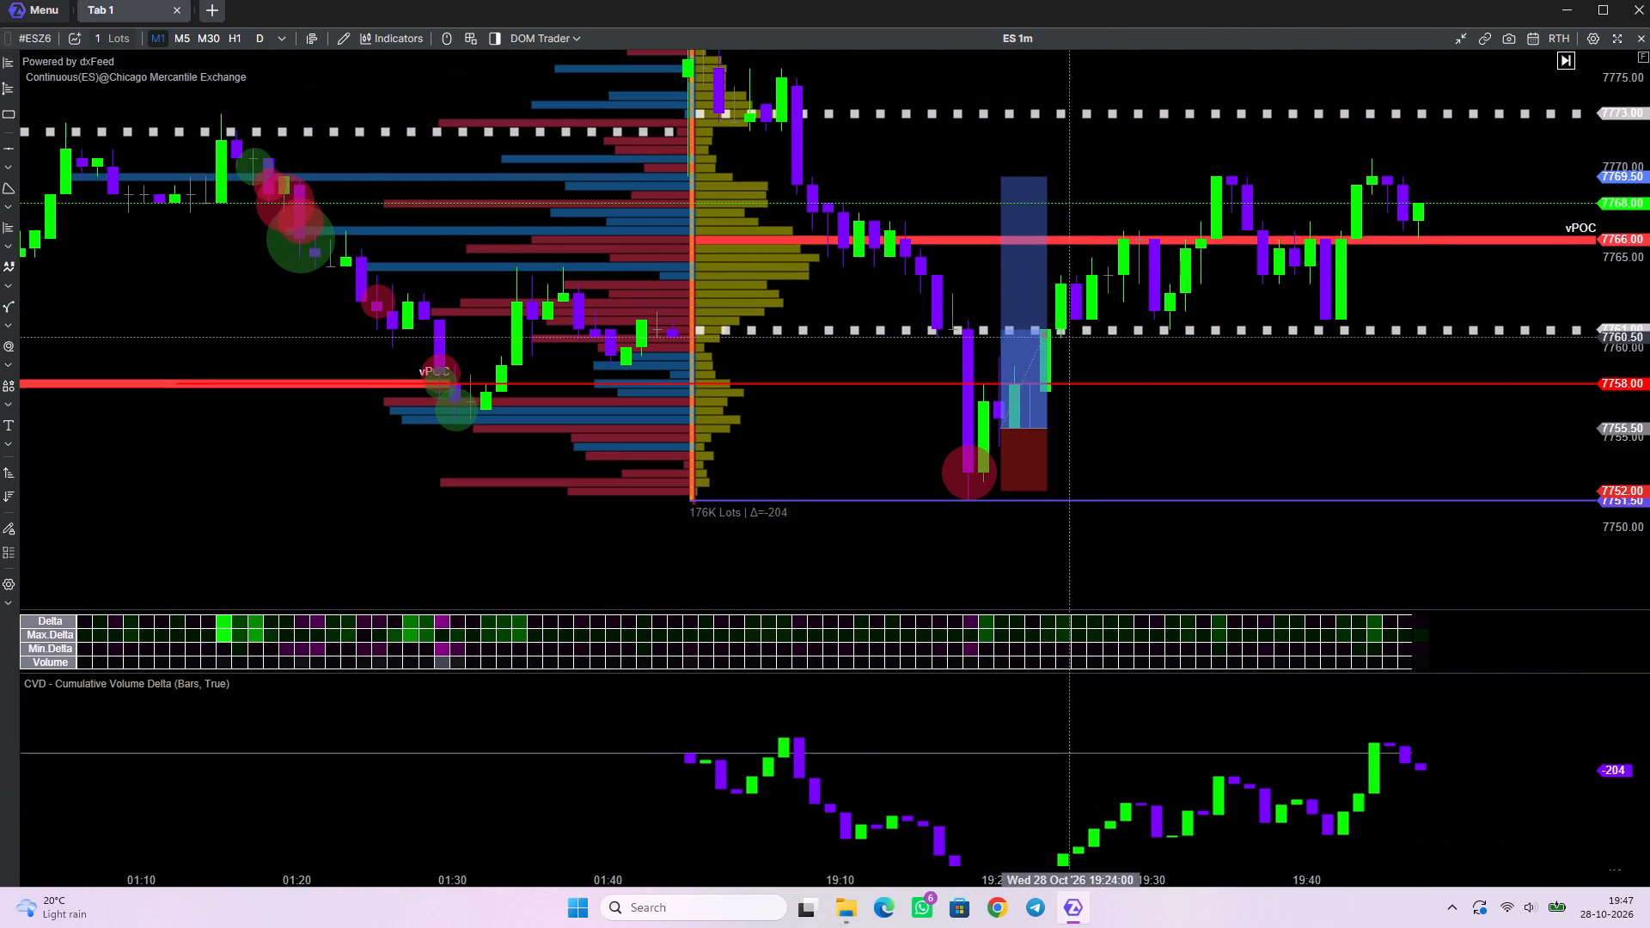
left_click_drag(1046, 425, 1177, 413)
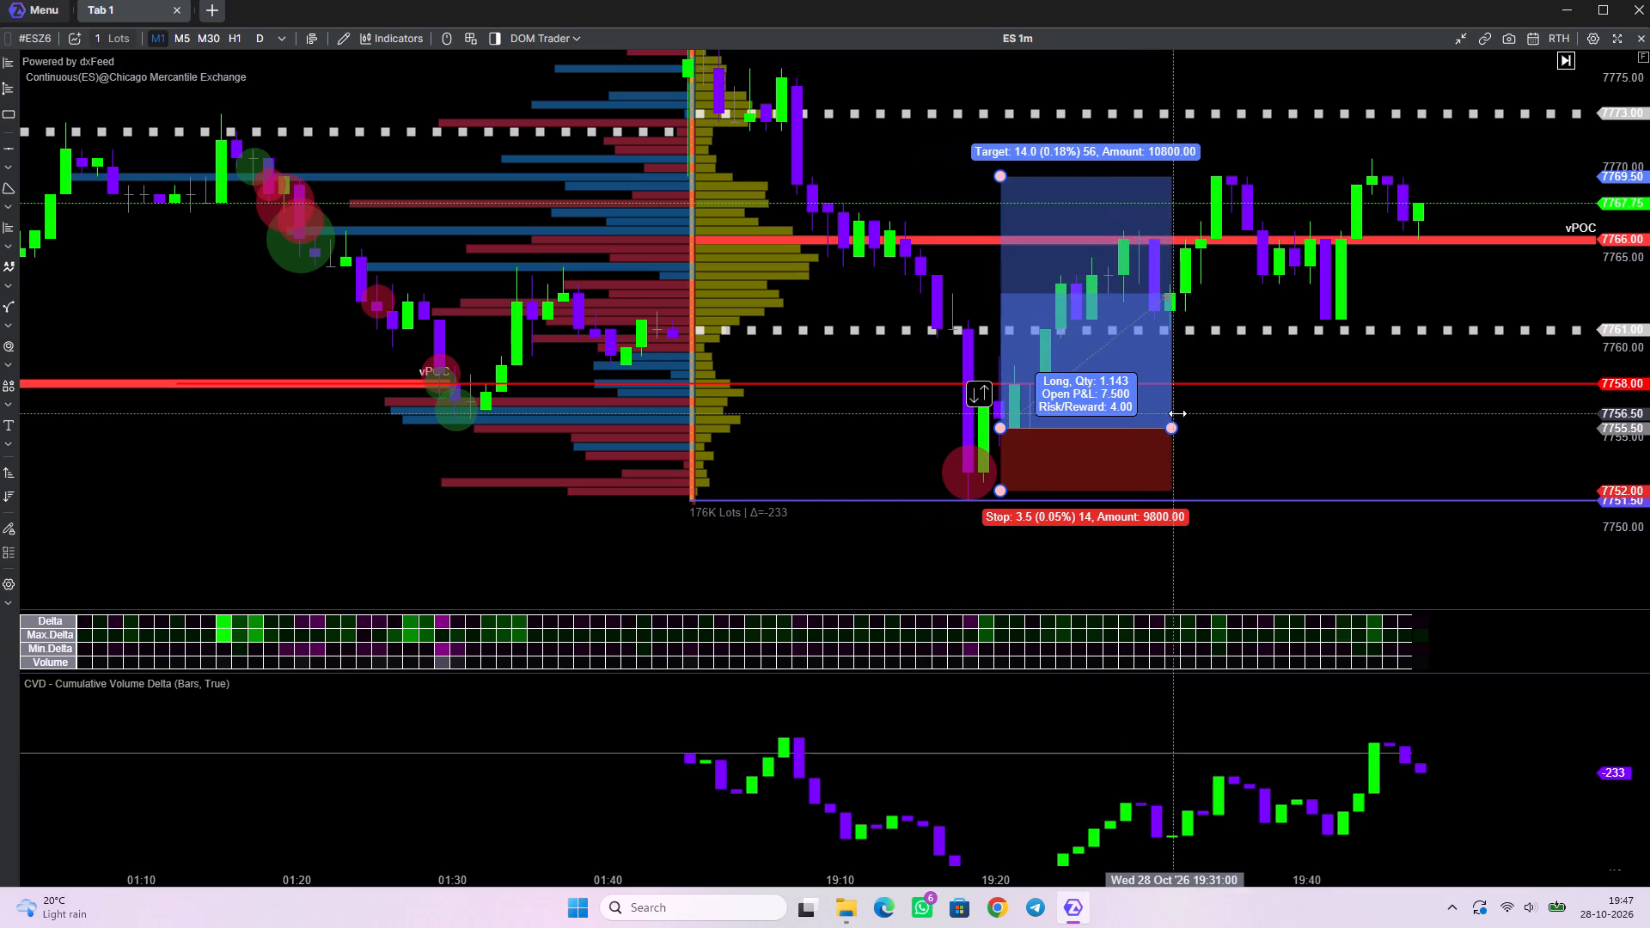
left_click_drag(1177, 413, 1206, 416)
left_click_drag(1005, 172, 1002, 237)
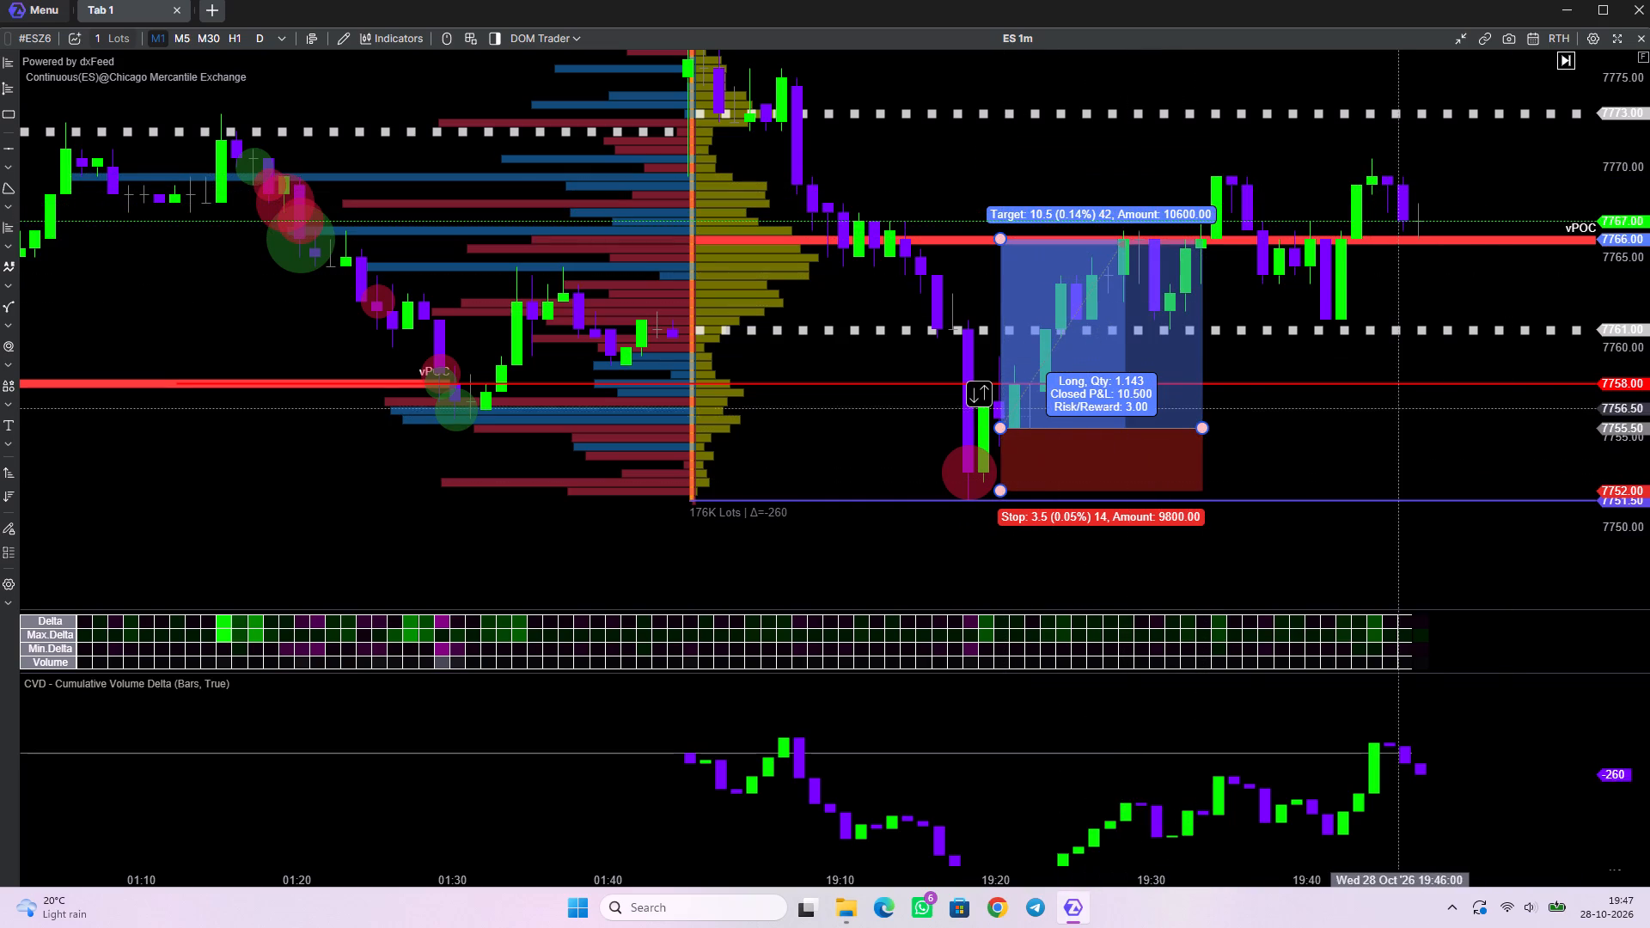
left_click(1396, 406)
Review the long position against the 7778.00 and 7751.50 rays, the dotted levels, the vPOC and the cumulative volume delta since 19:00.
scroll(1379, 467, "down", 3)
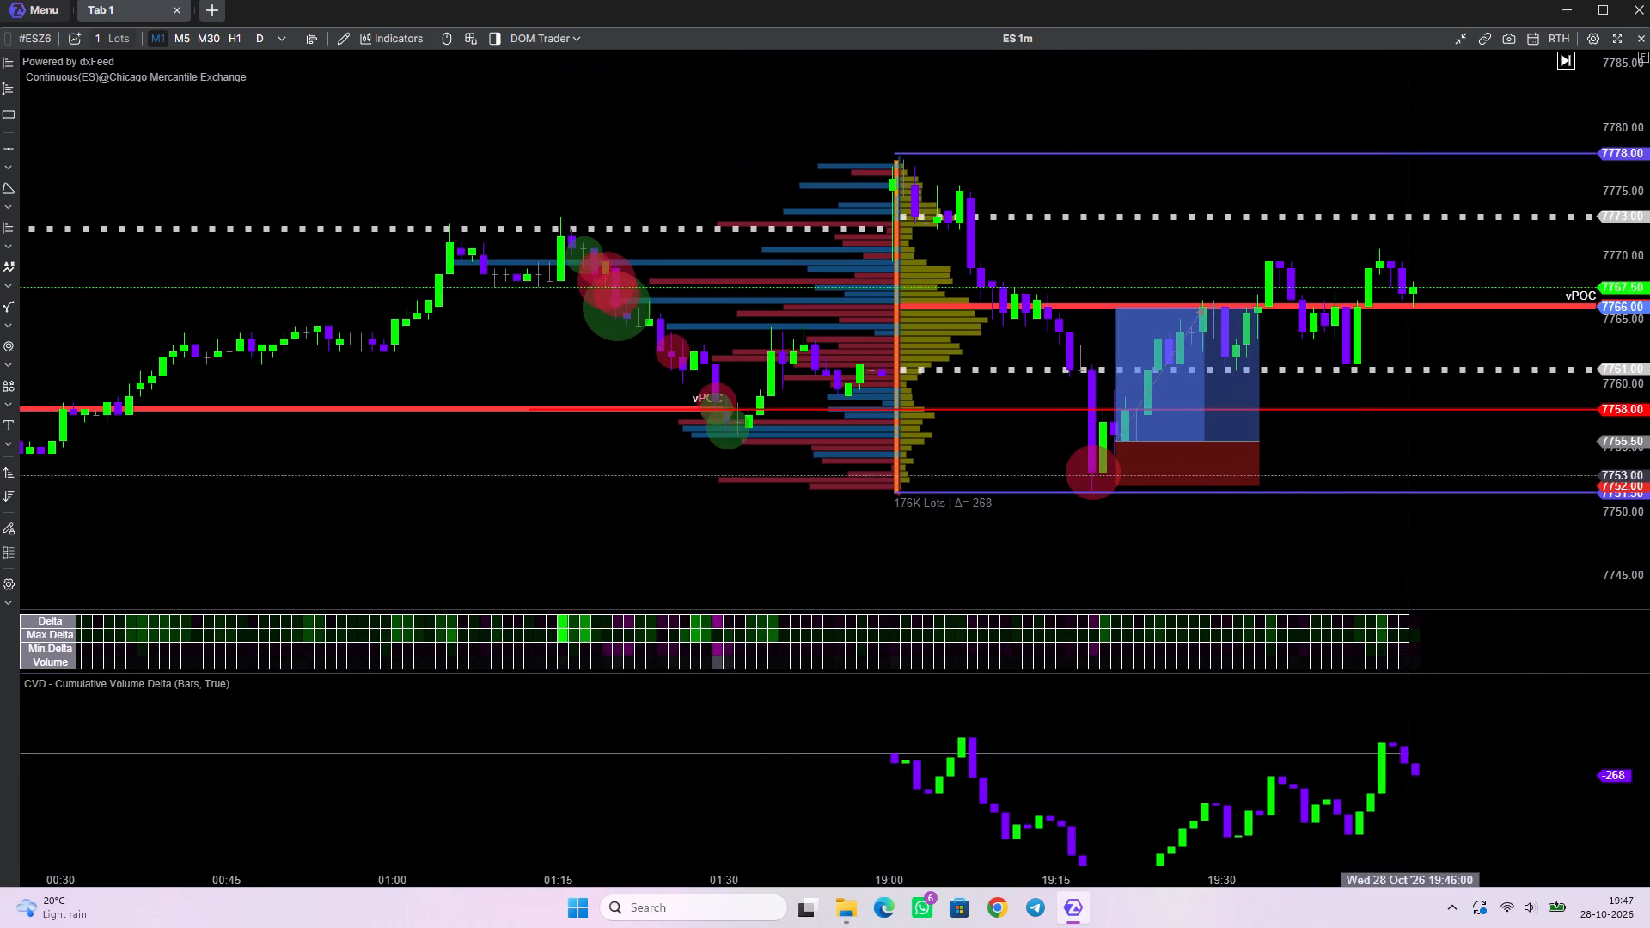
left_click_drag(1426, 460, 1245, 458)
scroll(1636, 453, "up", 3)
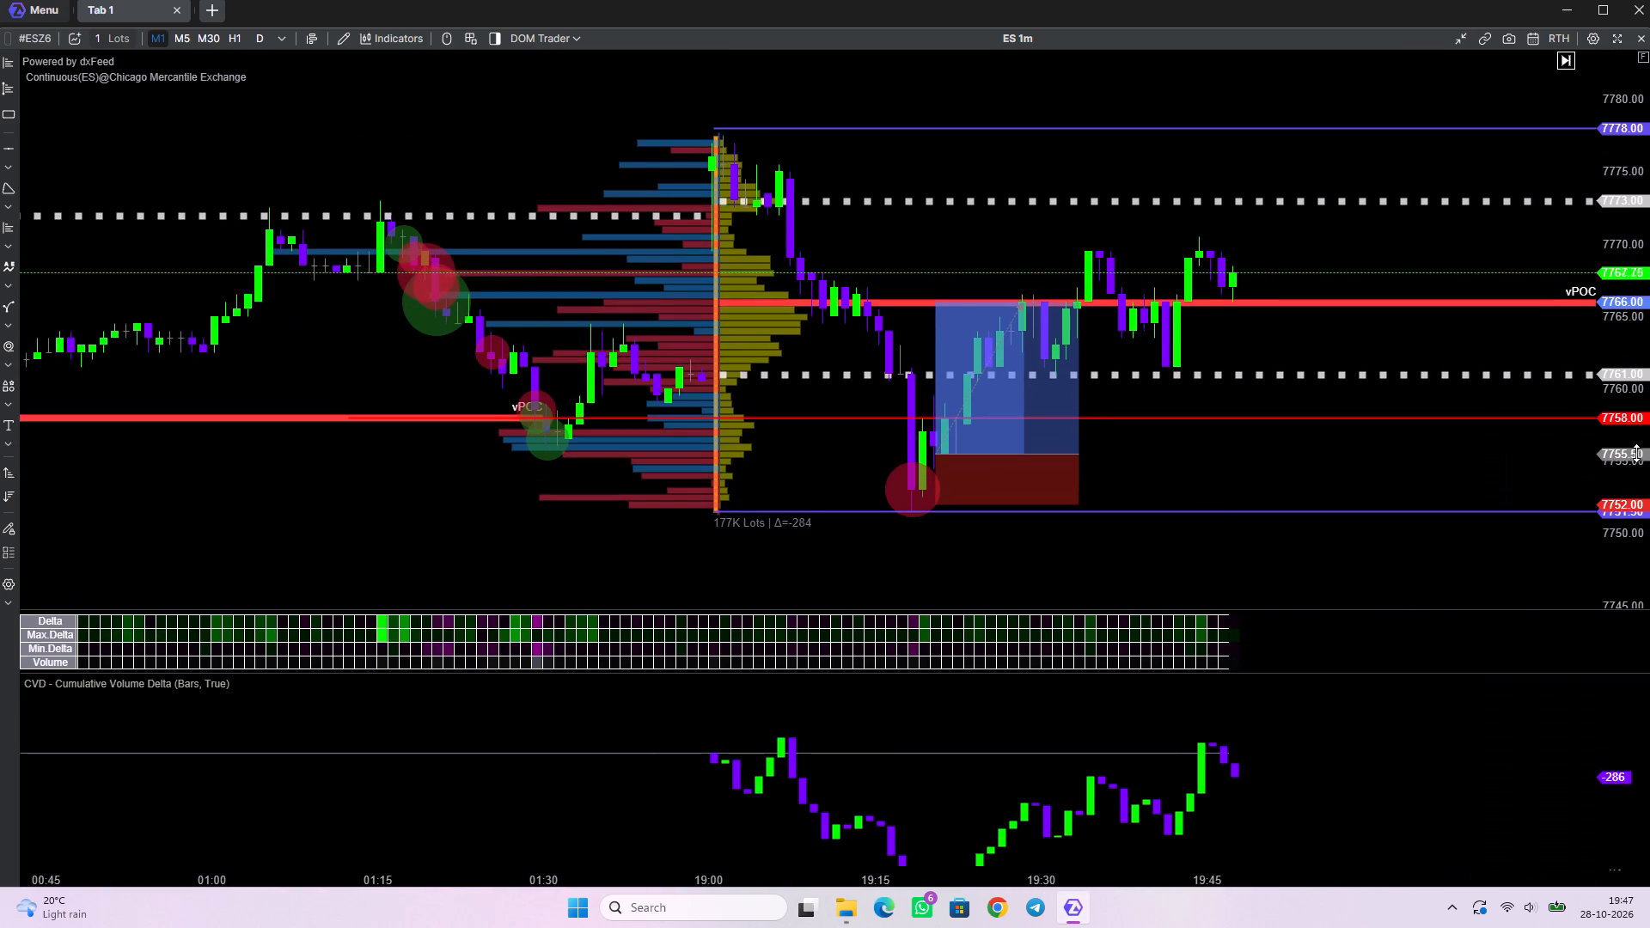
scroll(1248, 406, "down", 2)
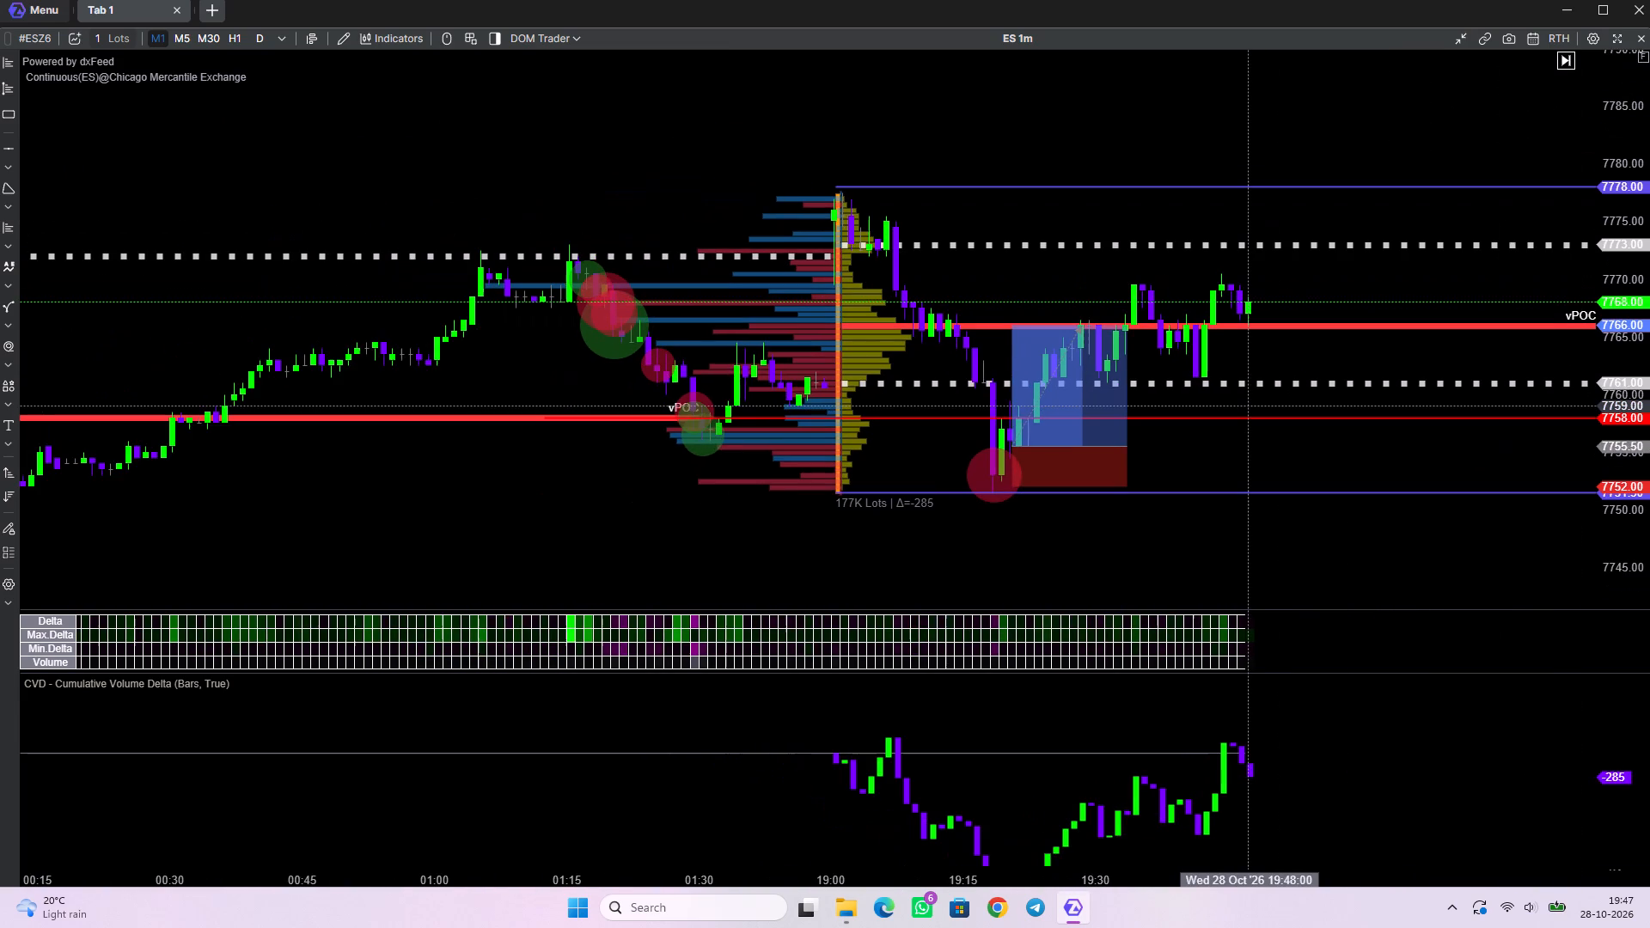
scroll(1626, 457, "up", 4)
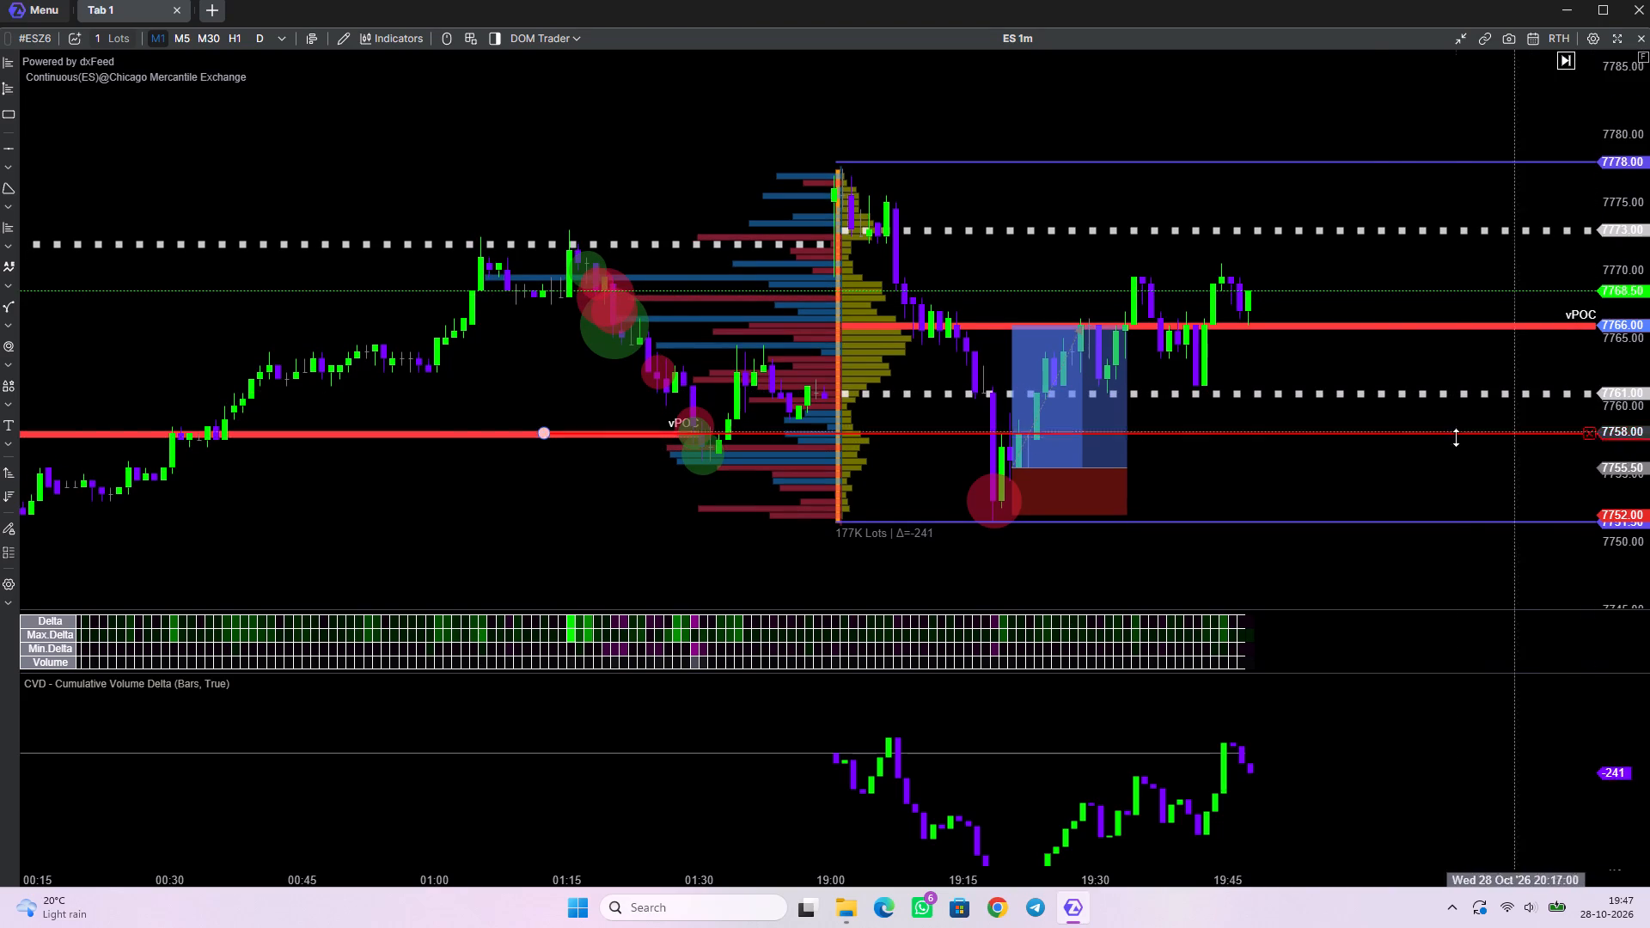
left_click_drag(1383, 443, 1219, 401)
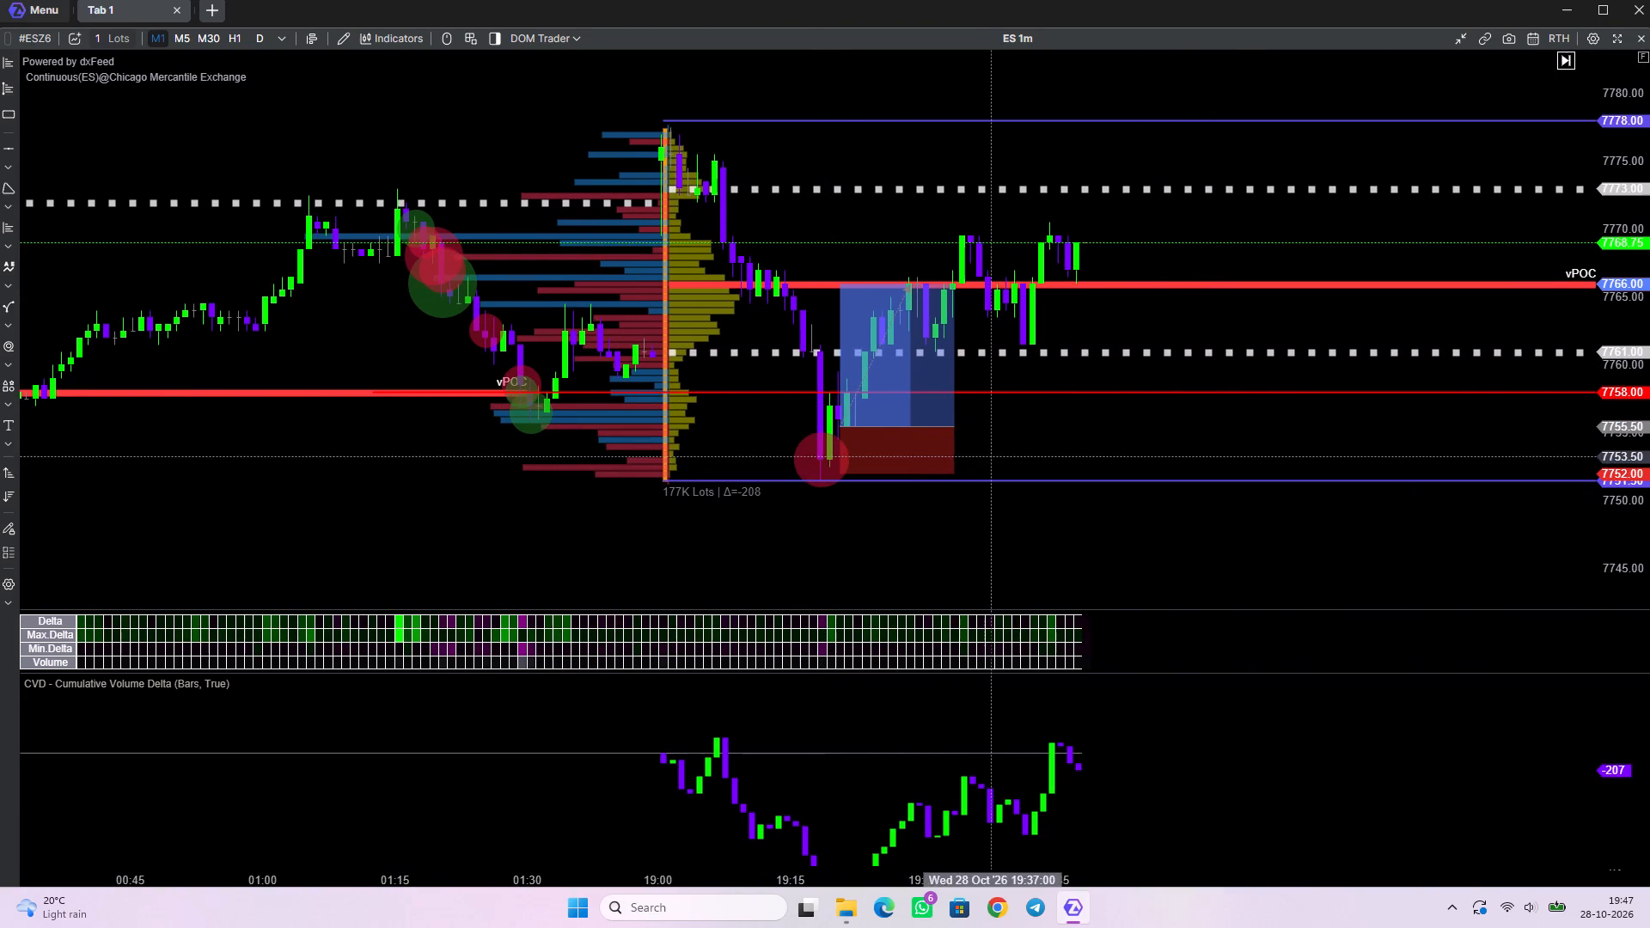
left_click_drag(1018, 774, 1021, 717)
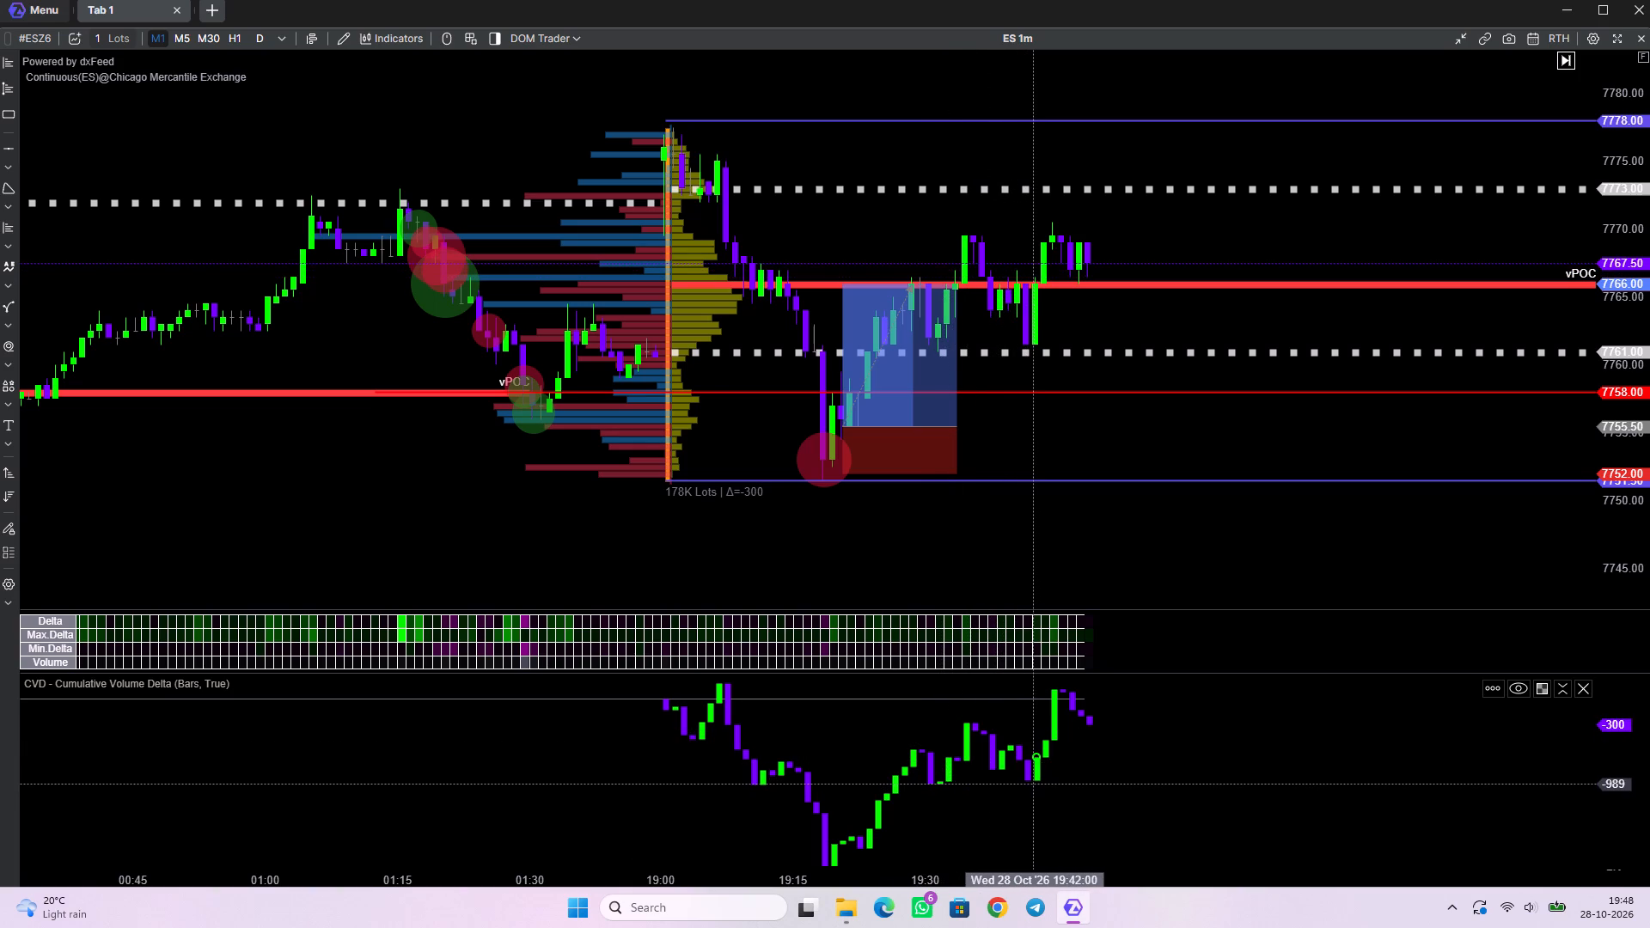
left_click_drag(977, 809, 967, 772)
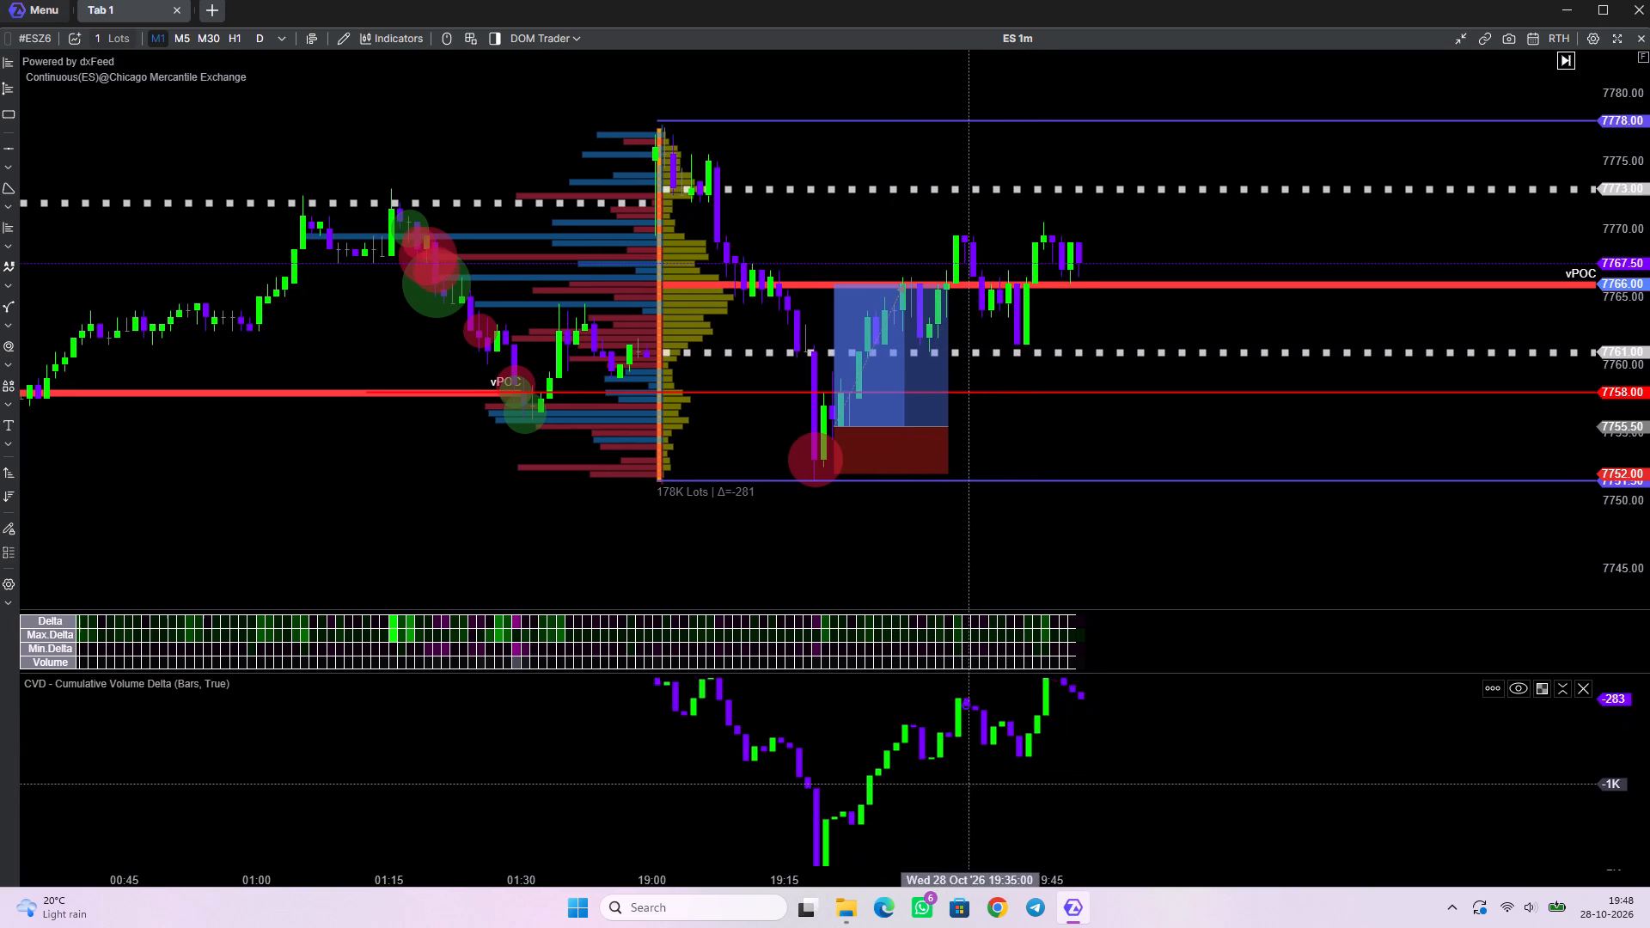
left_click_drag(967, 772, 971, 818)
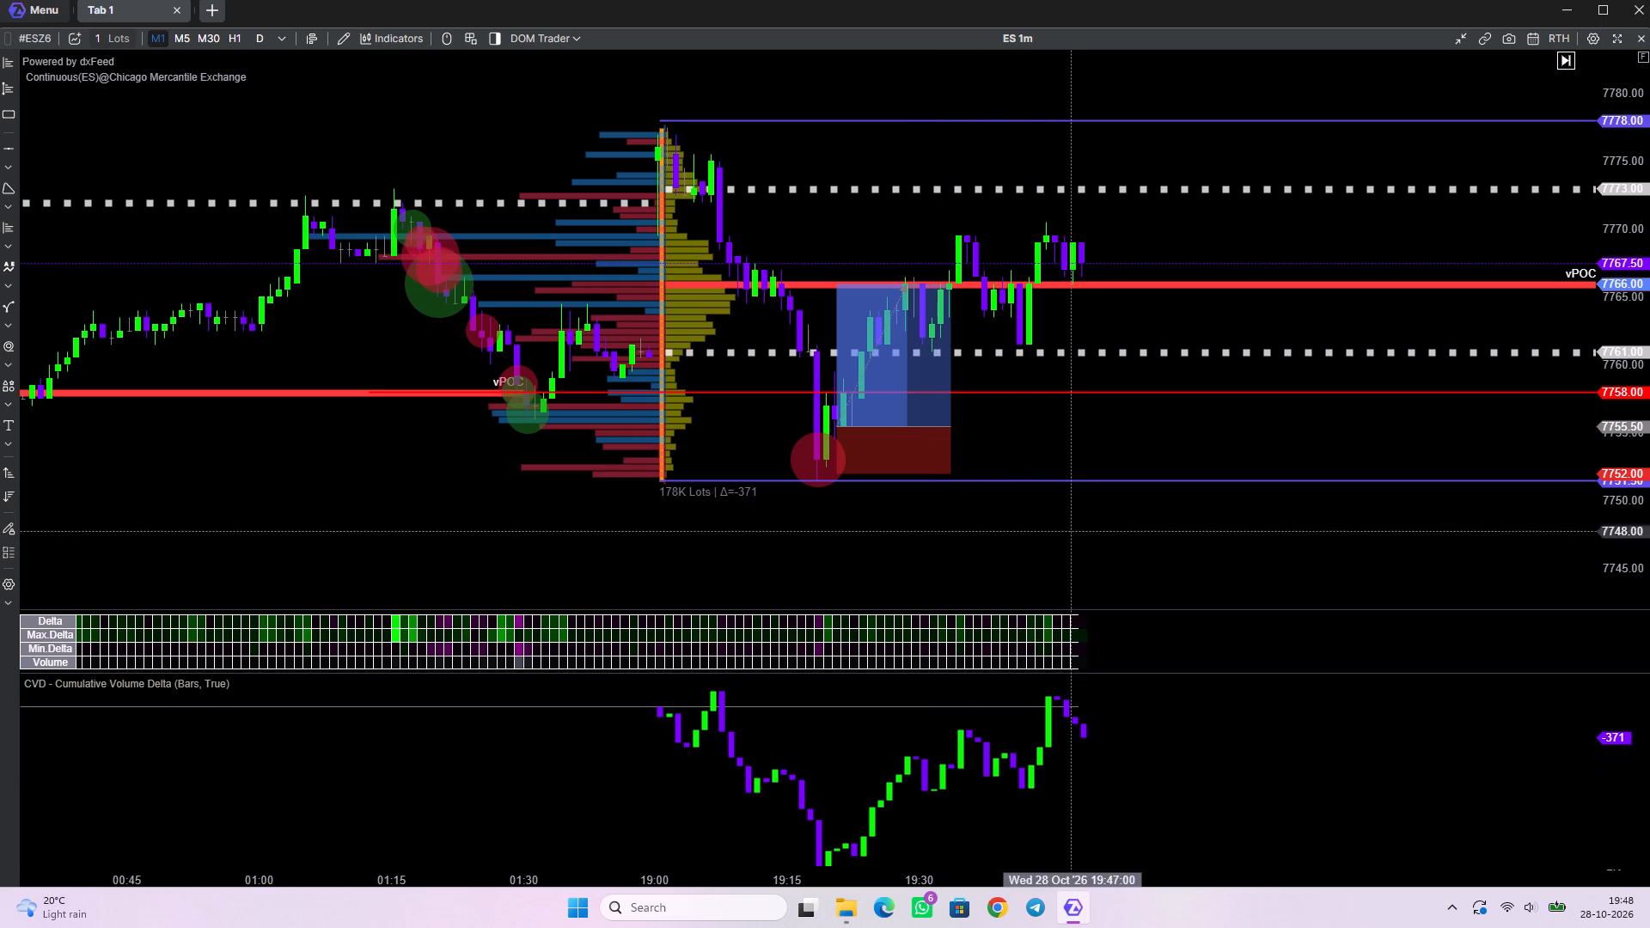
Inspect the footprint, large trades and delta of the 19:34 to 19:49 candles around the 7766.00 vPOC line.
left_click_drag(1129, 314, 1103, 340)
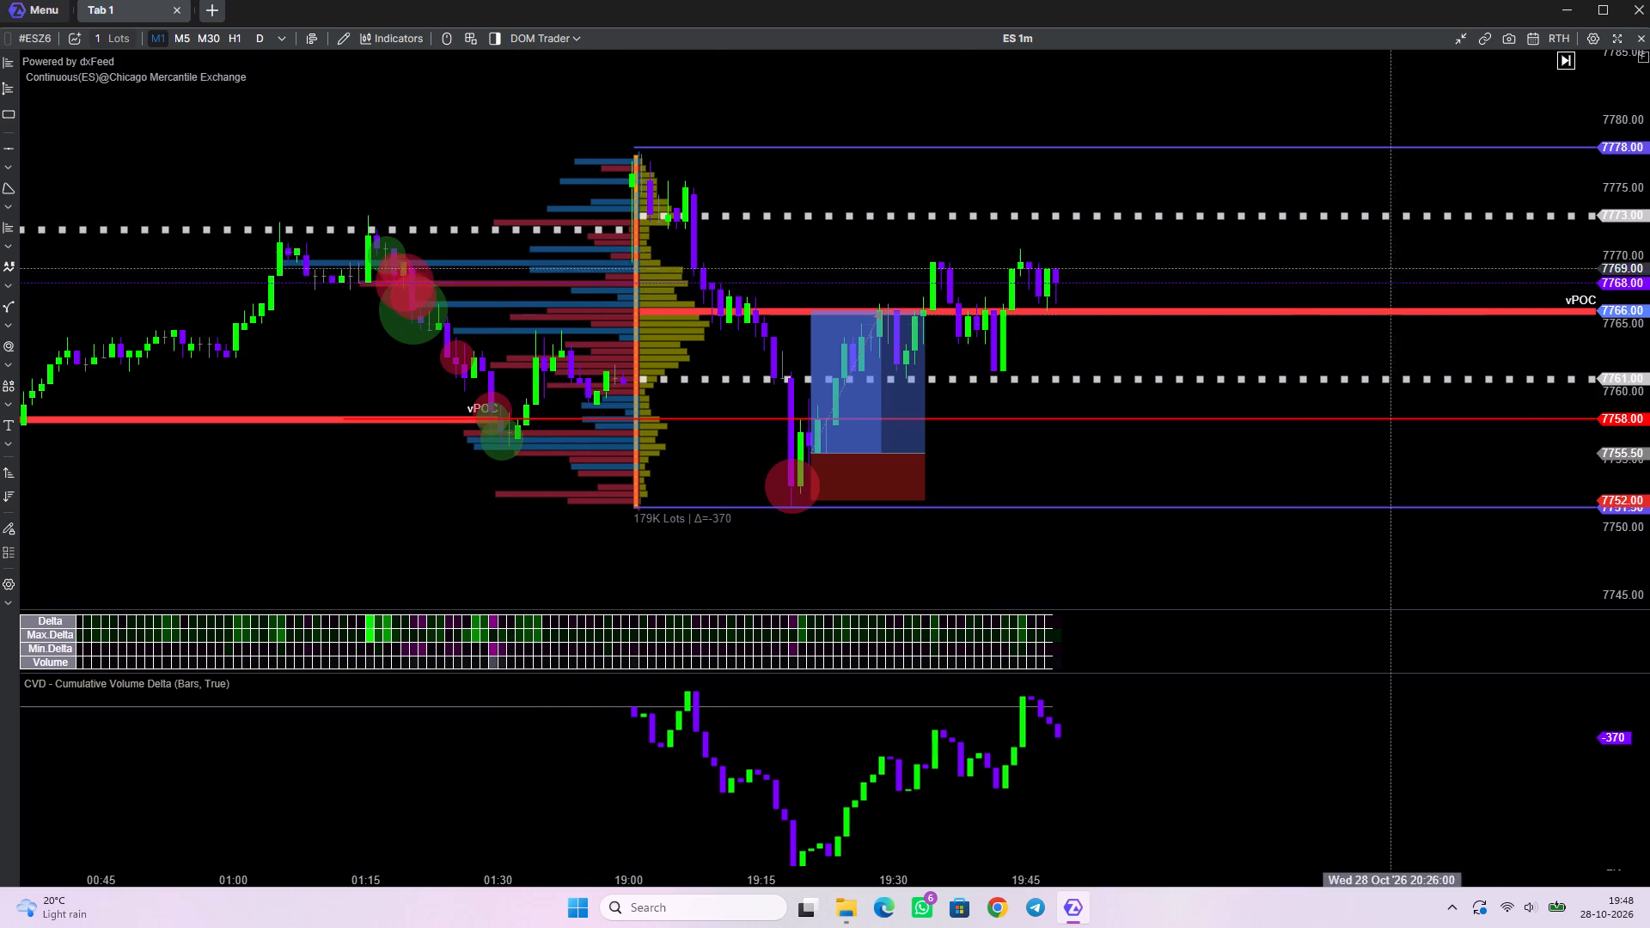
scroll(1620, 371, "up", 6)
scroll(1059, 363, "up", 1)
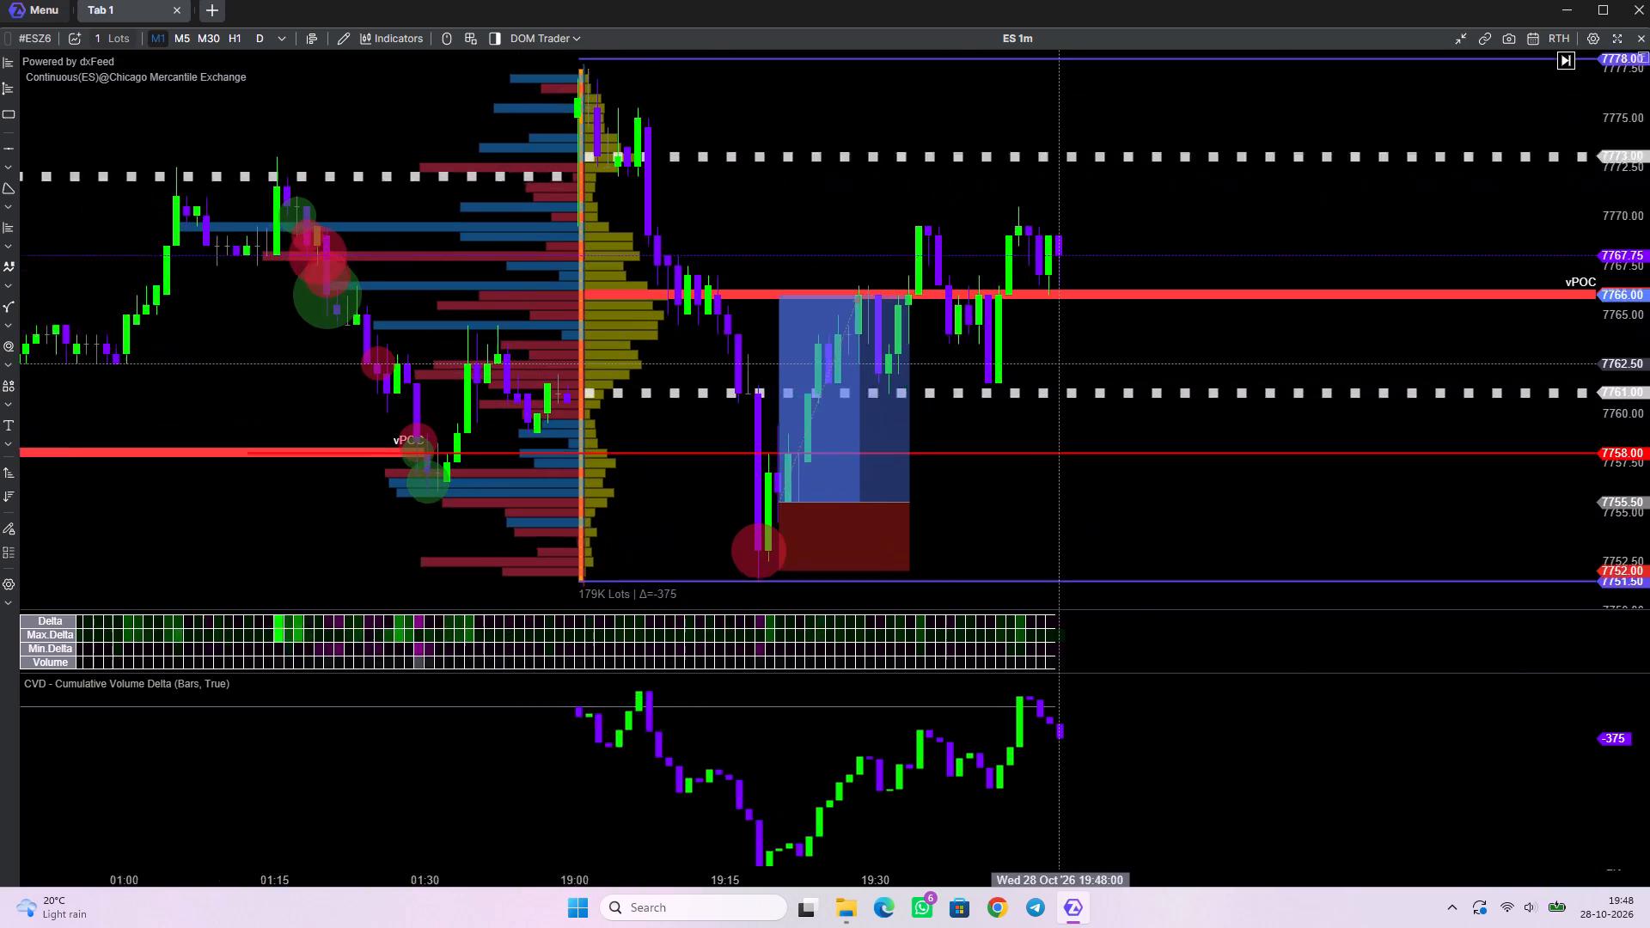
scroll(1059, 363, "up", 1)
scroll(1059, 363, "down", 2)
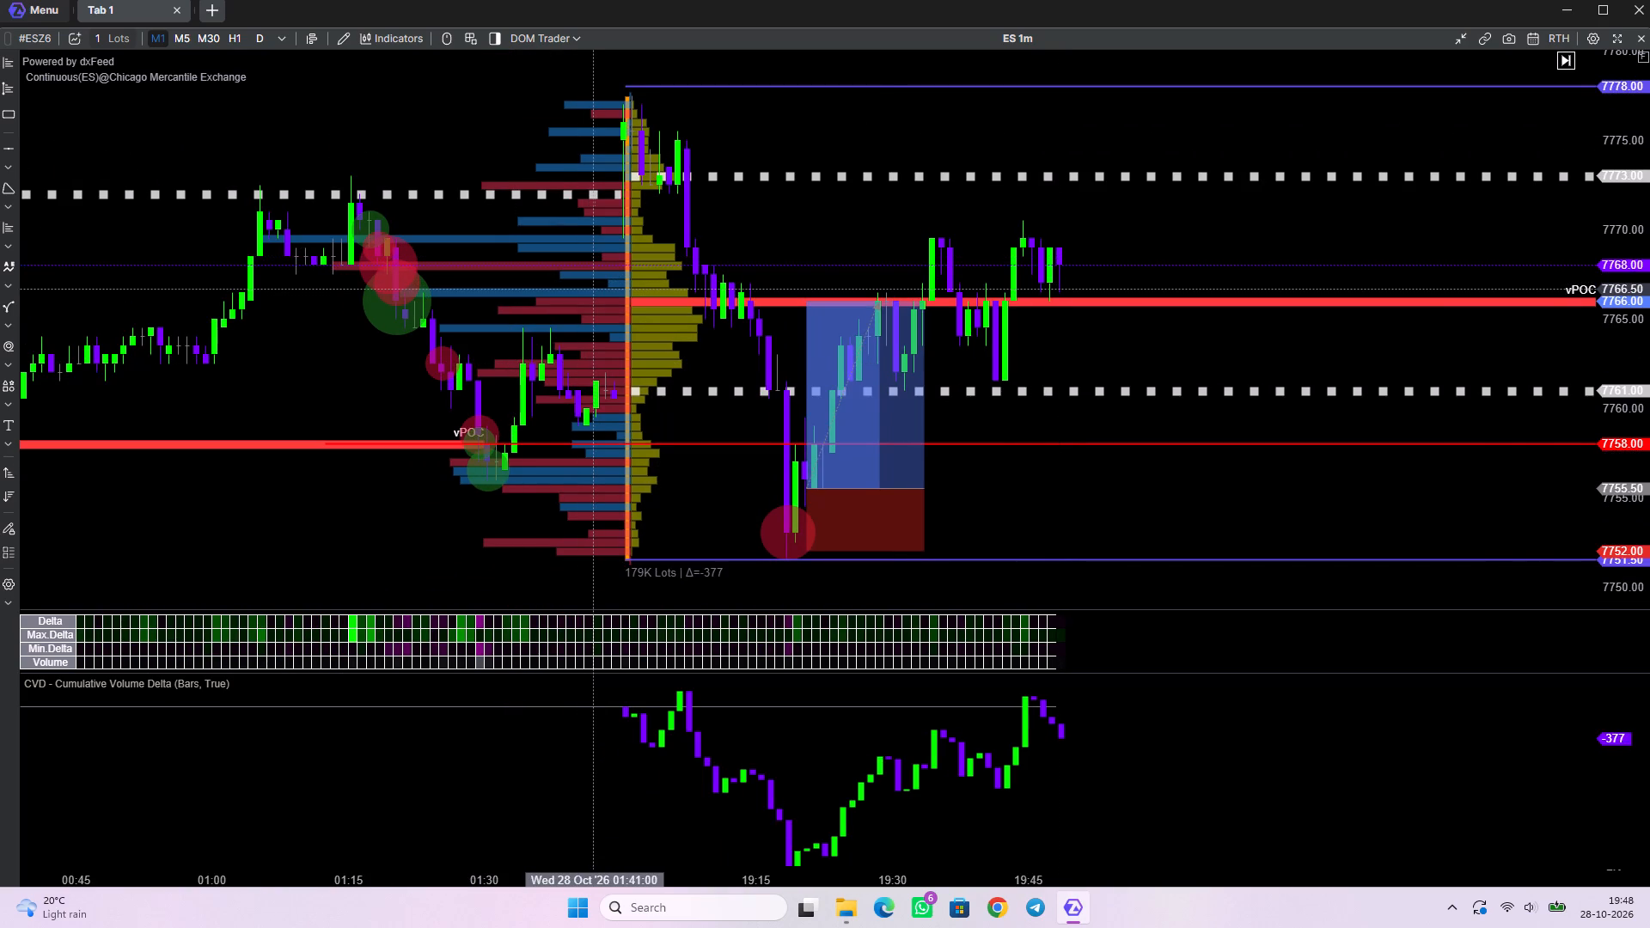
scroll(1634, 364, "up", 5)
scroll(1105, 262, "up", 17)
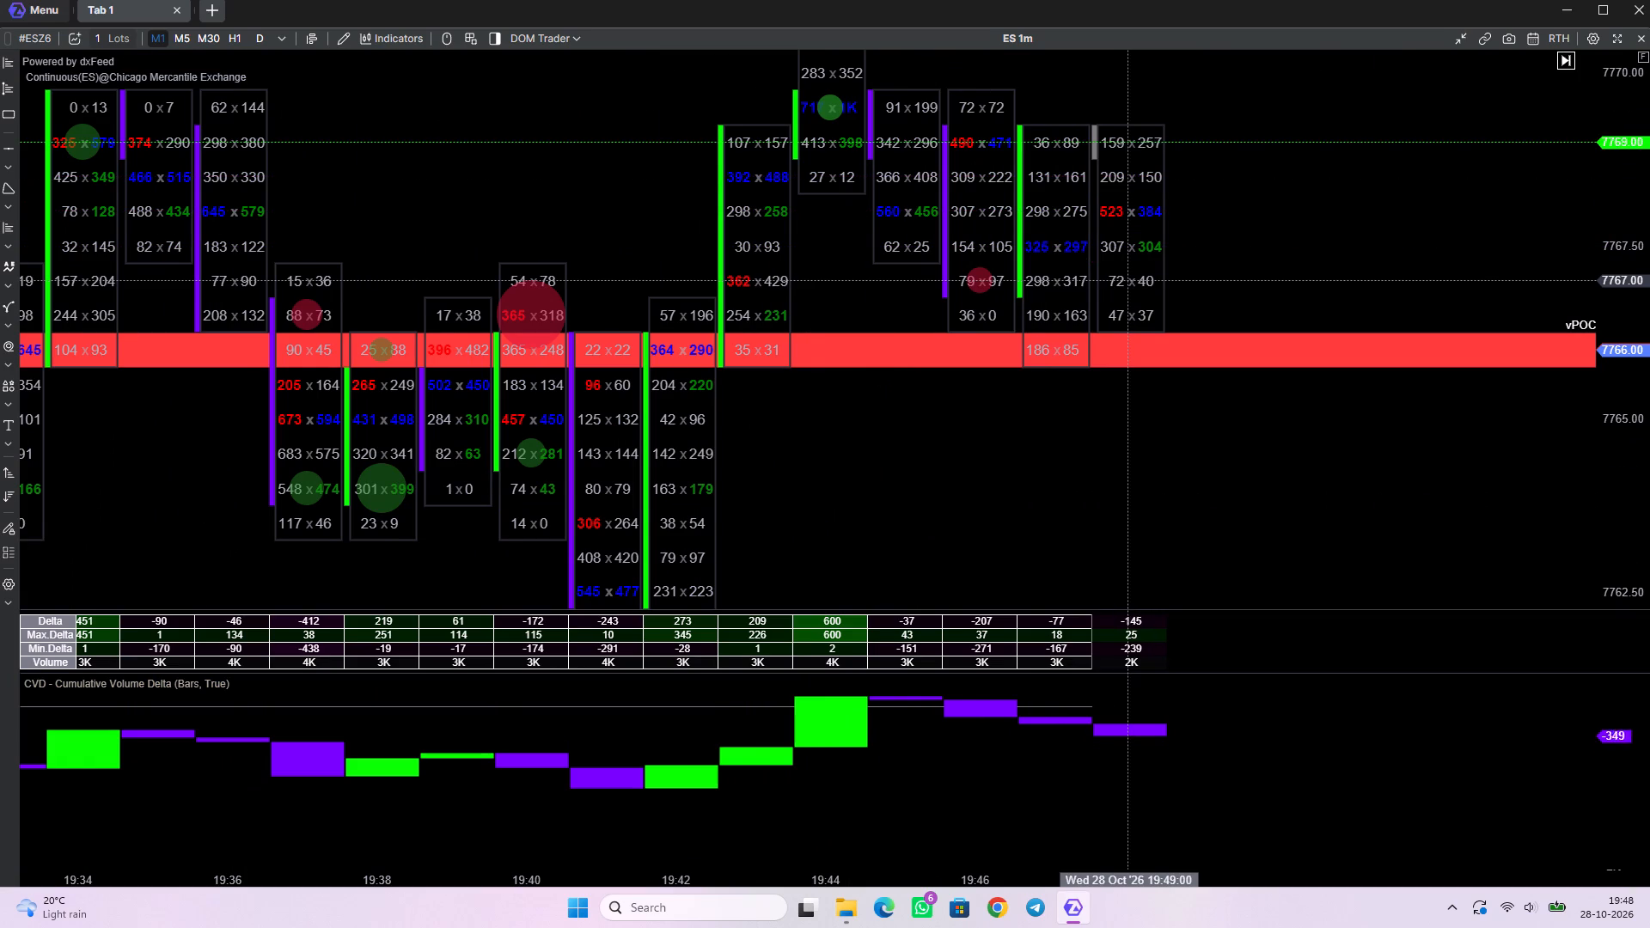
scroll(1127, 280, "down", 3)
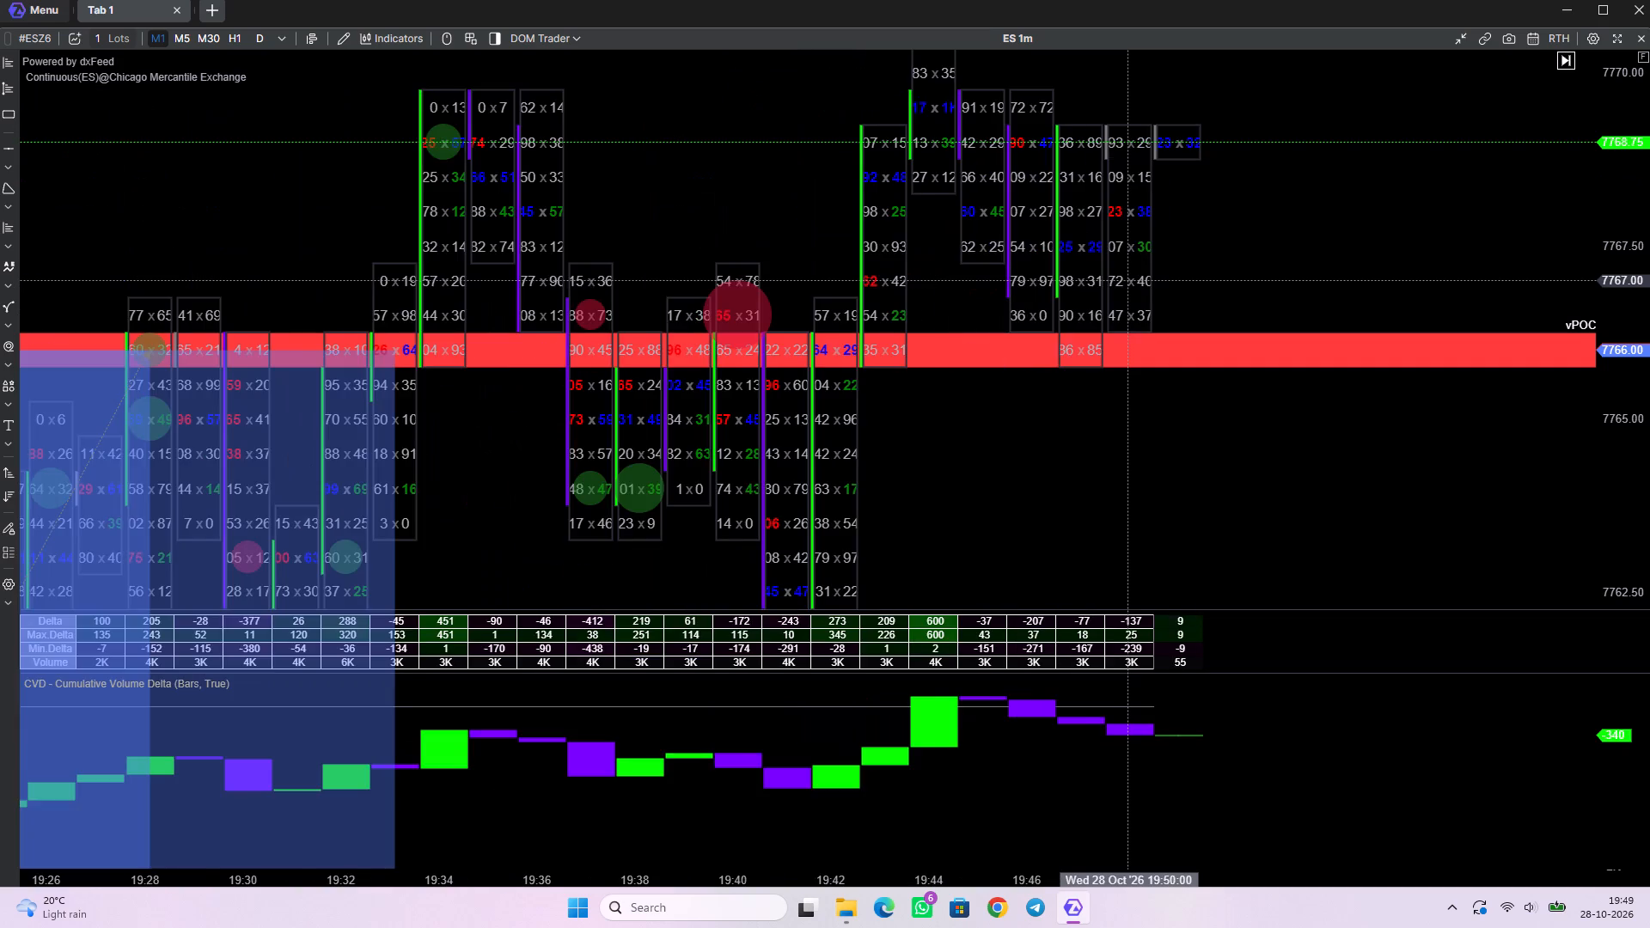
scroll(1127, 280, "down", 10)
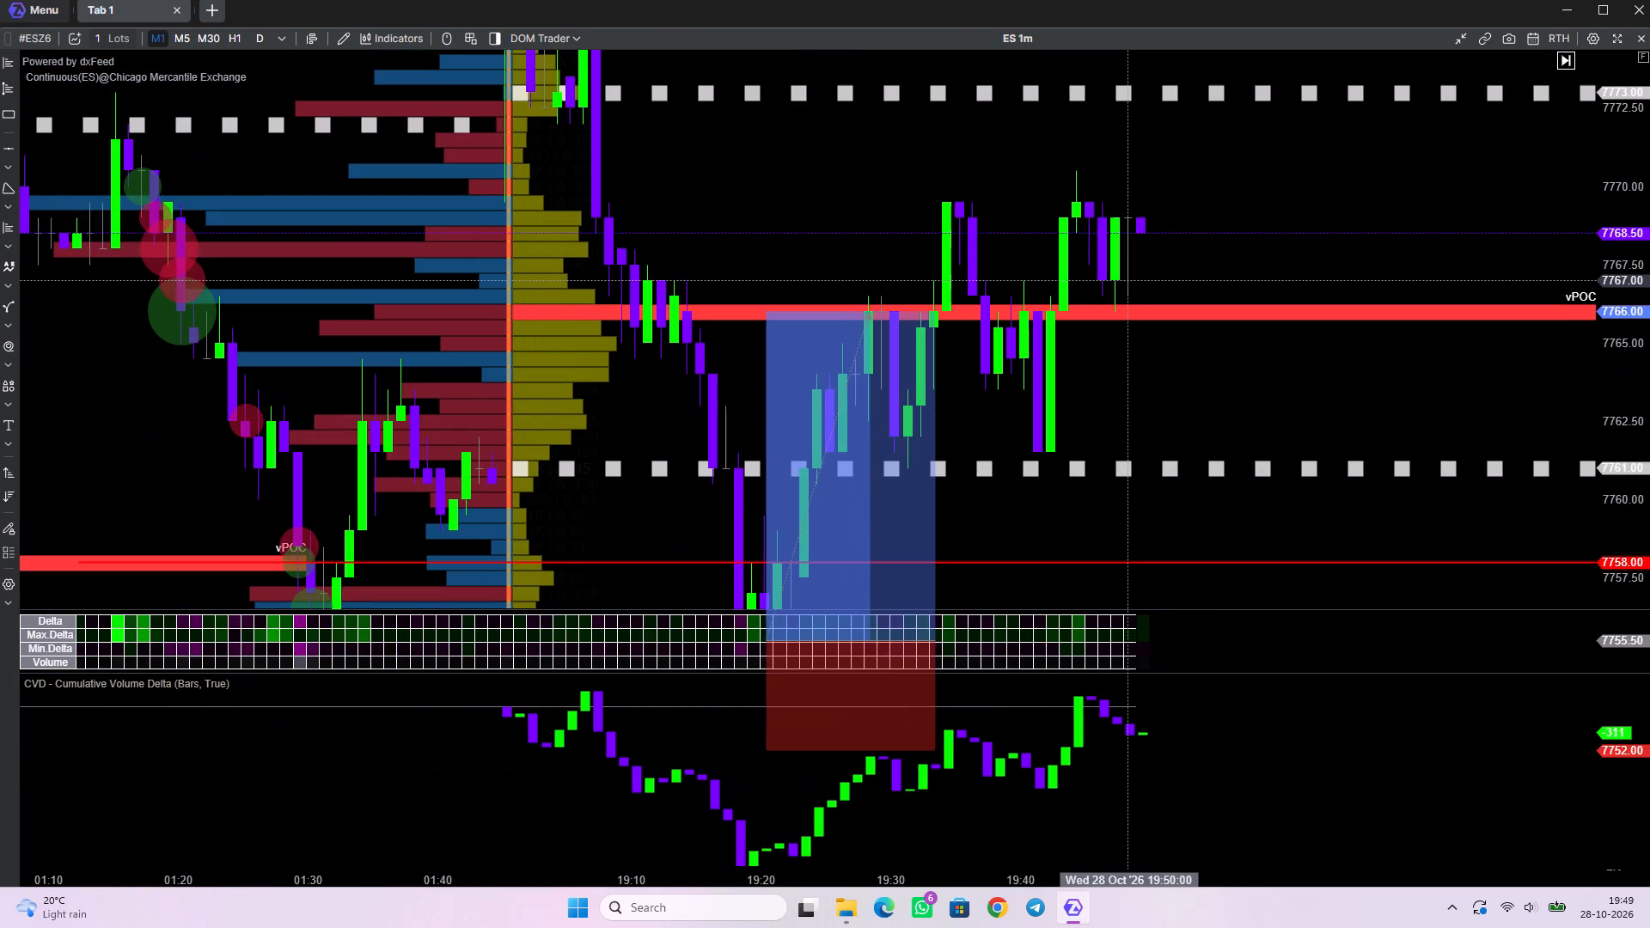
scroll(1204, 241, "up", 7)
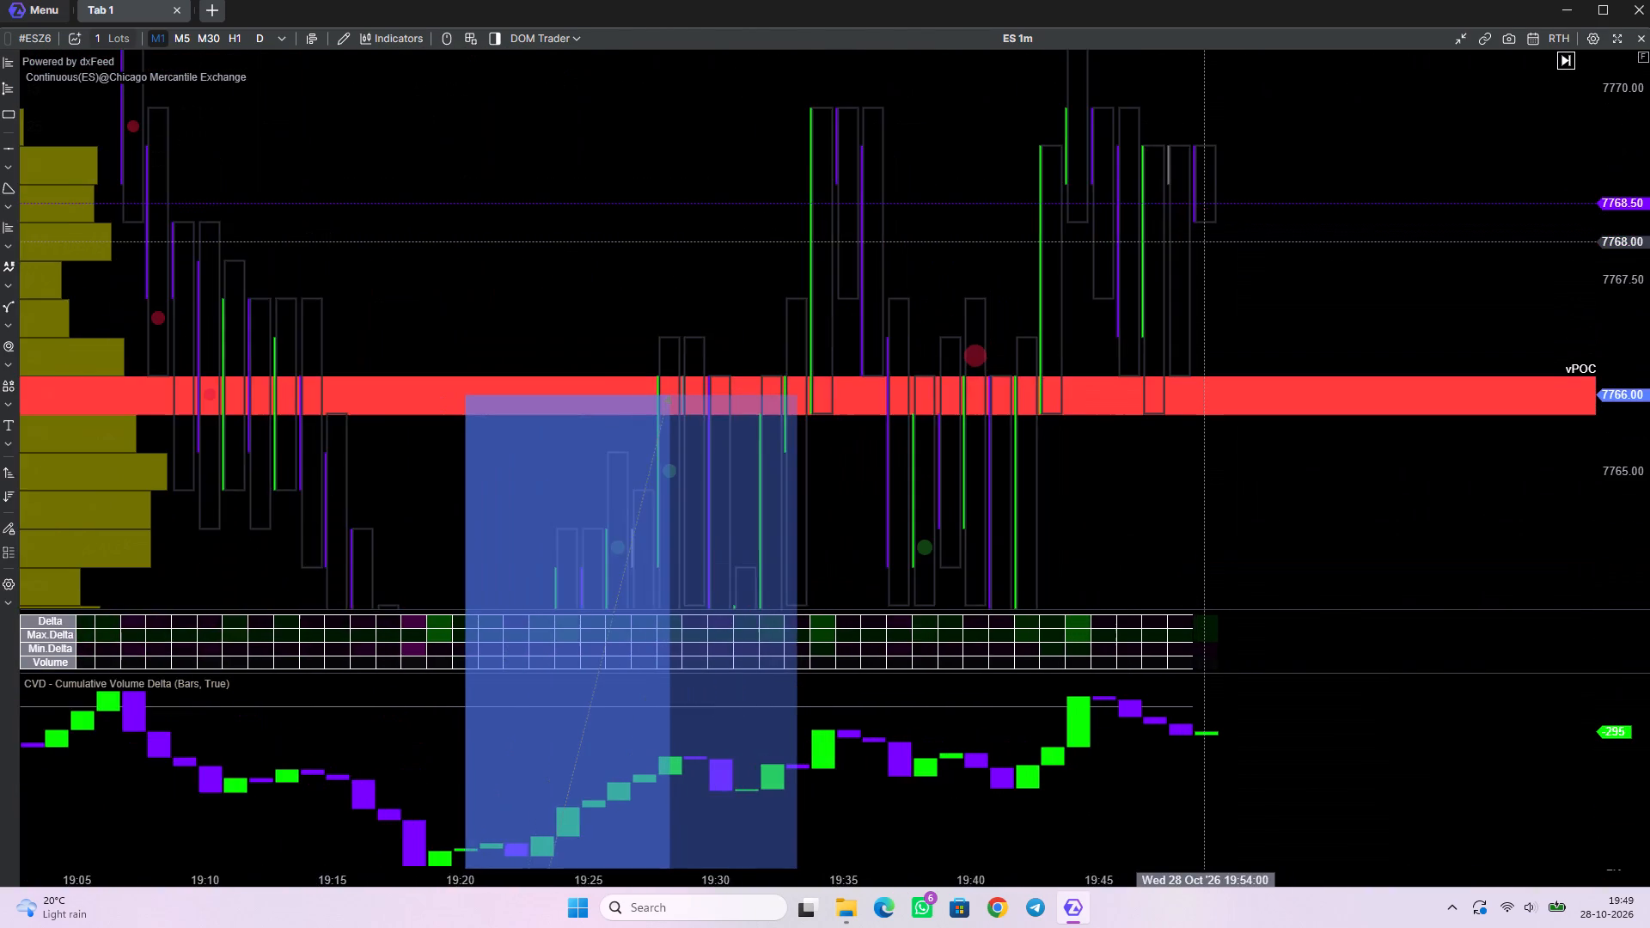
scroll(1204, 241, "up", 10)
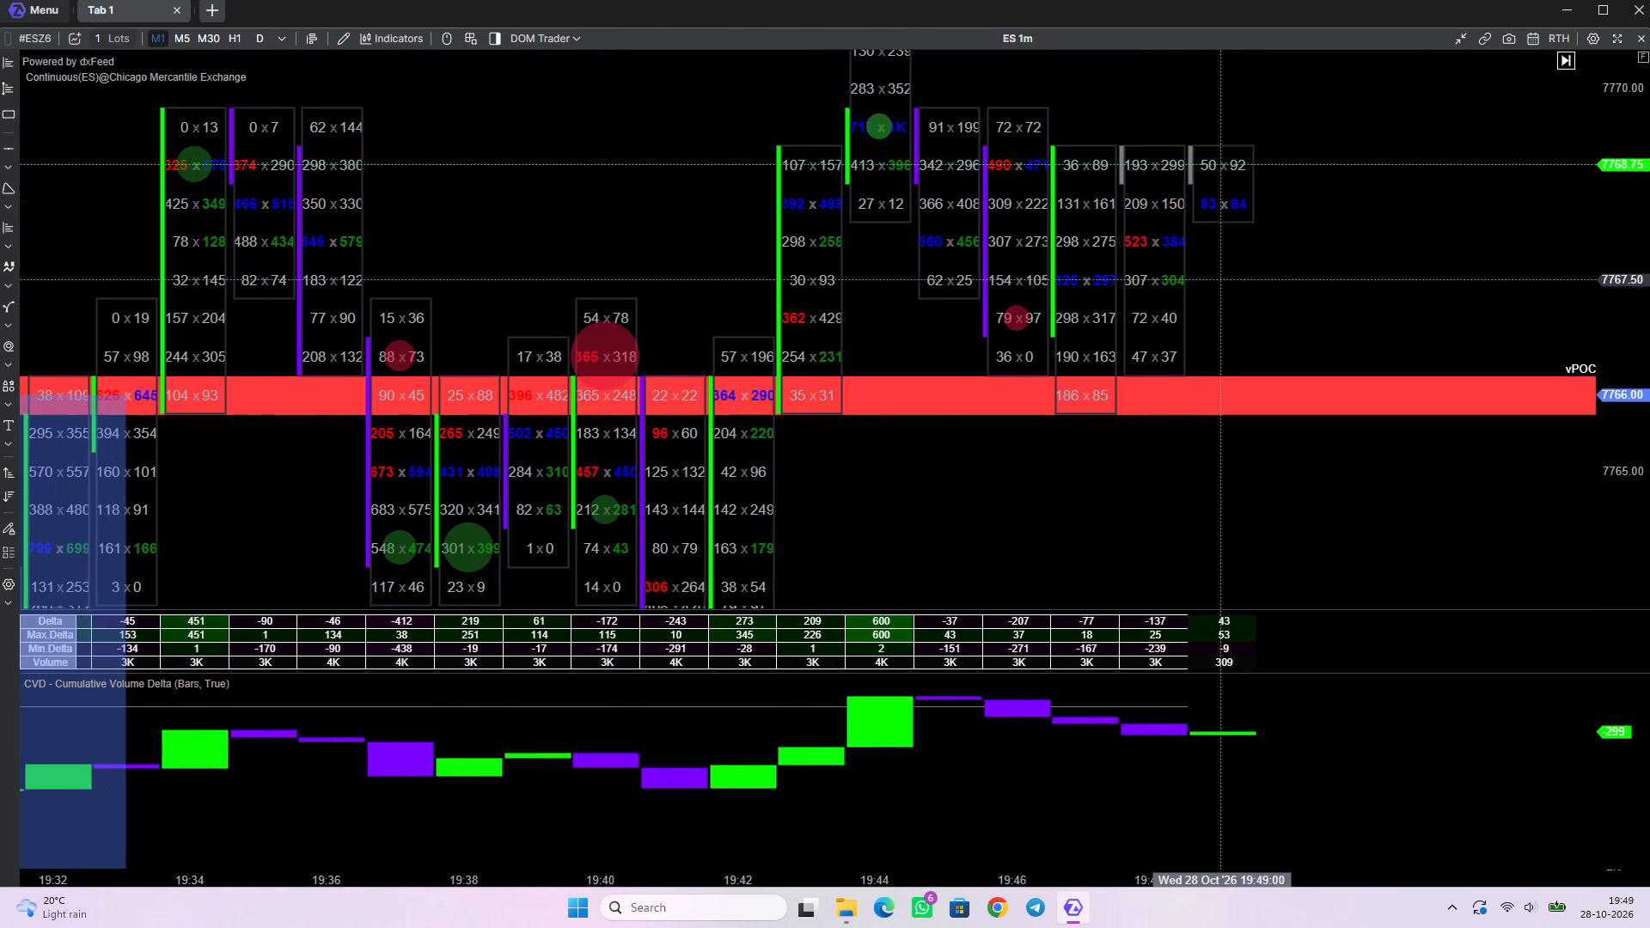
scroll(1220, 279, "up", 3)
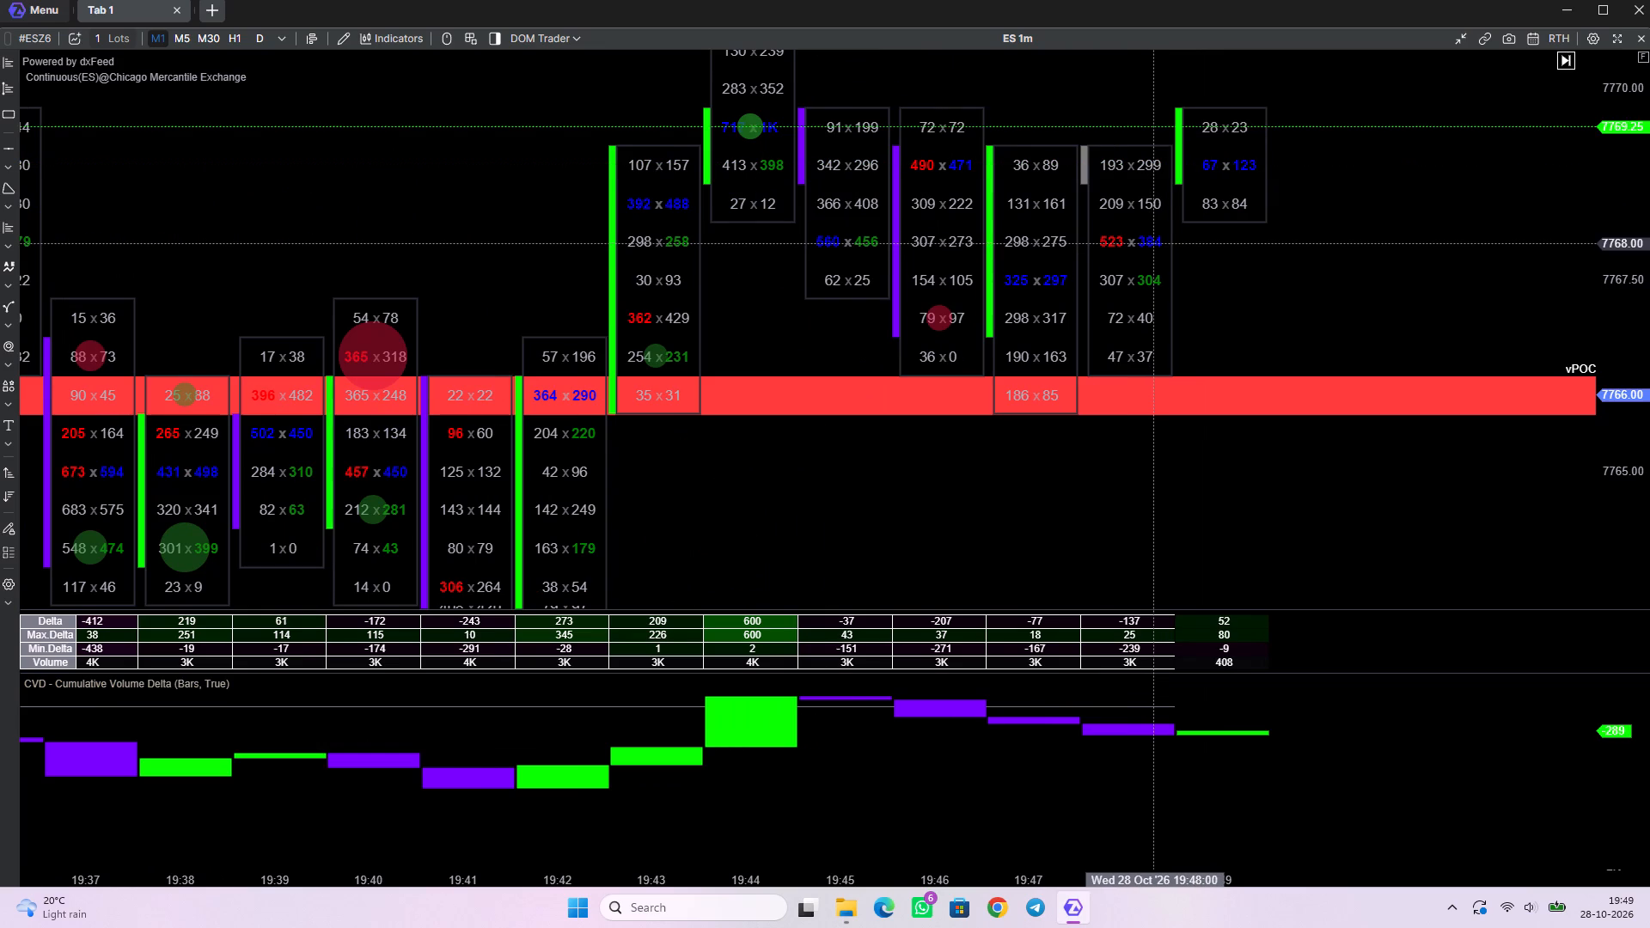
scroll(1152, 243, "down", 3)
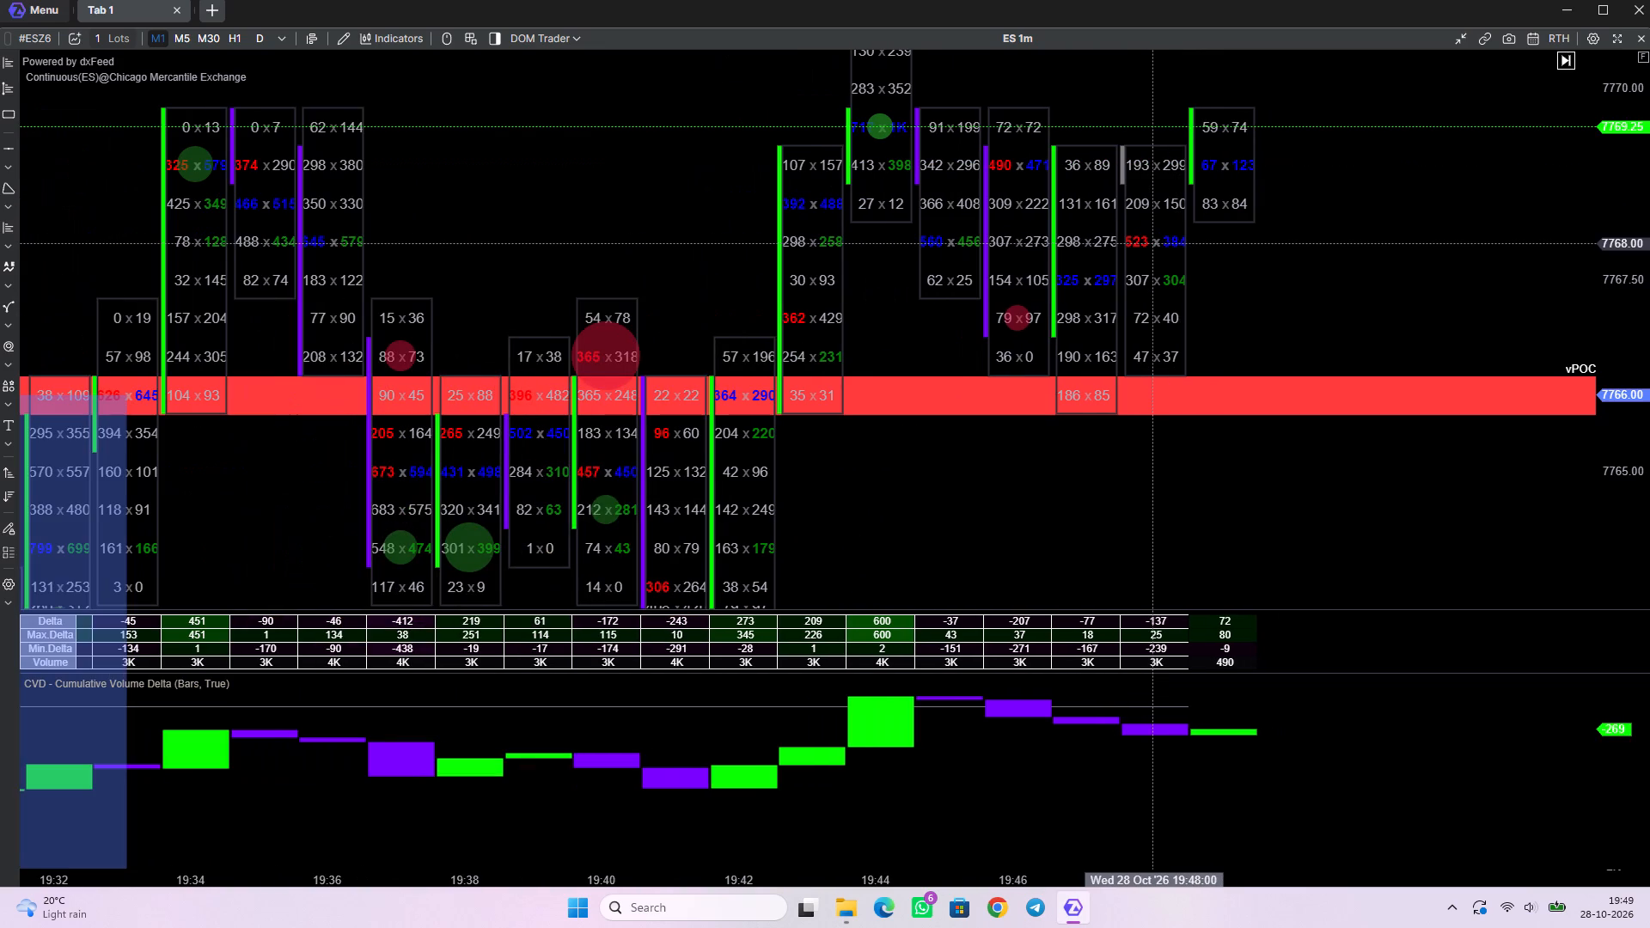
Review the latest candles and the long position against the full first-candle range, the vPOC lines and the dotted levels.
scroll(1152, 243, "down", 9)
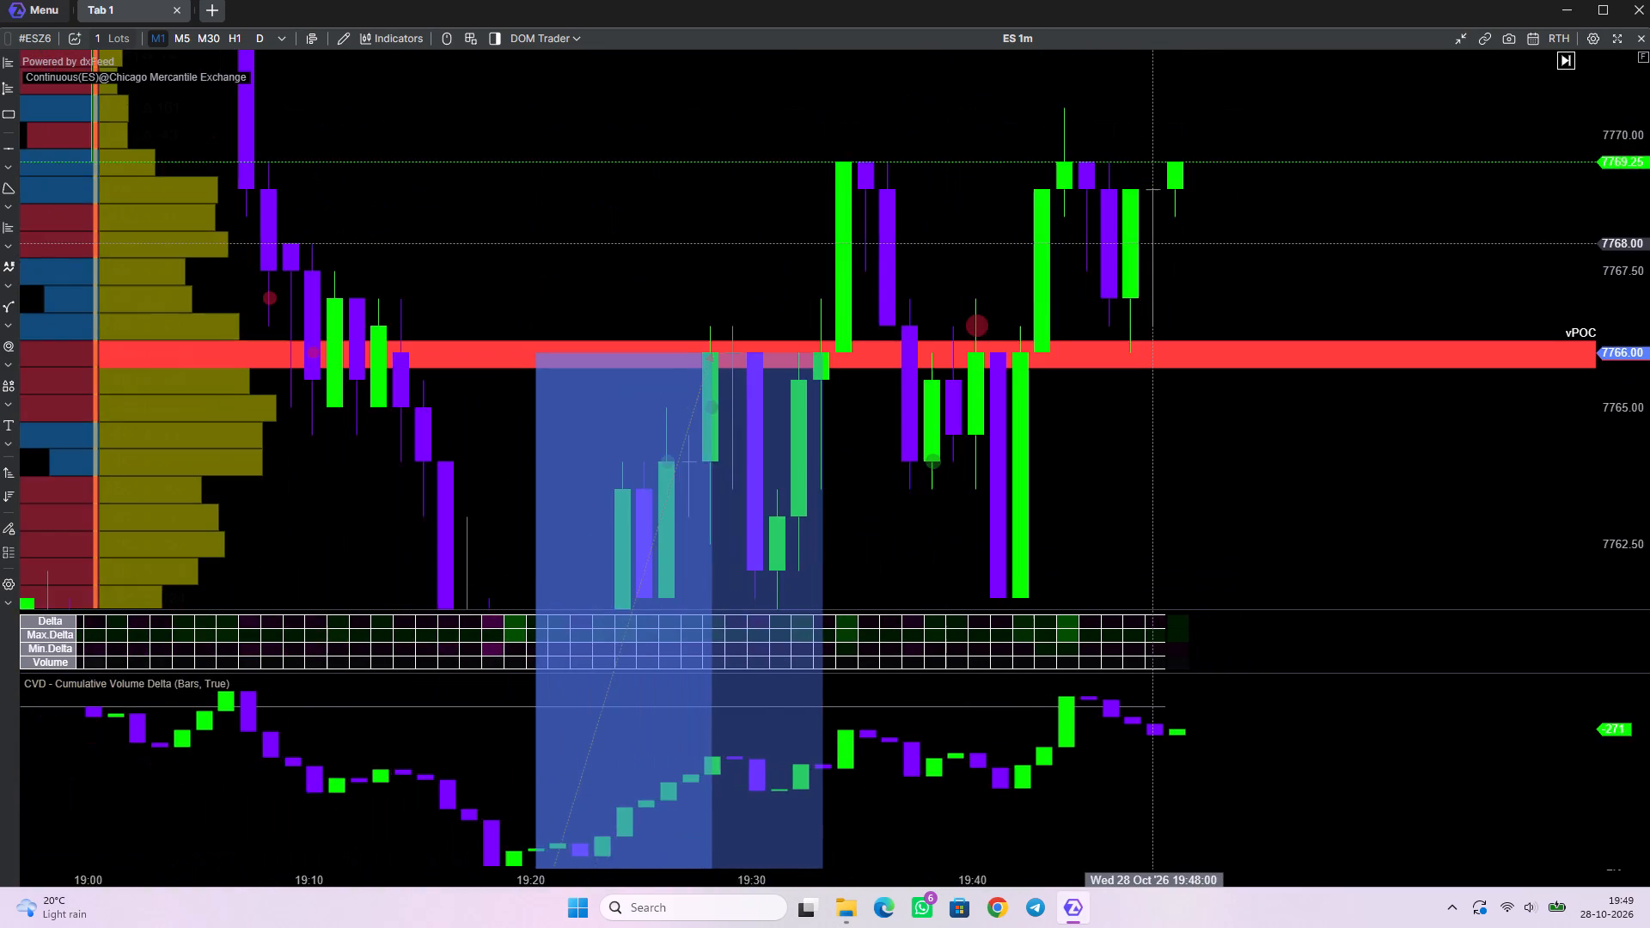
scroll(1152, 243, "down", 10)
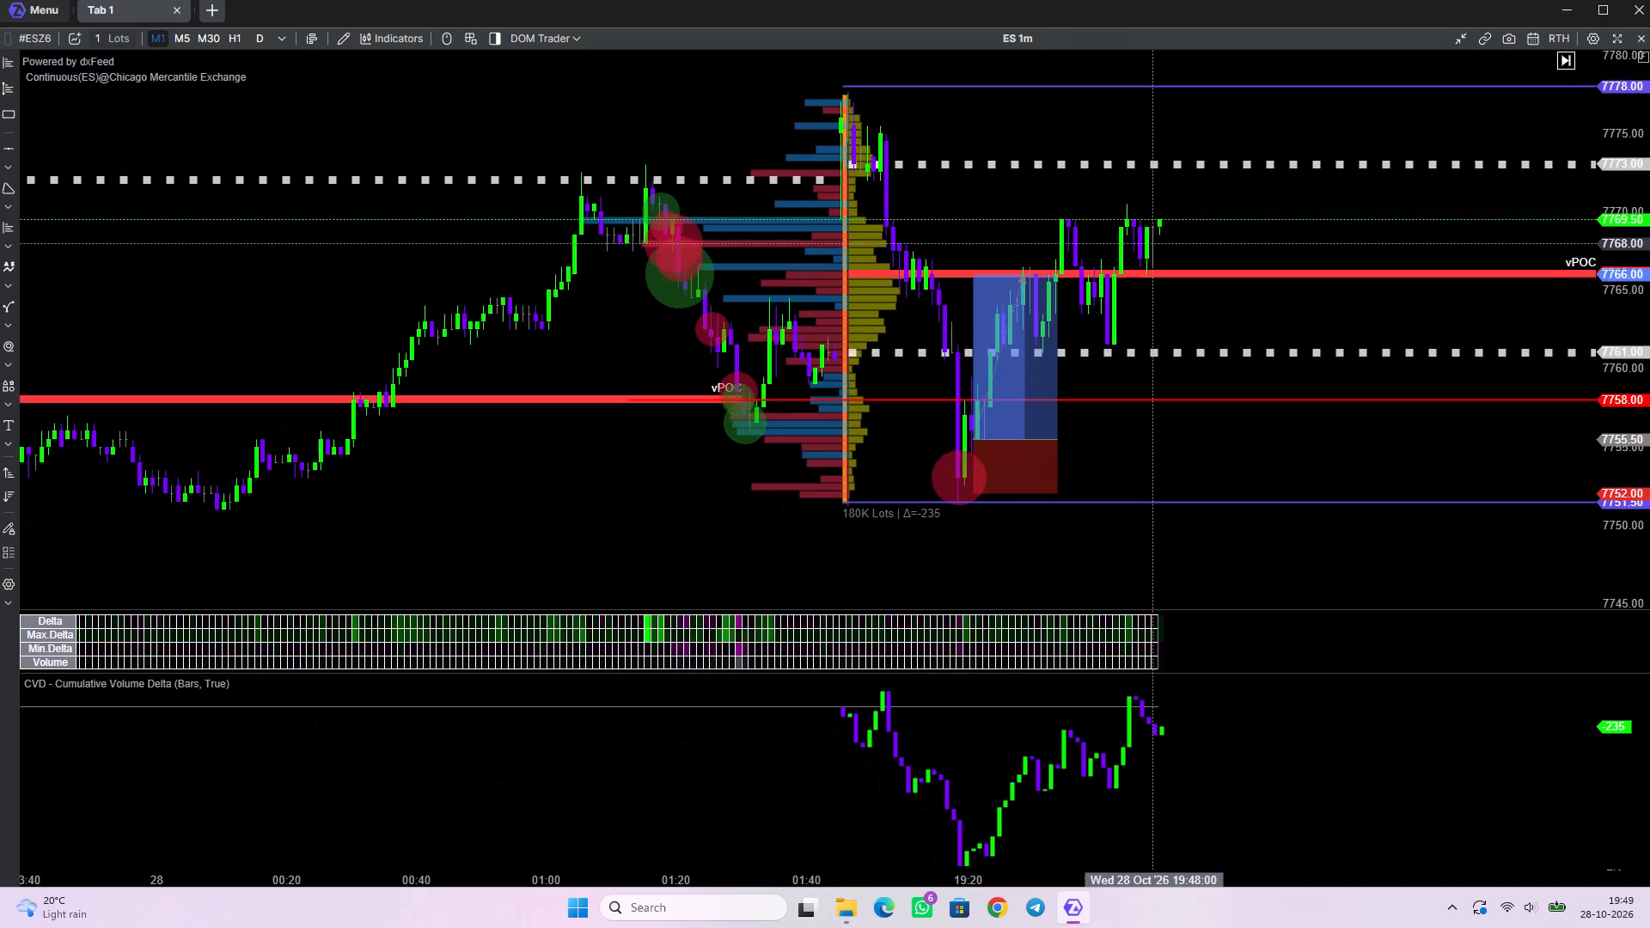
left_click_drag(1237, 240, 1197, 258)
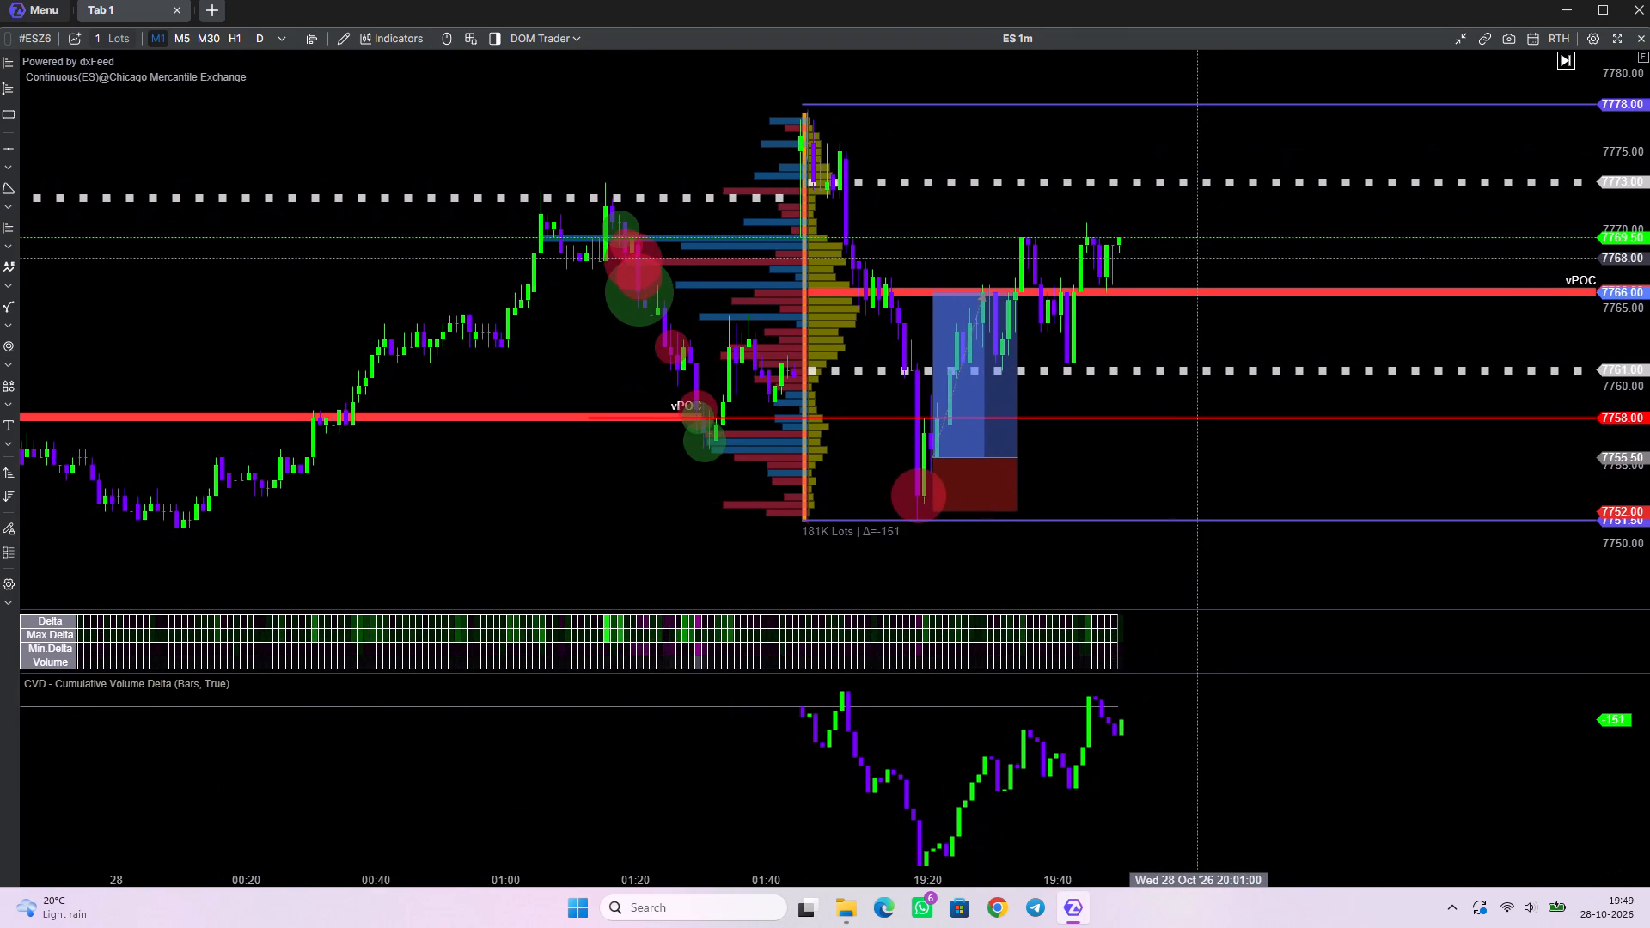
left_click_drag(1153, 419, 1114, 380)
key("ctrl+z")
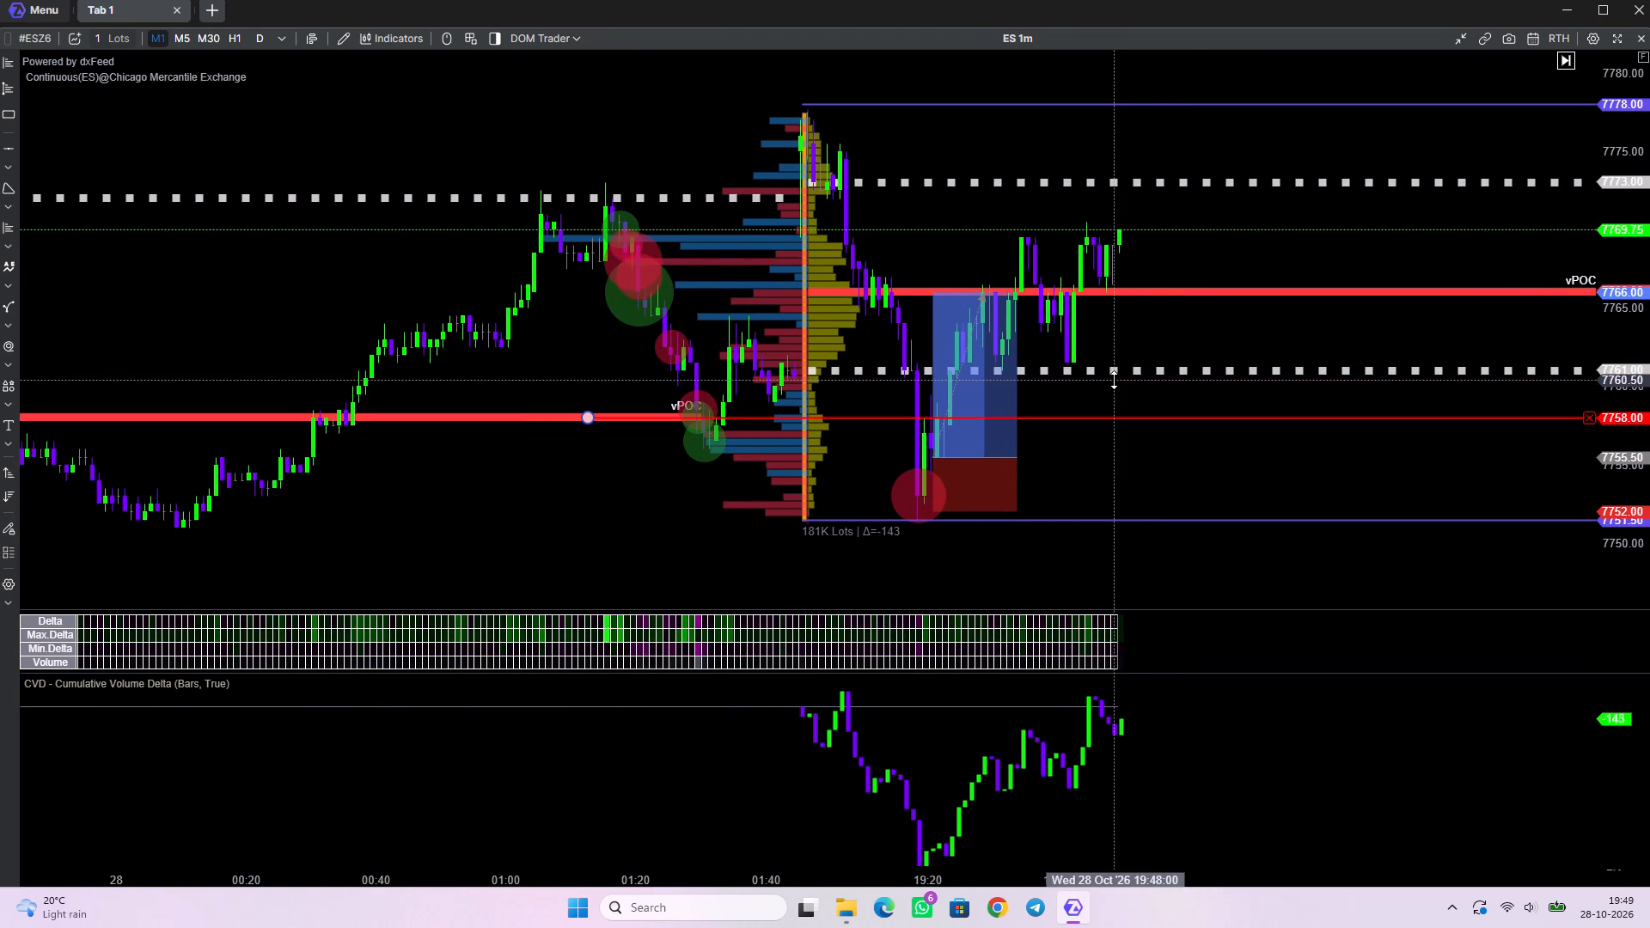
left_click_drag(1168, 454, 1096, 437)
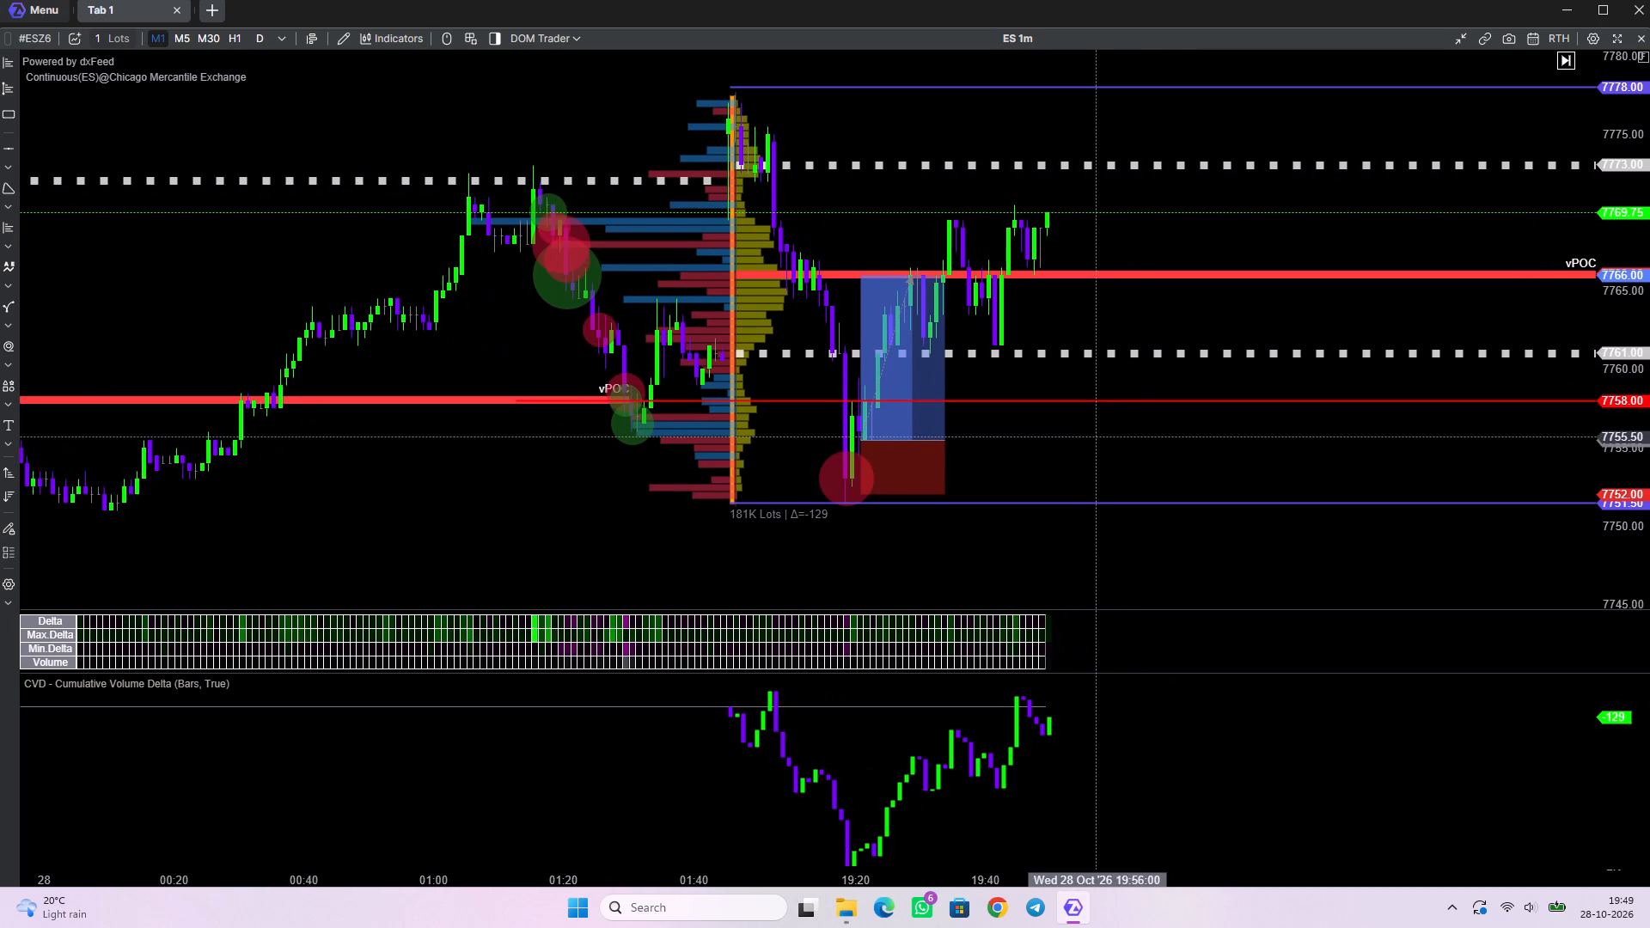
Extend the long position to the 19:35 candle, keeping its 7755.50 entry.
left_click_drag(947, 444, 959, 443)
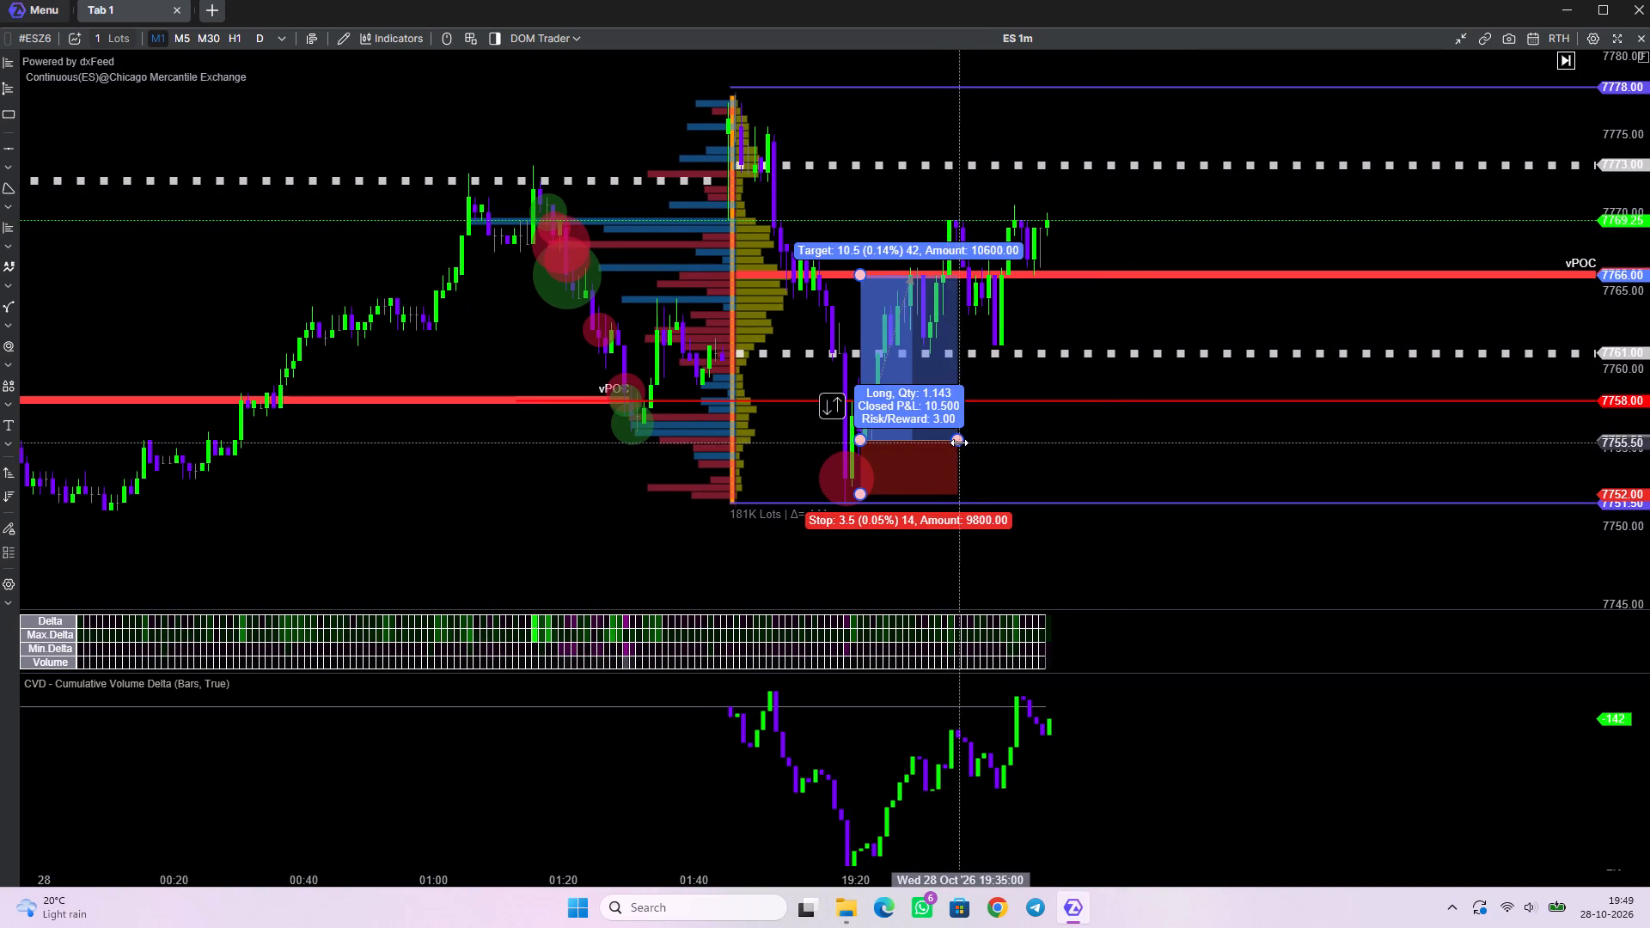
left_click_drag(959, 443, 956, 443)
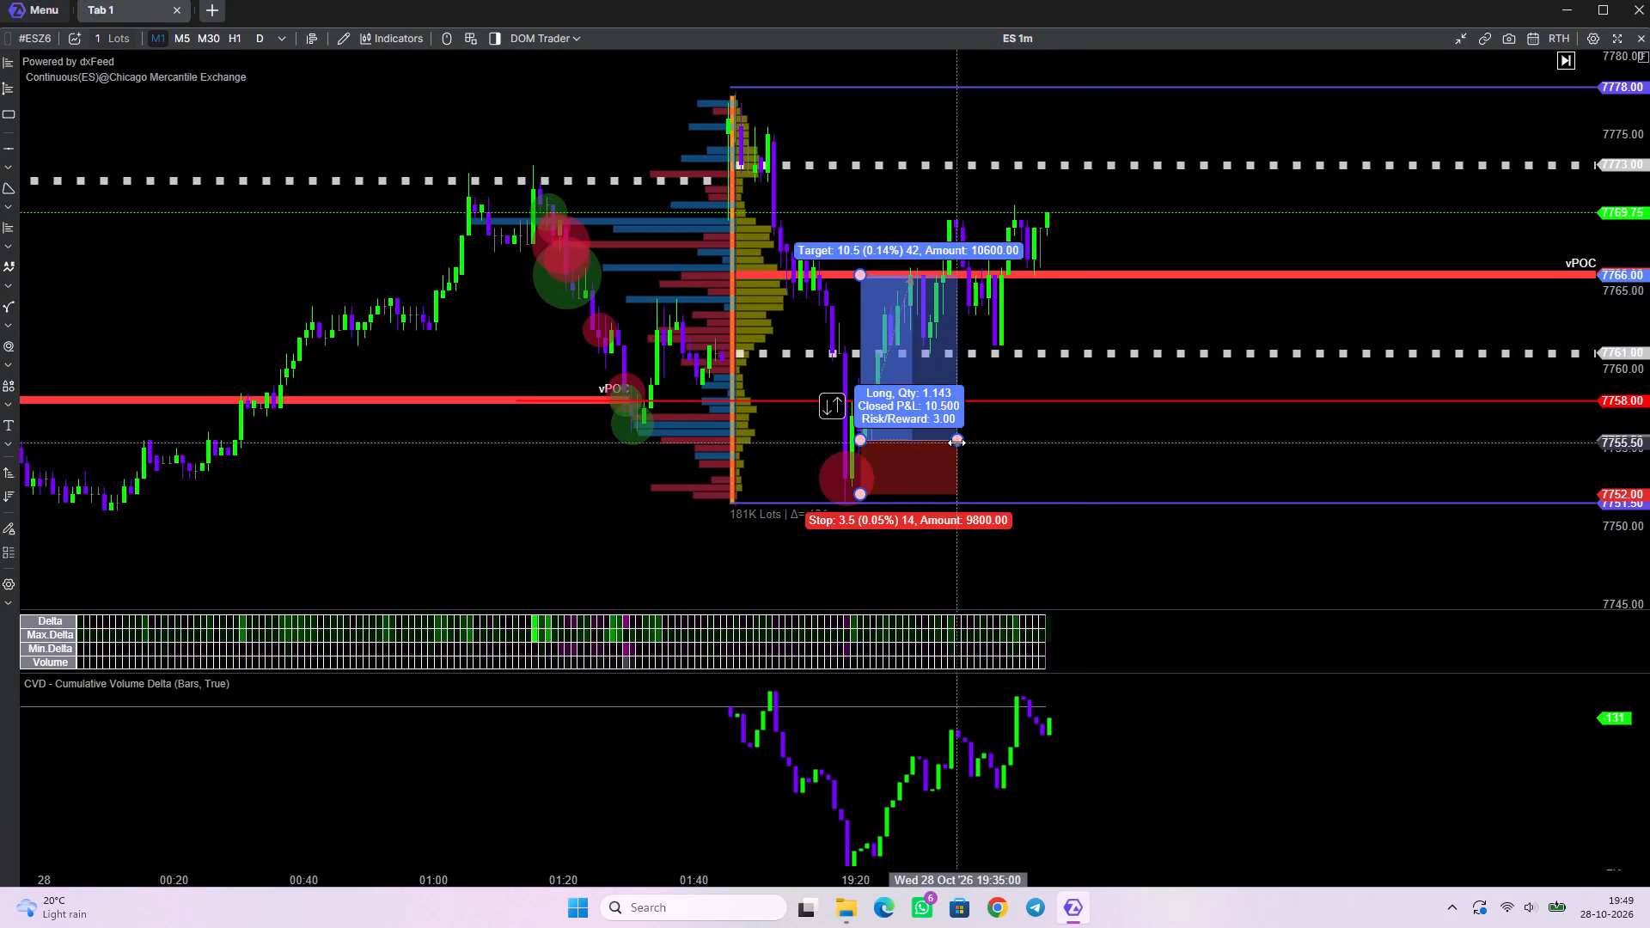
left_click(1086, 449)
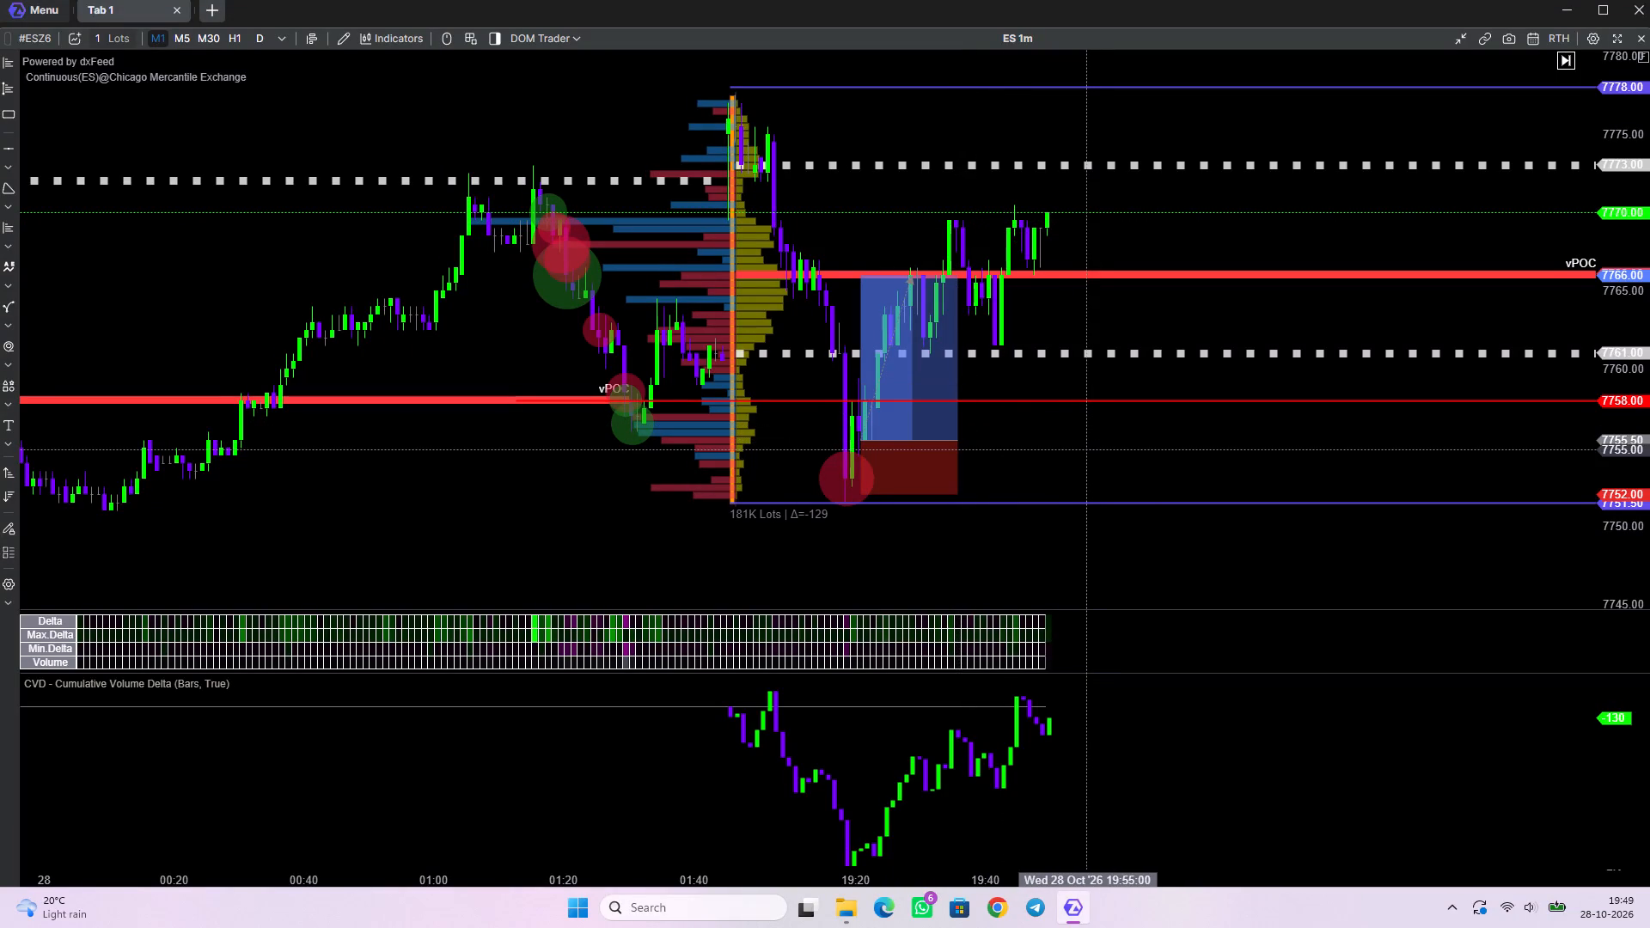
Examine the volume profile rows and footprint around the 19:00 open near the 7758.00 line and the long position.
scroll(1070, 435, "down", 2)
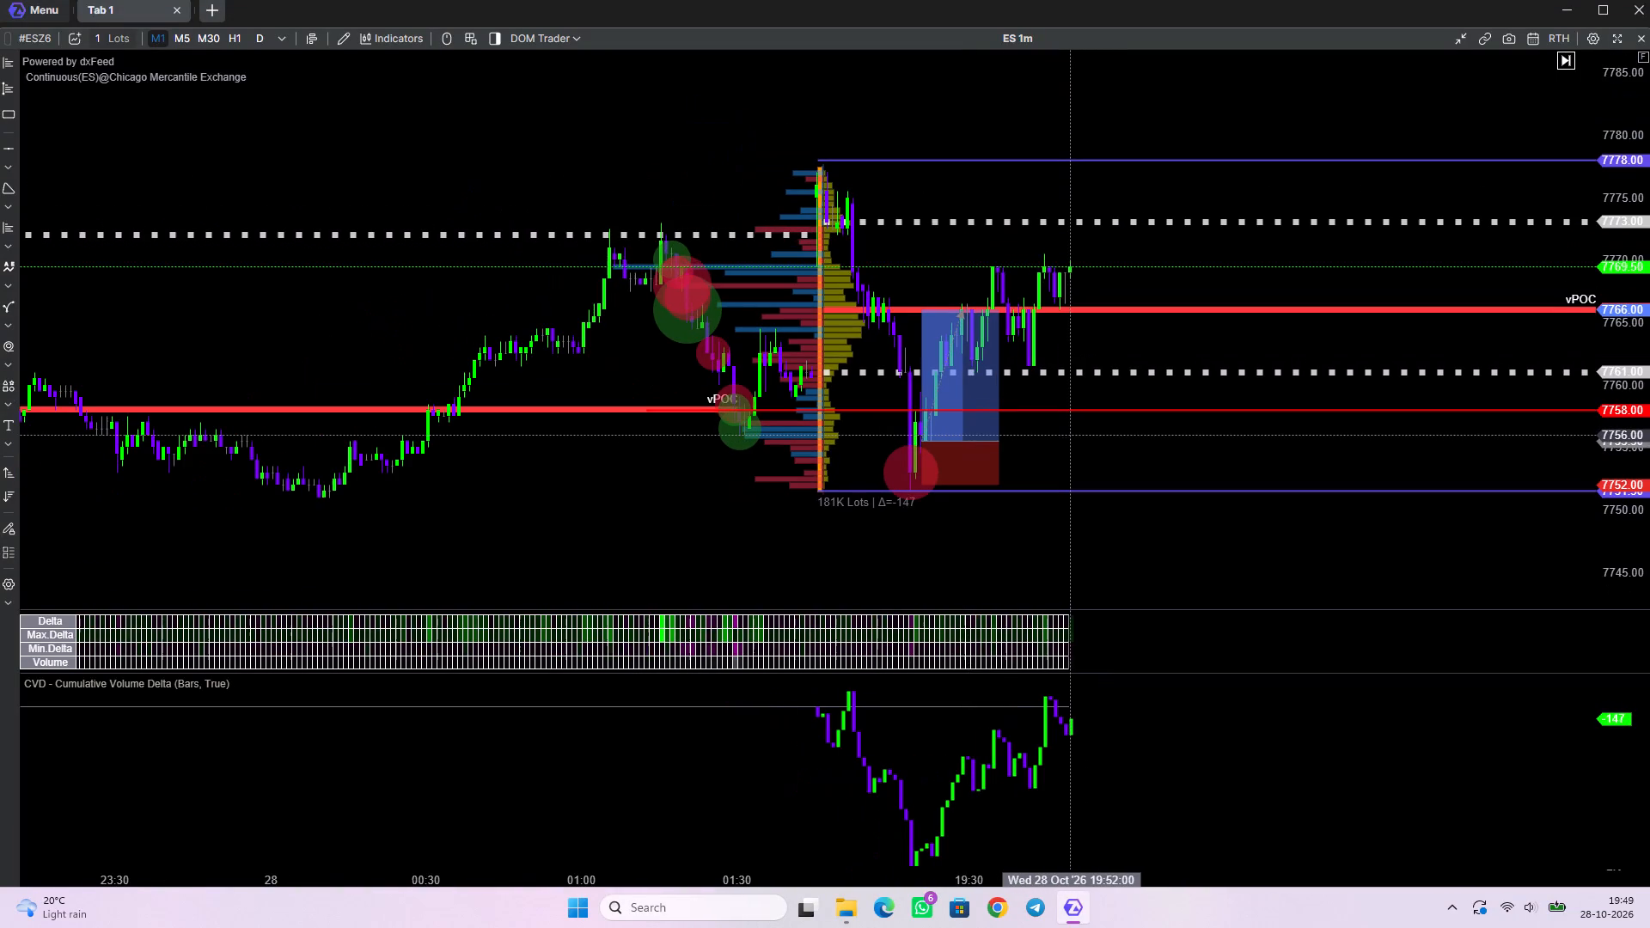
scroll(828, 427, "up", 3)
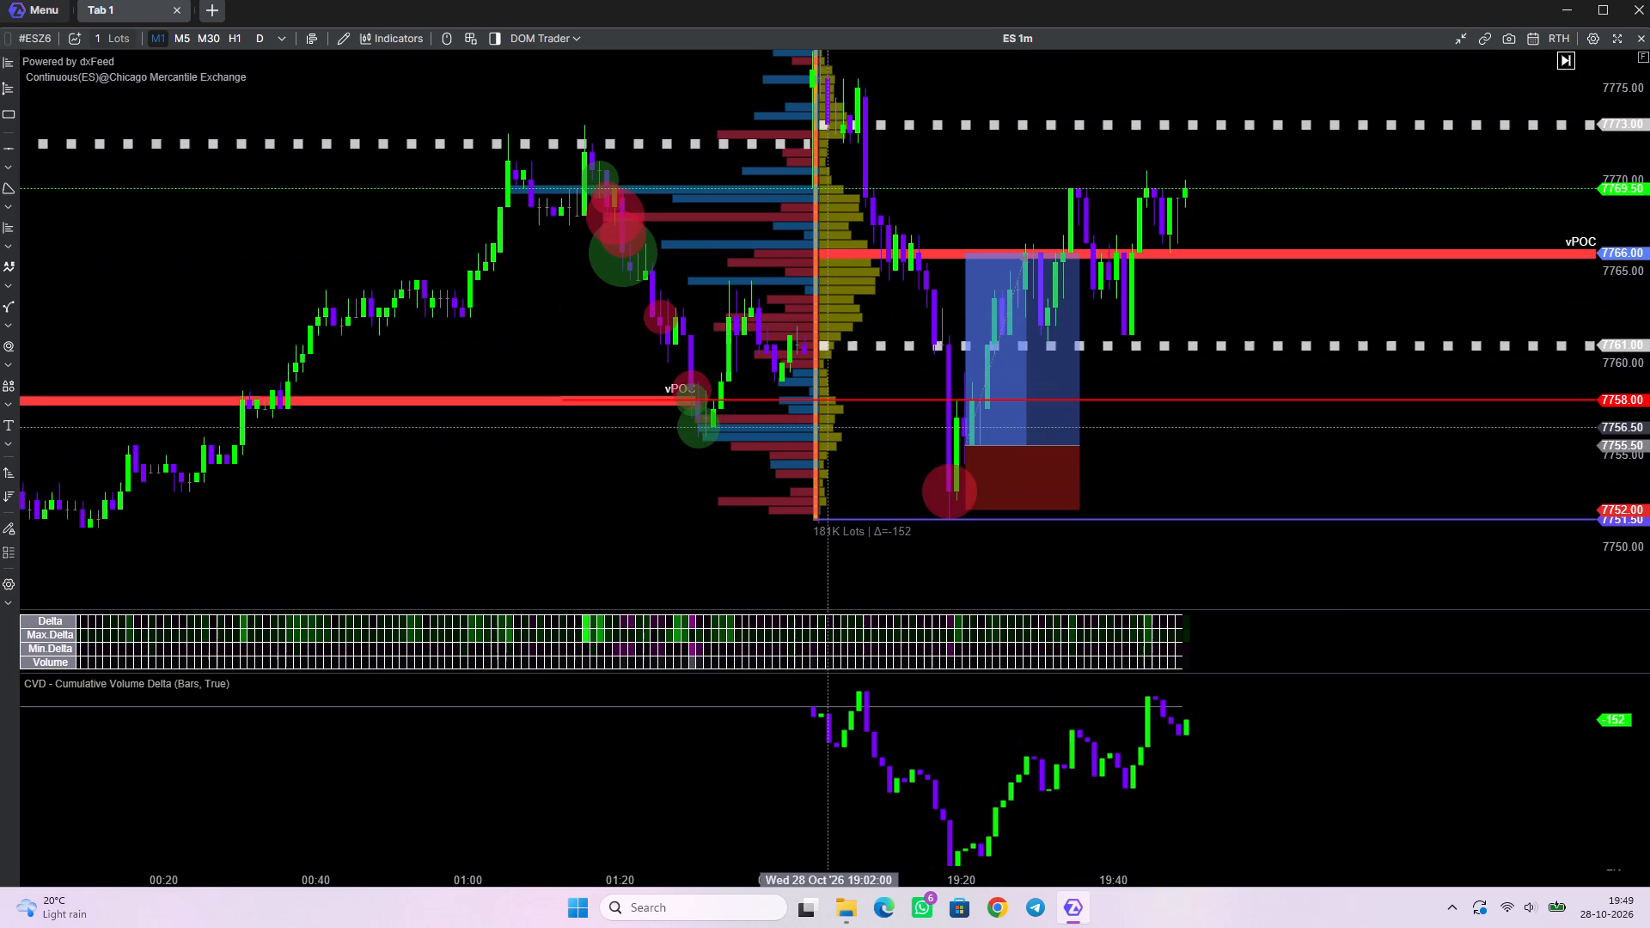
scroll(828, 427, "up", 16)
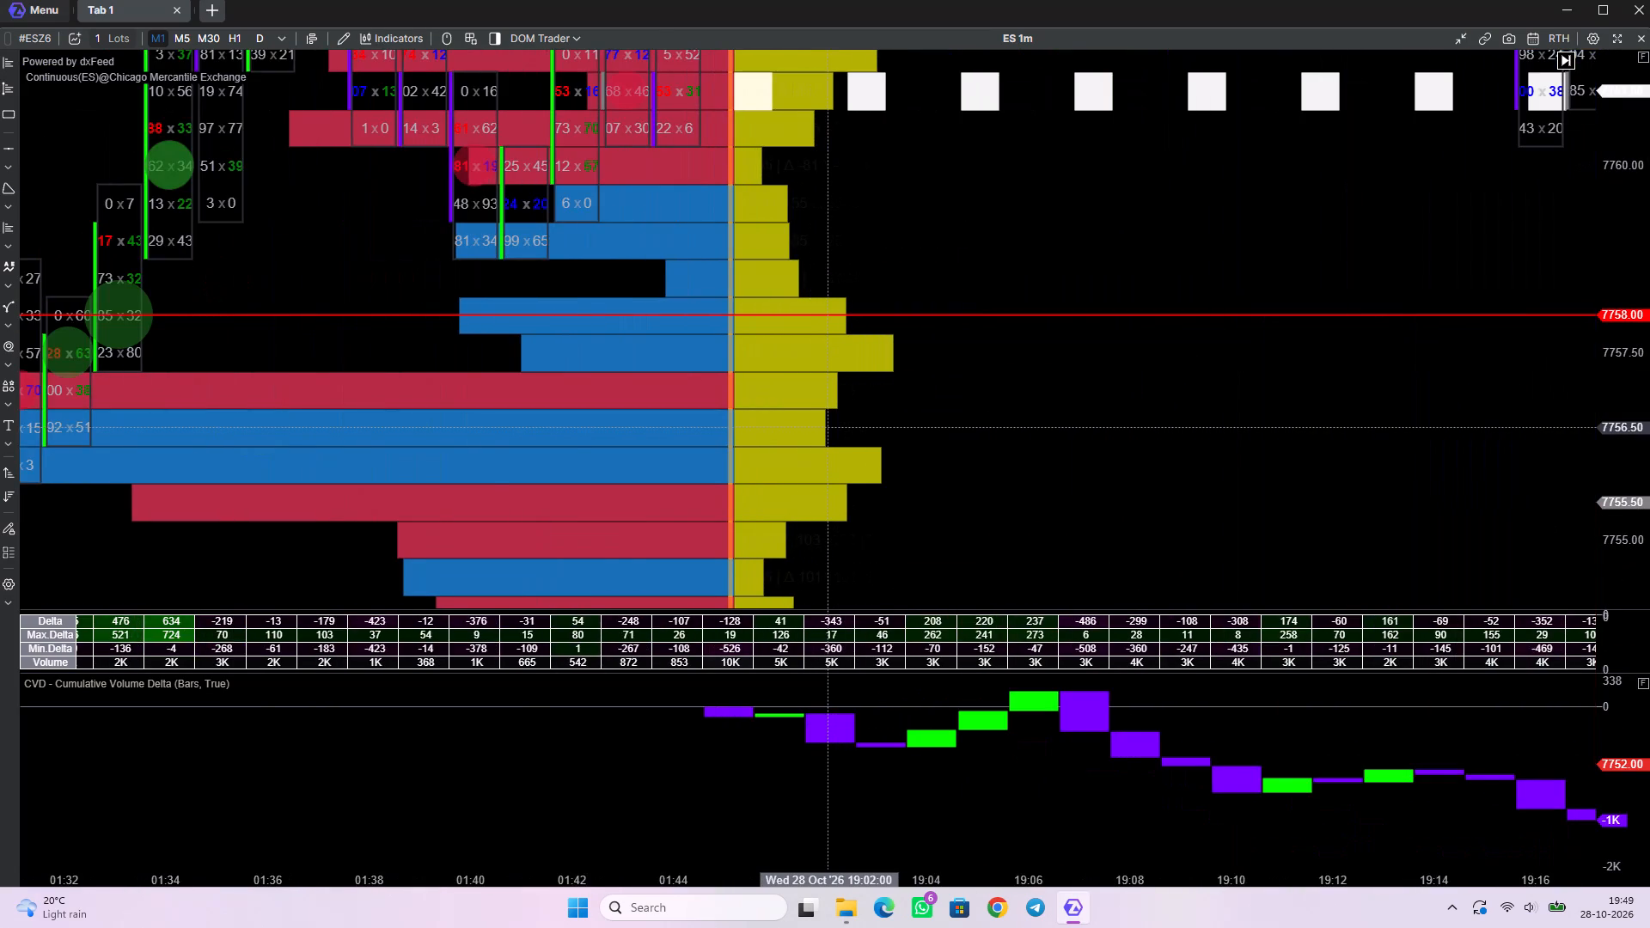
scroll(828, 427, "down", 6)
scroll(828, 427, "up", 4)
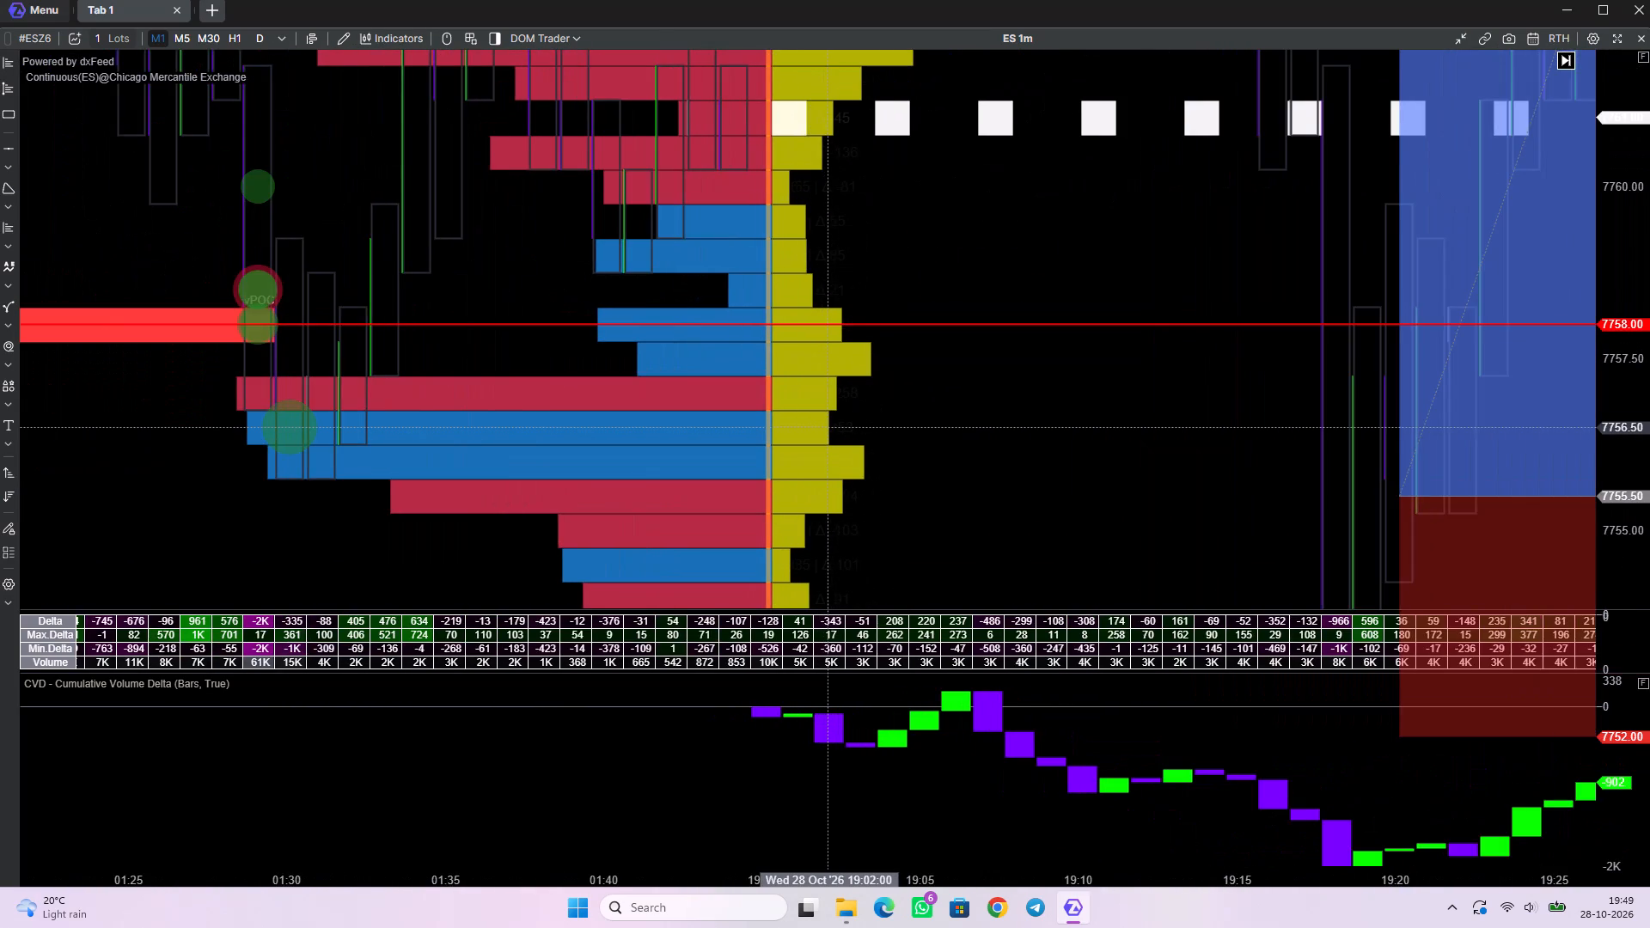
scroll(828, 427, "up", 4)
scroll(828, 427, "down", 16)
scroll(828, 427, "up", 1)
scroll(828, 427, "down", 1)
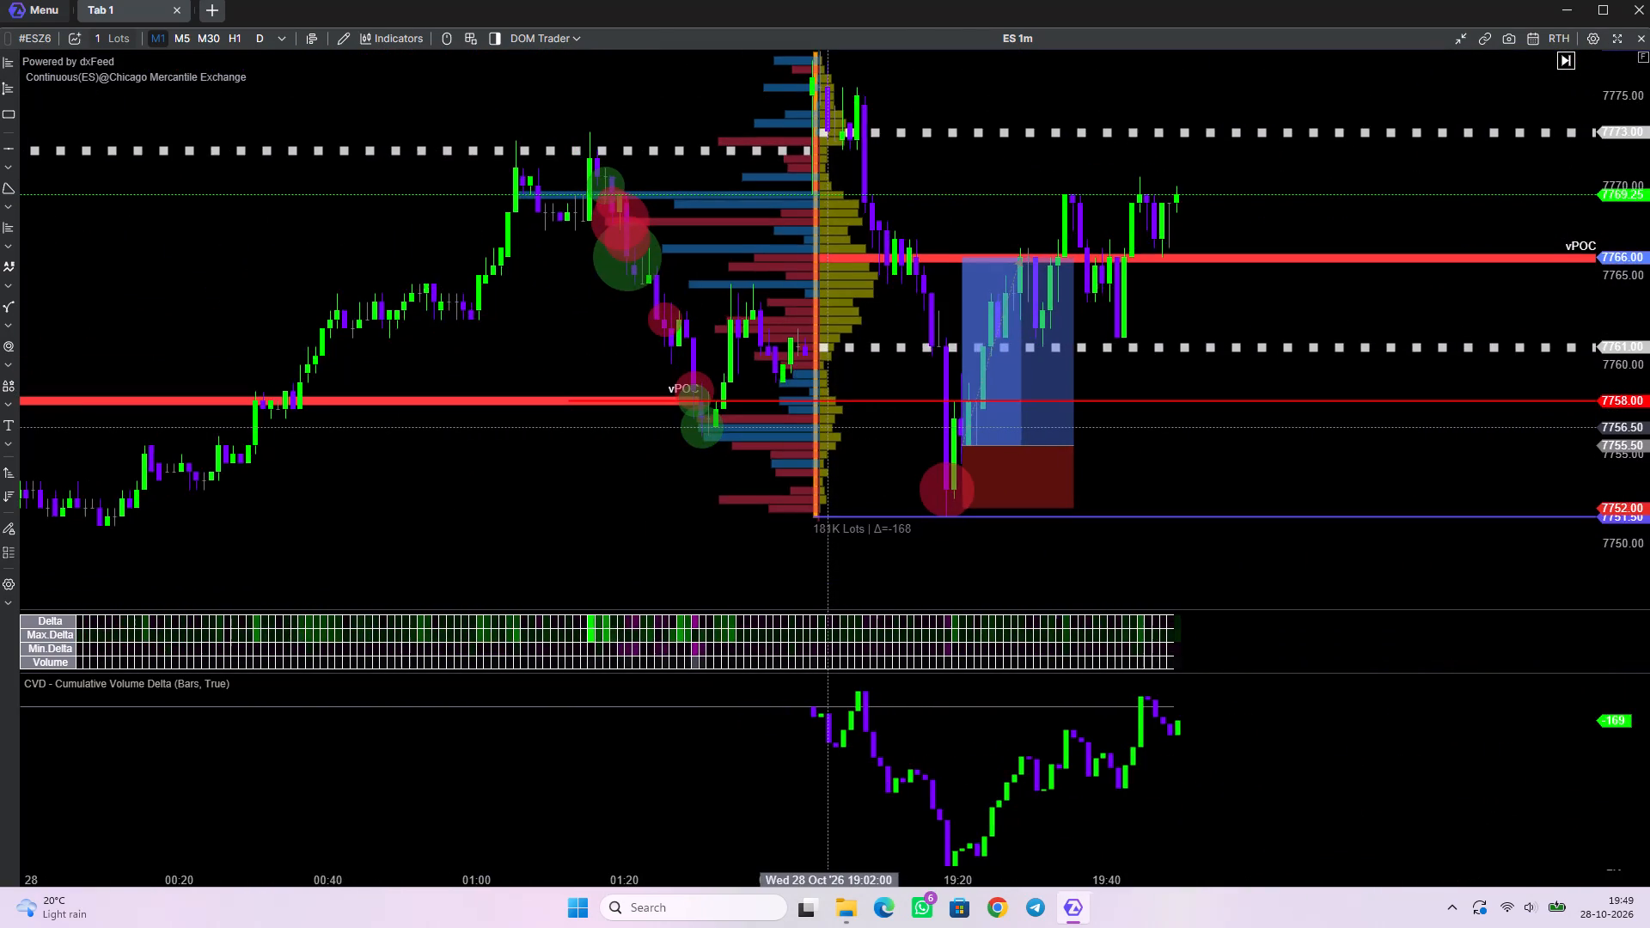
scroll(828, 427, "down", 2)
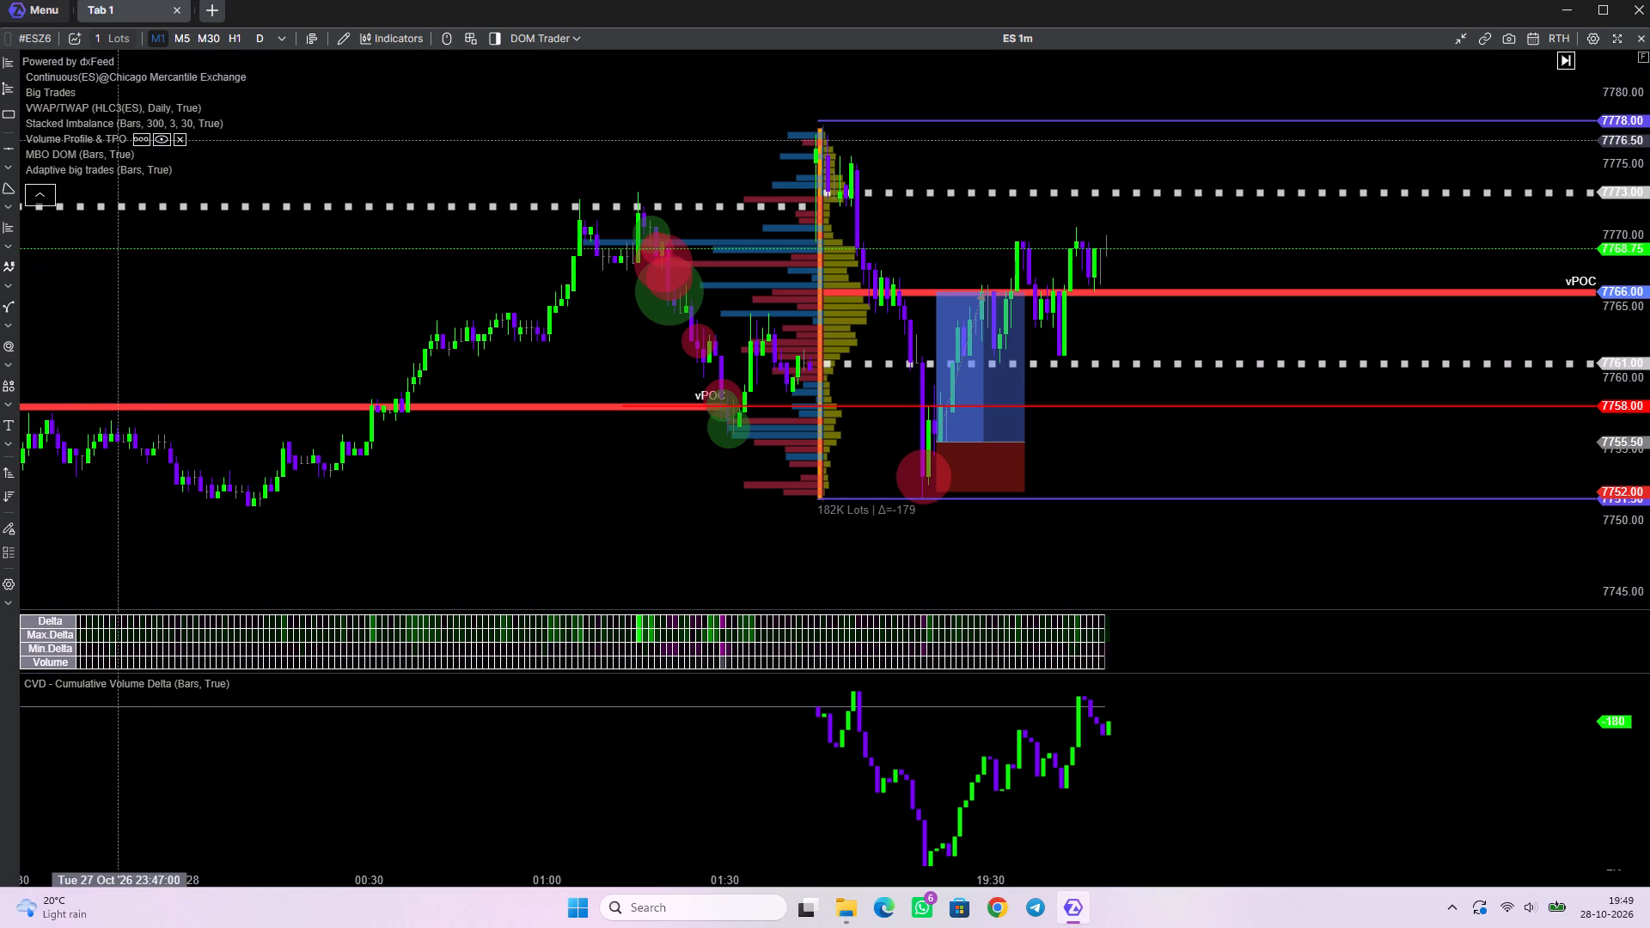
Change the Volume Profile & TPO indicator's mode to TPO and apply it.
left_click(140, 140)
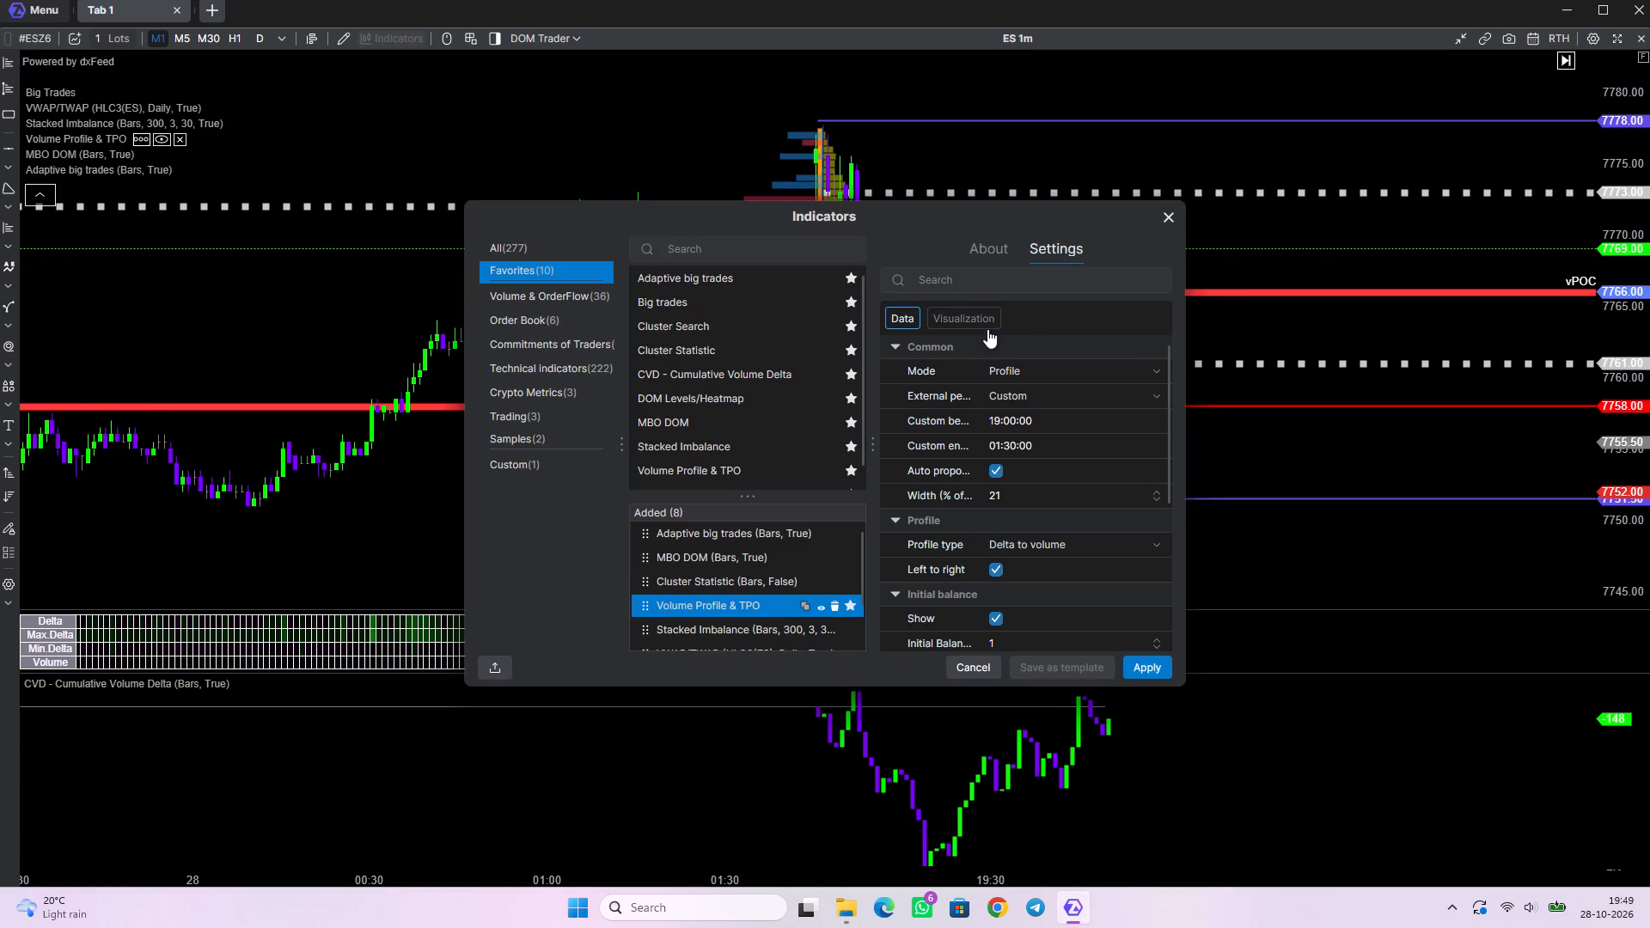
left_click(1042, 363)
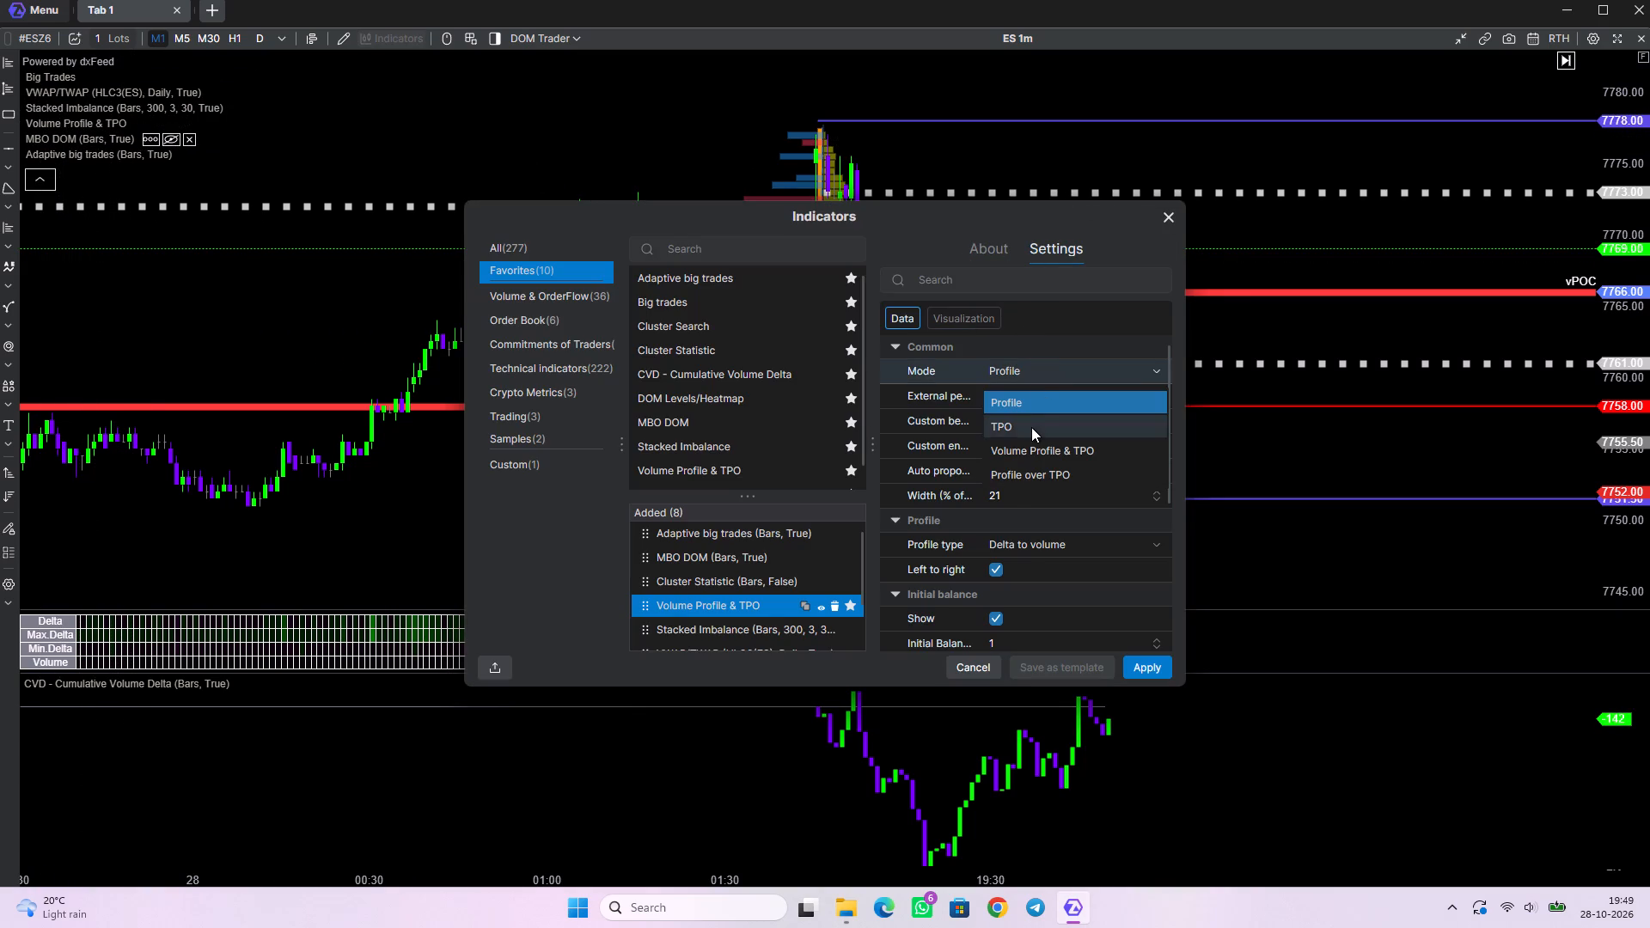
left_click(1031, 427)
left_click(1154, 659)
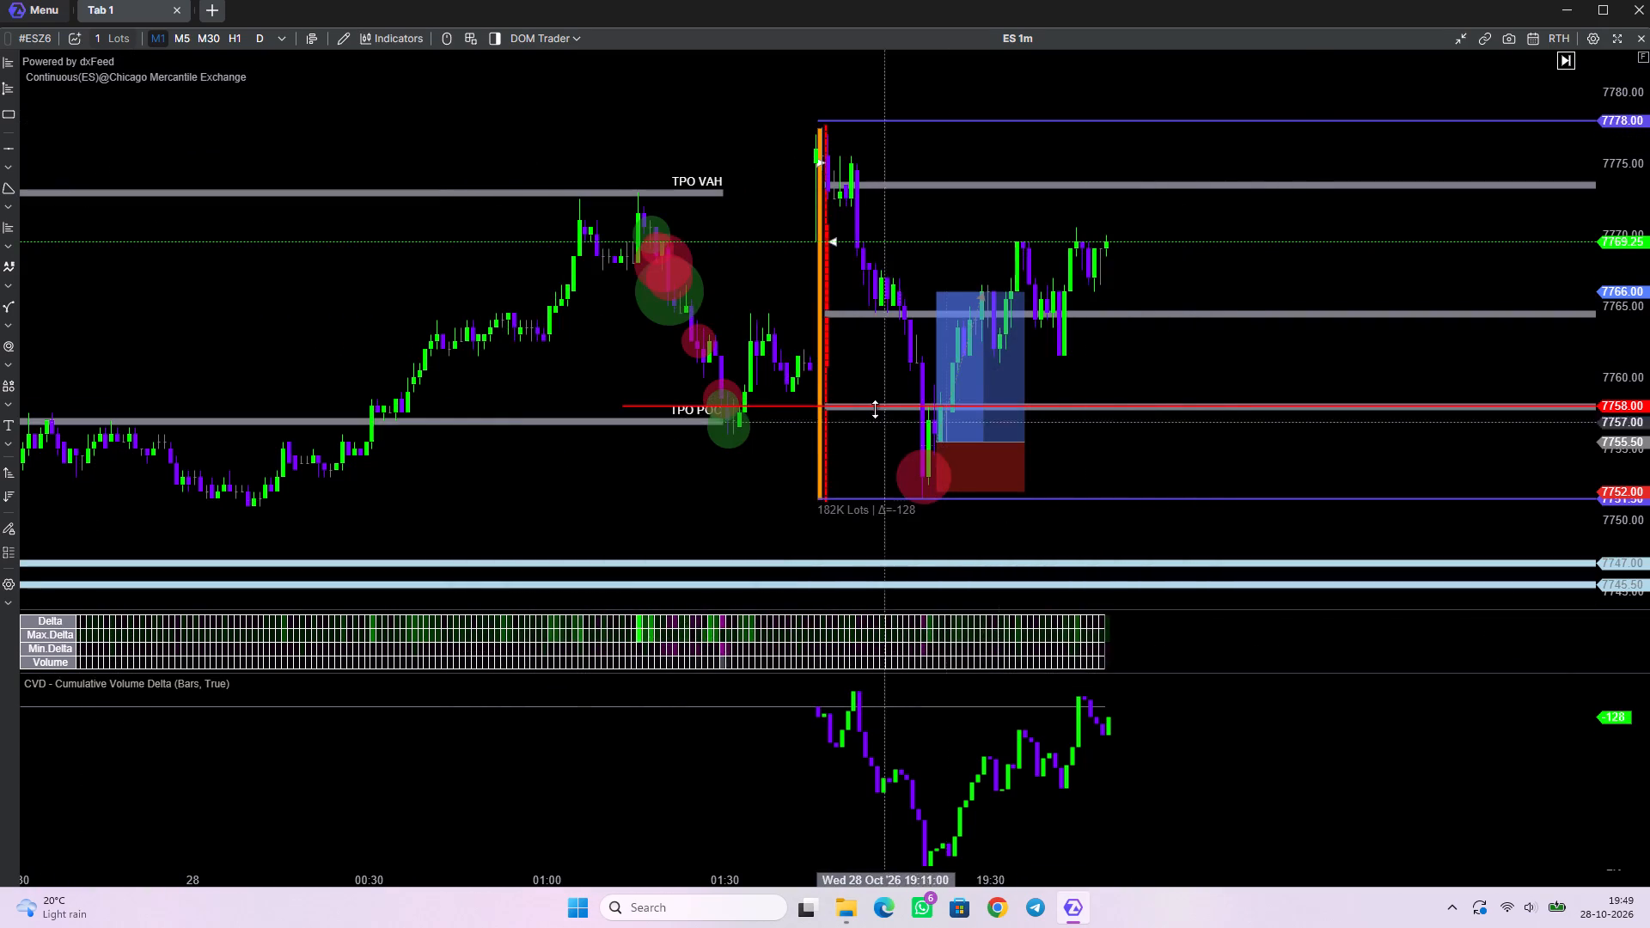
Examine the 28 October TPO letters and value levels around the long position and the 7758.00 line.
scroll(833, 376, "up", 9)
left_click_drag(925, 422, 946, 222)
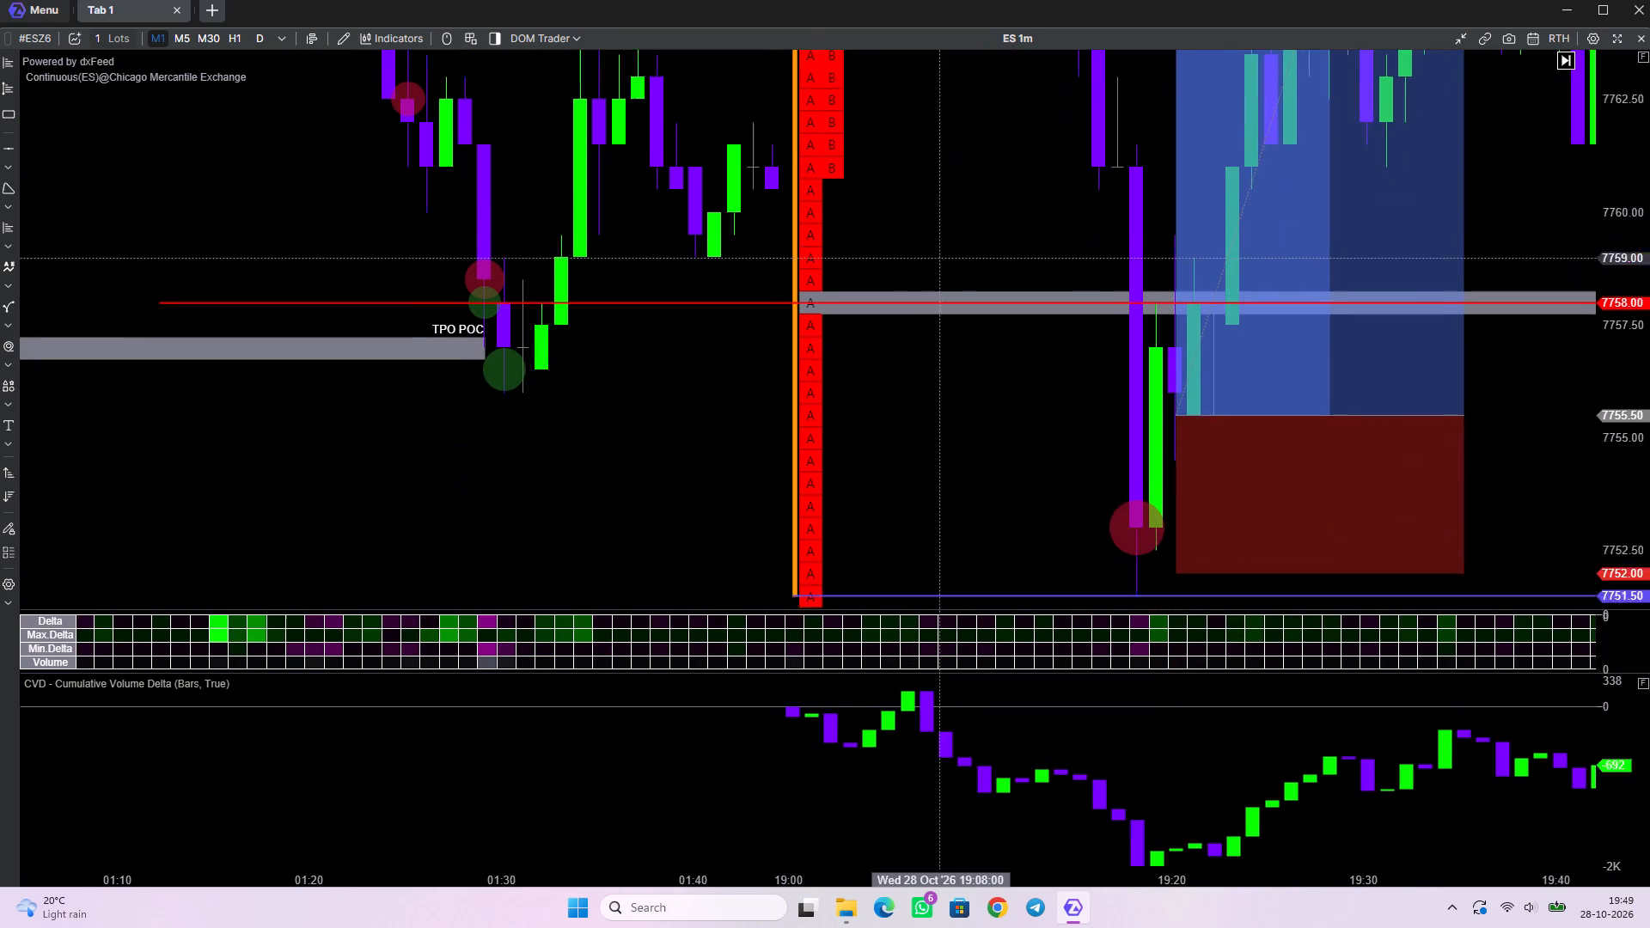
left_click_drag(946, 222, 948, 213)
scroll(894, 351, "down", 5)
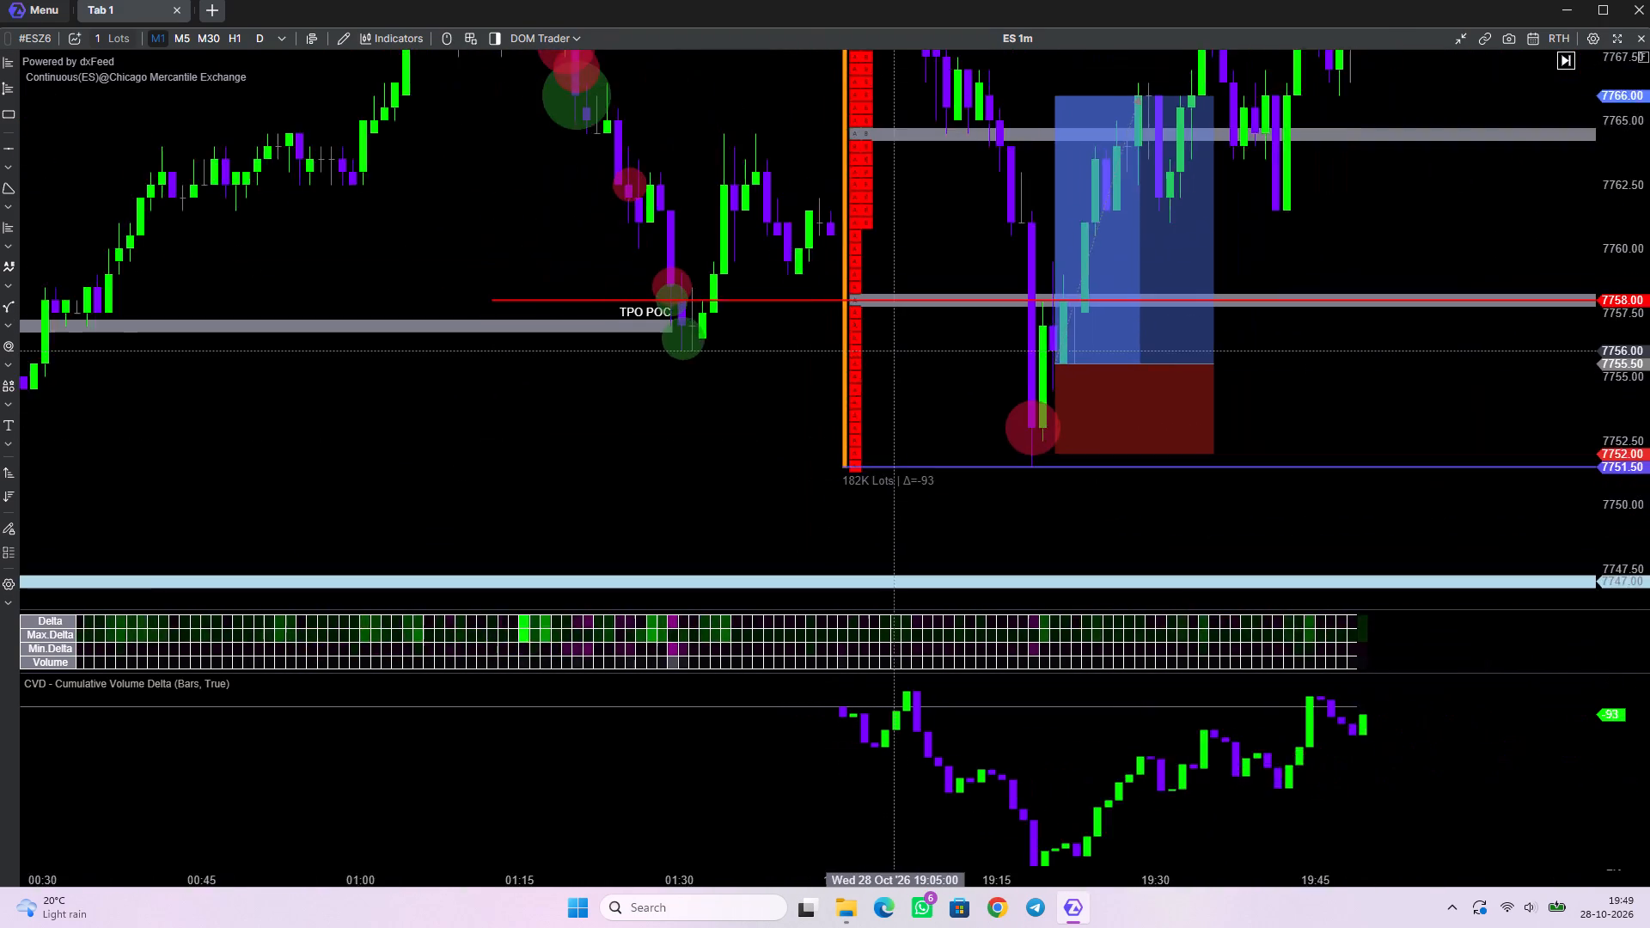
scroll(894, 351, "down", 5)
scroll(872, 310, "up", 7)
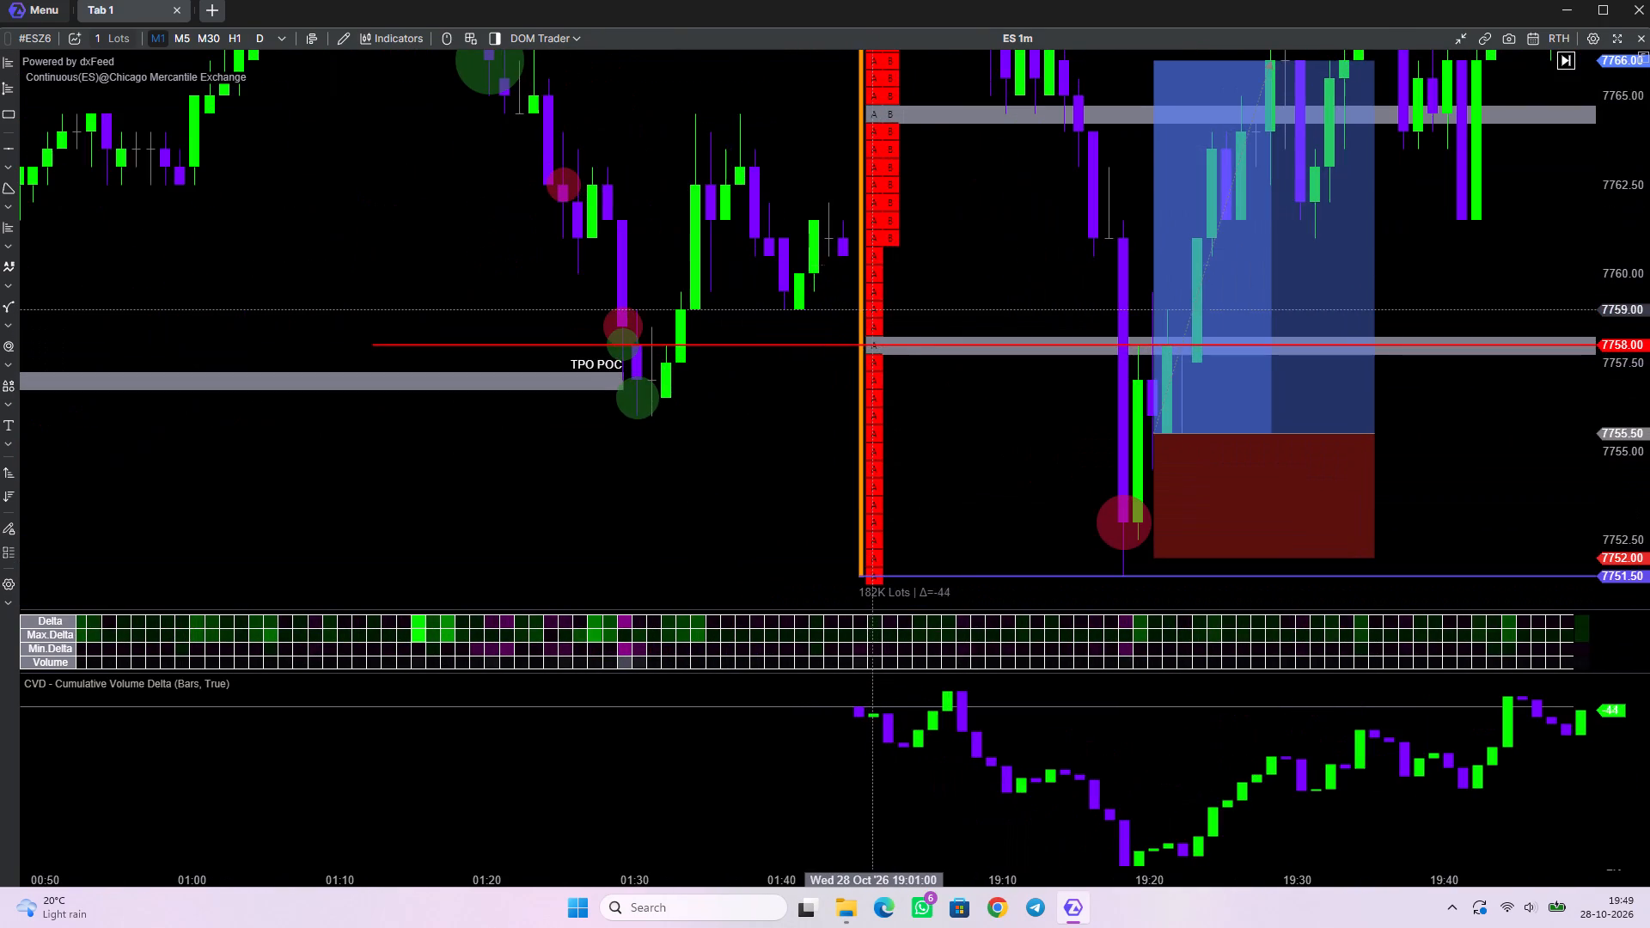
left_click_drag(960, 152, 901, 544)
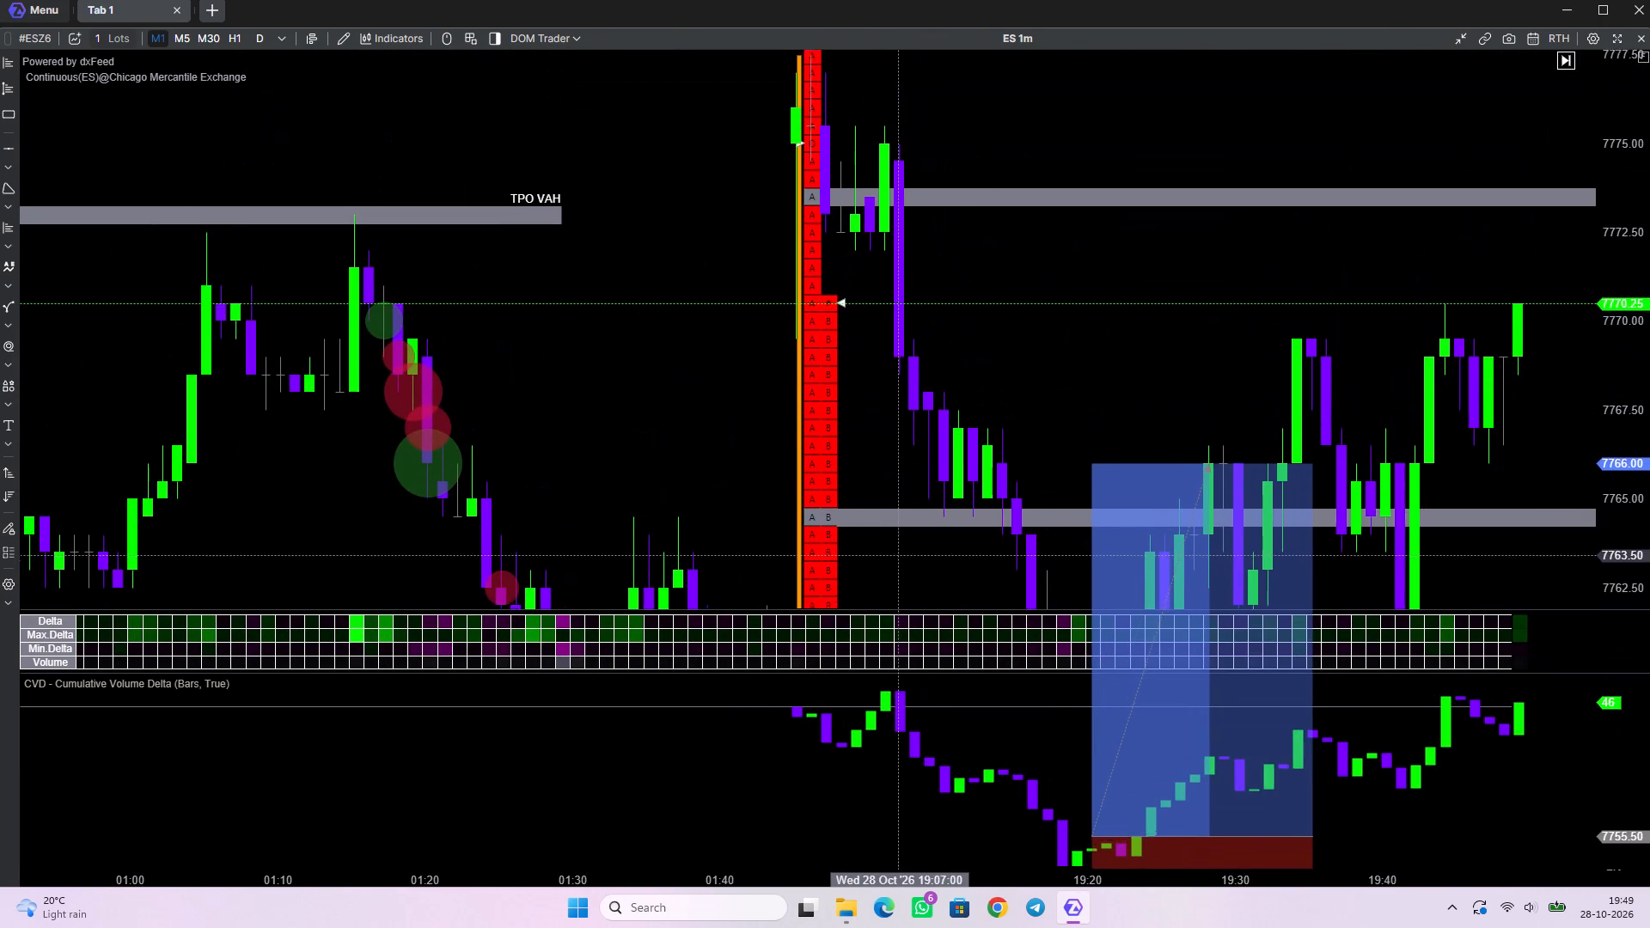
left_click_drag(901, 544, 1019, 206)
Inspect the 27 October session's TPO profile, its opening range and the light-blue 7745.50 and 7747.00 levels.
scroll(833, 314, "down", 16)
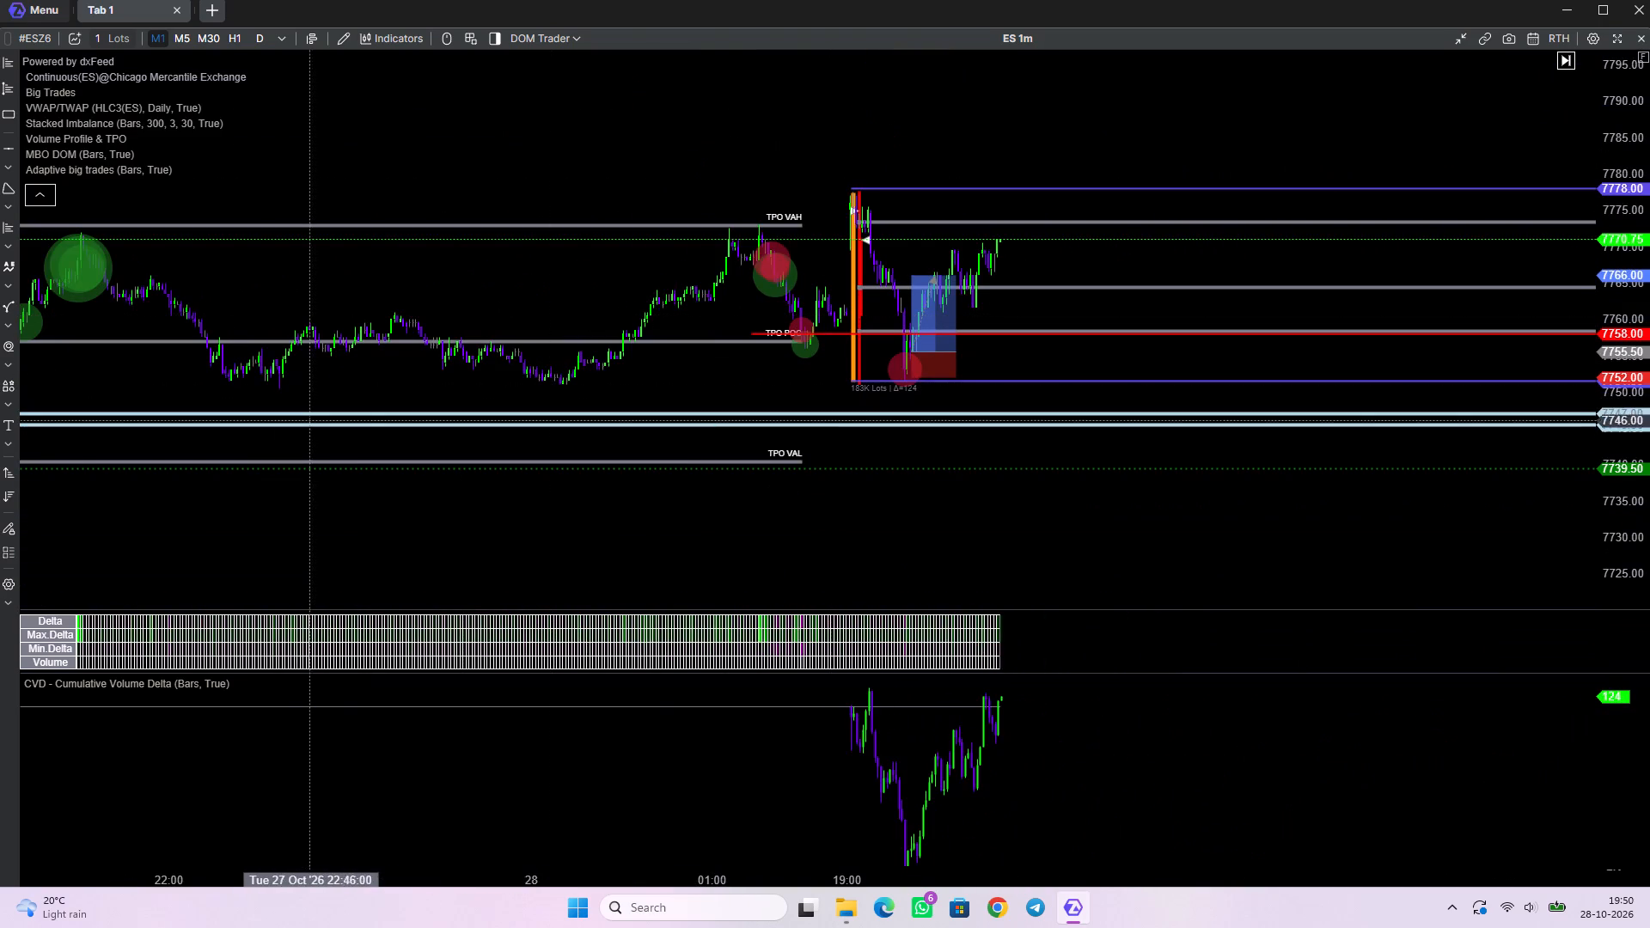
left_click_drag(281, 387, 1289, 193)
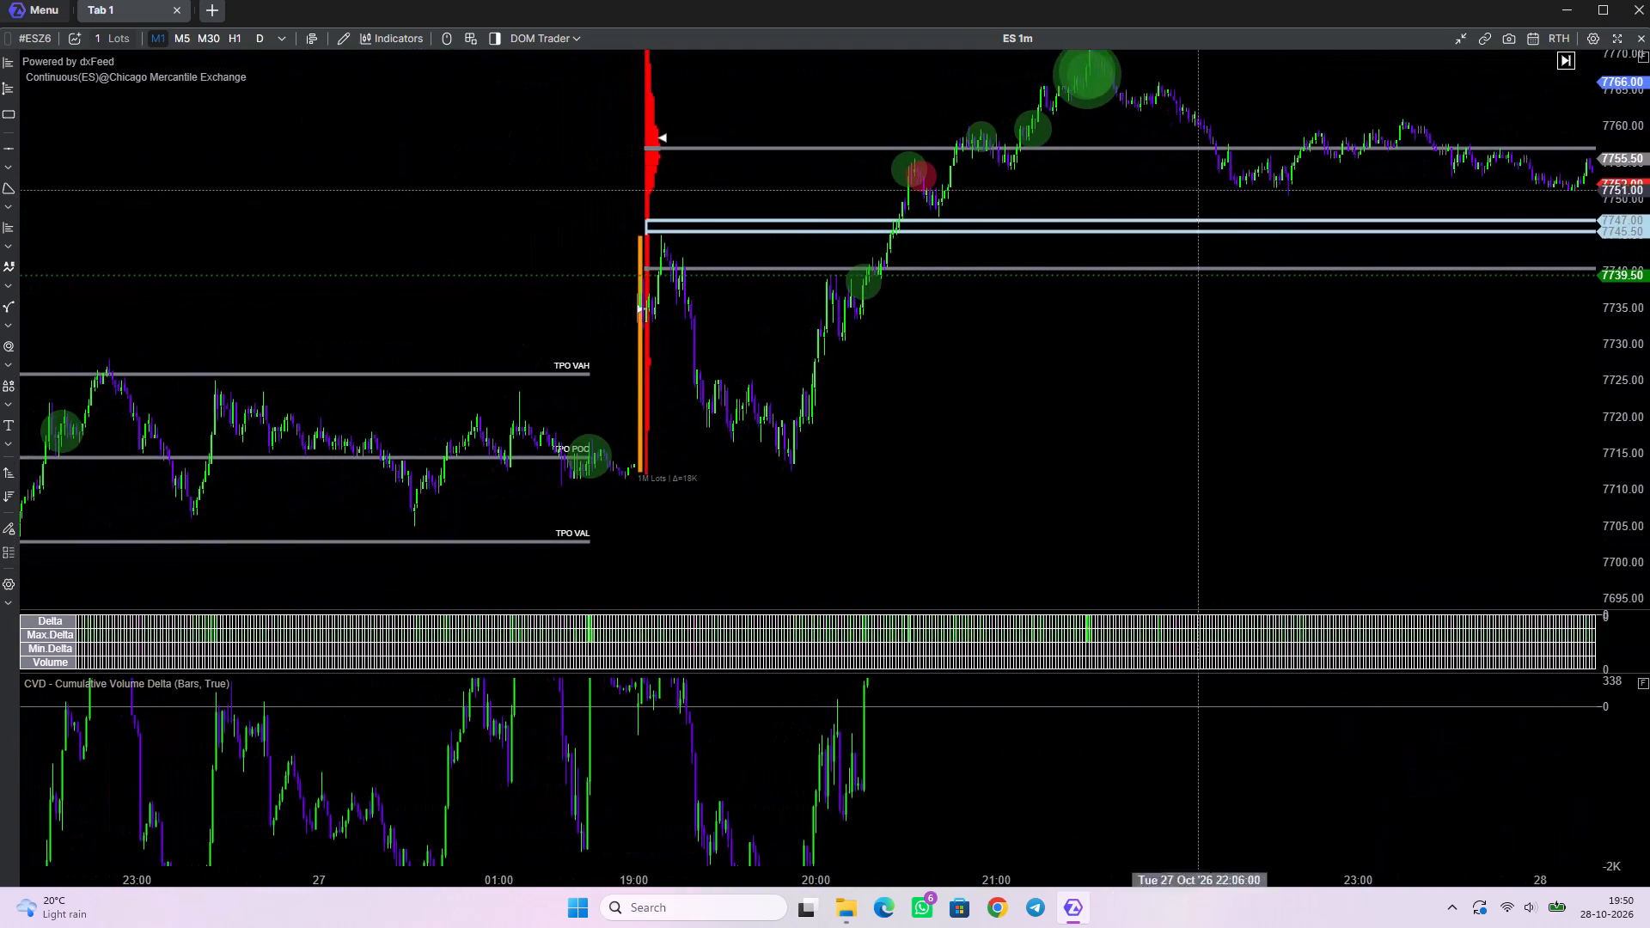
scroll(617, 443, "up", 10)
scroll(712, 460, "up", 4)
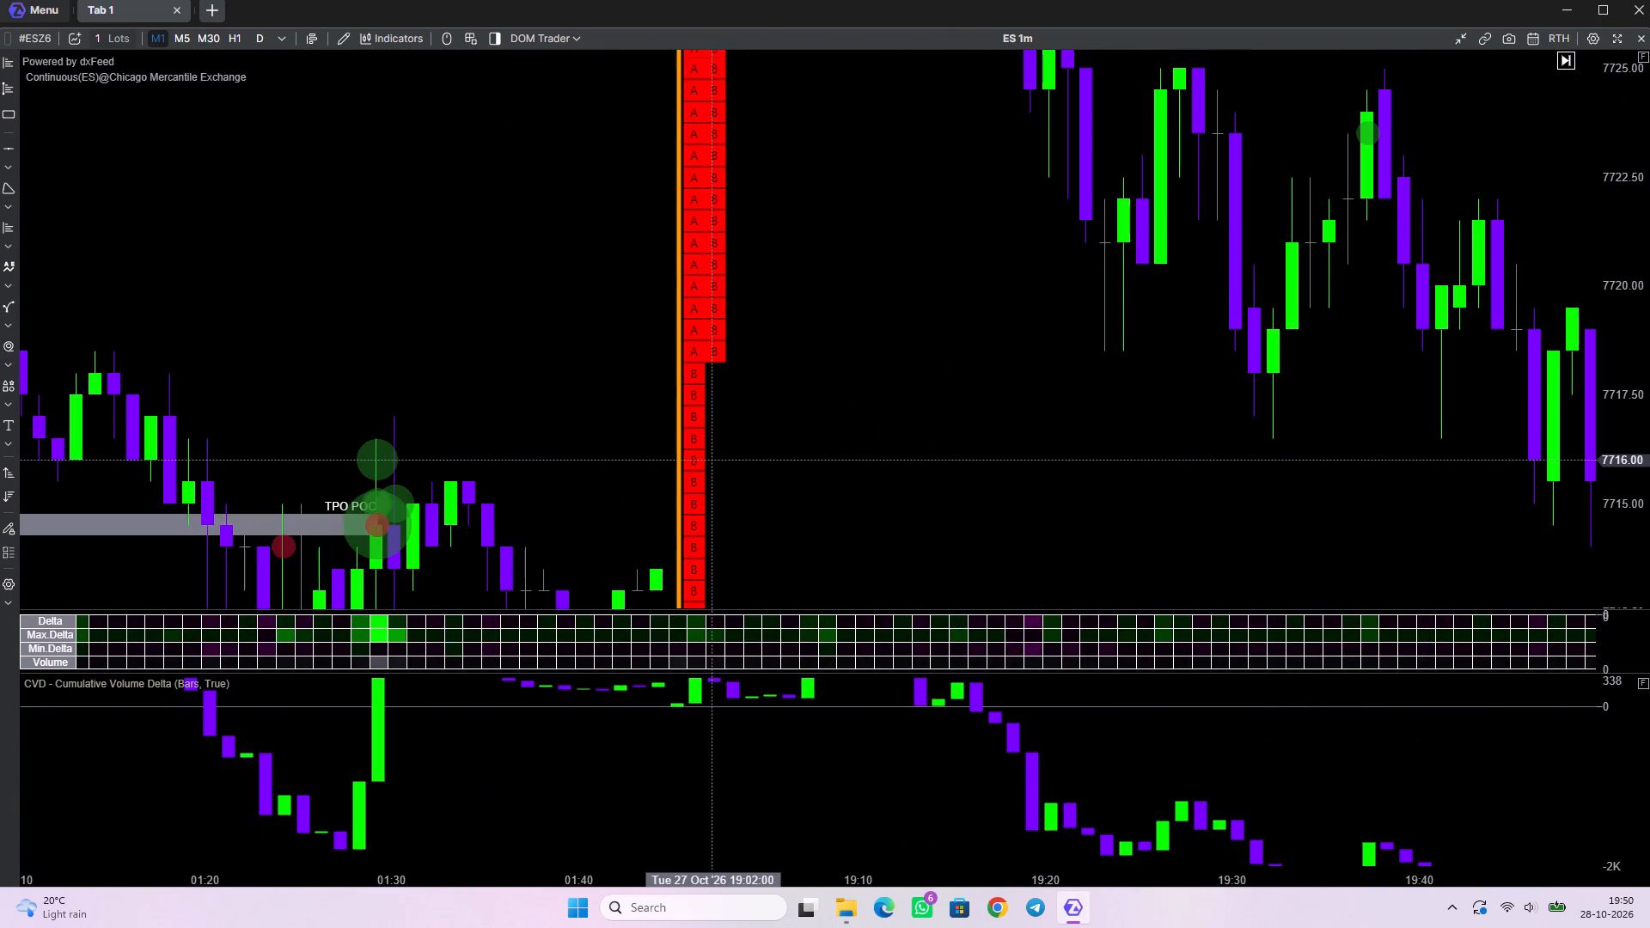
scroll(712, 460, "down", 14)
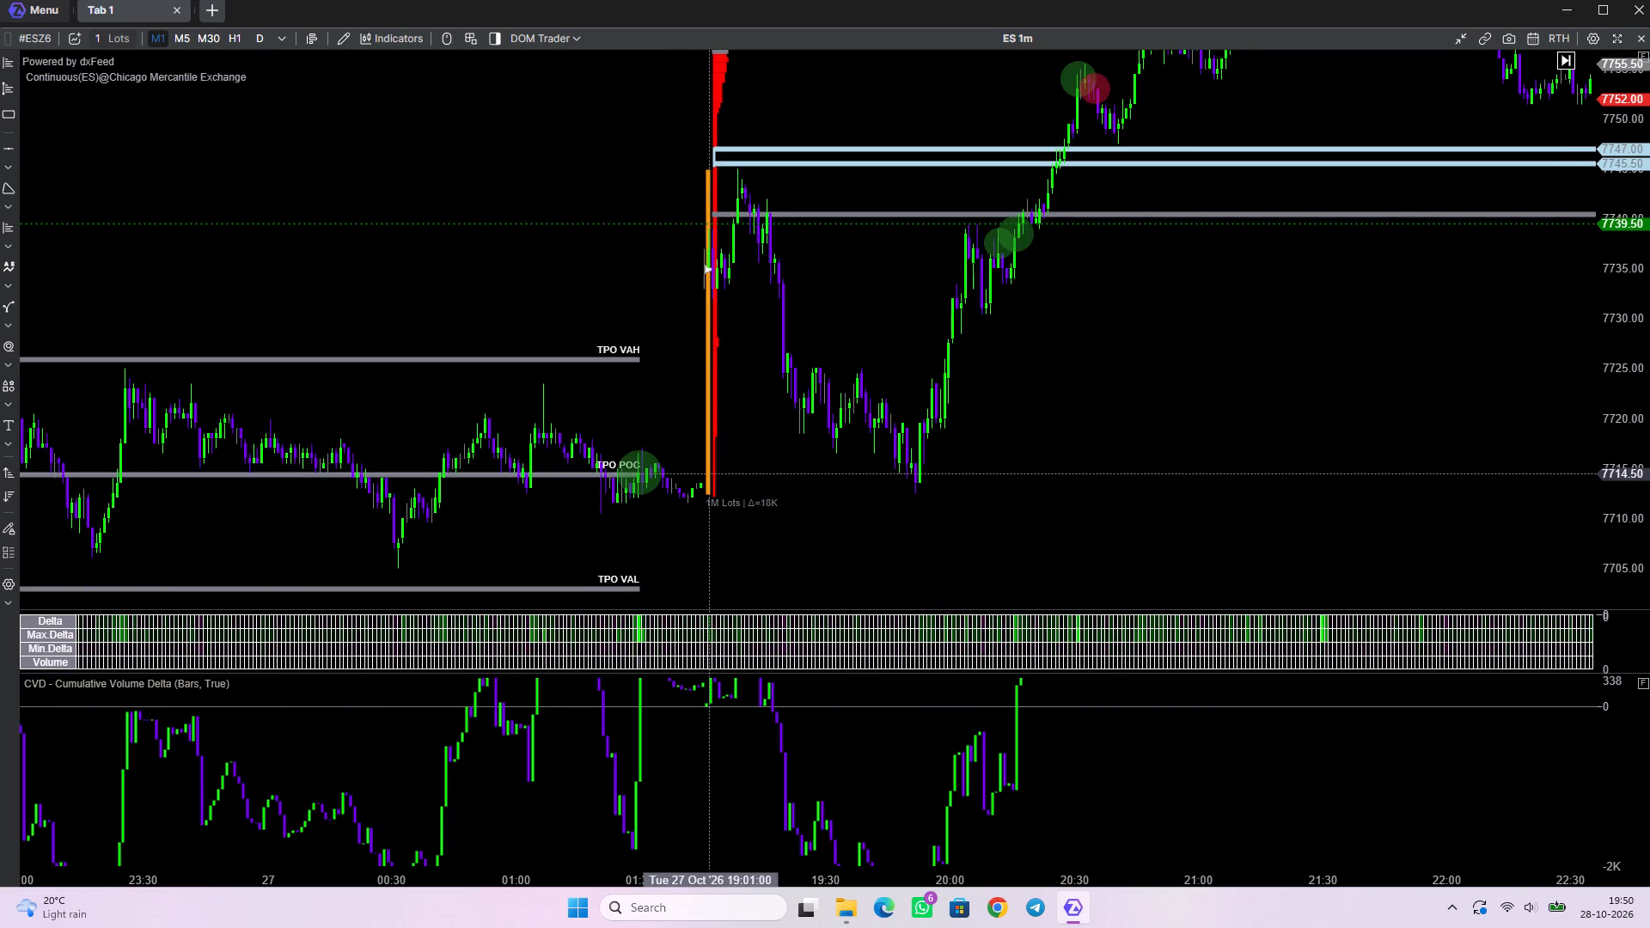
scroll(713, 473, "down", 5)
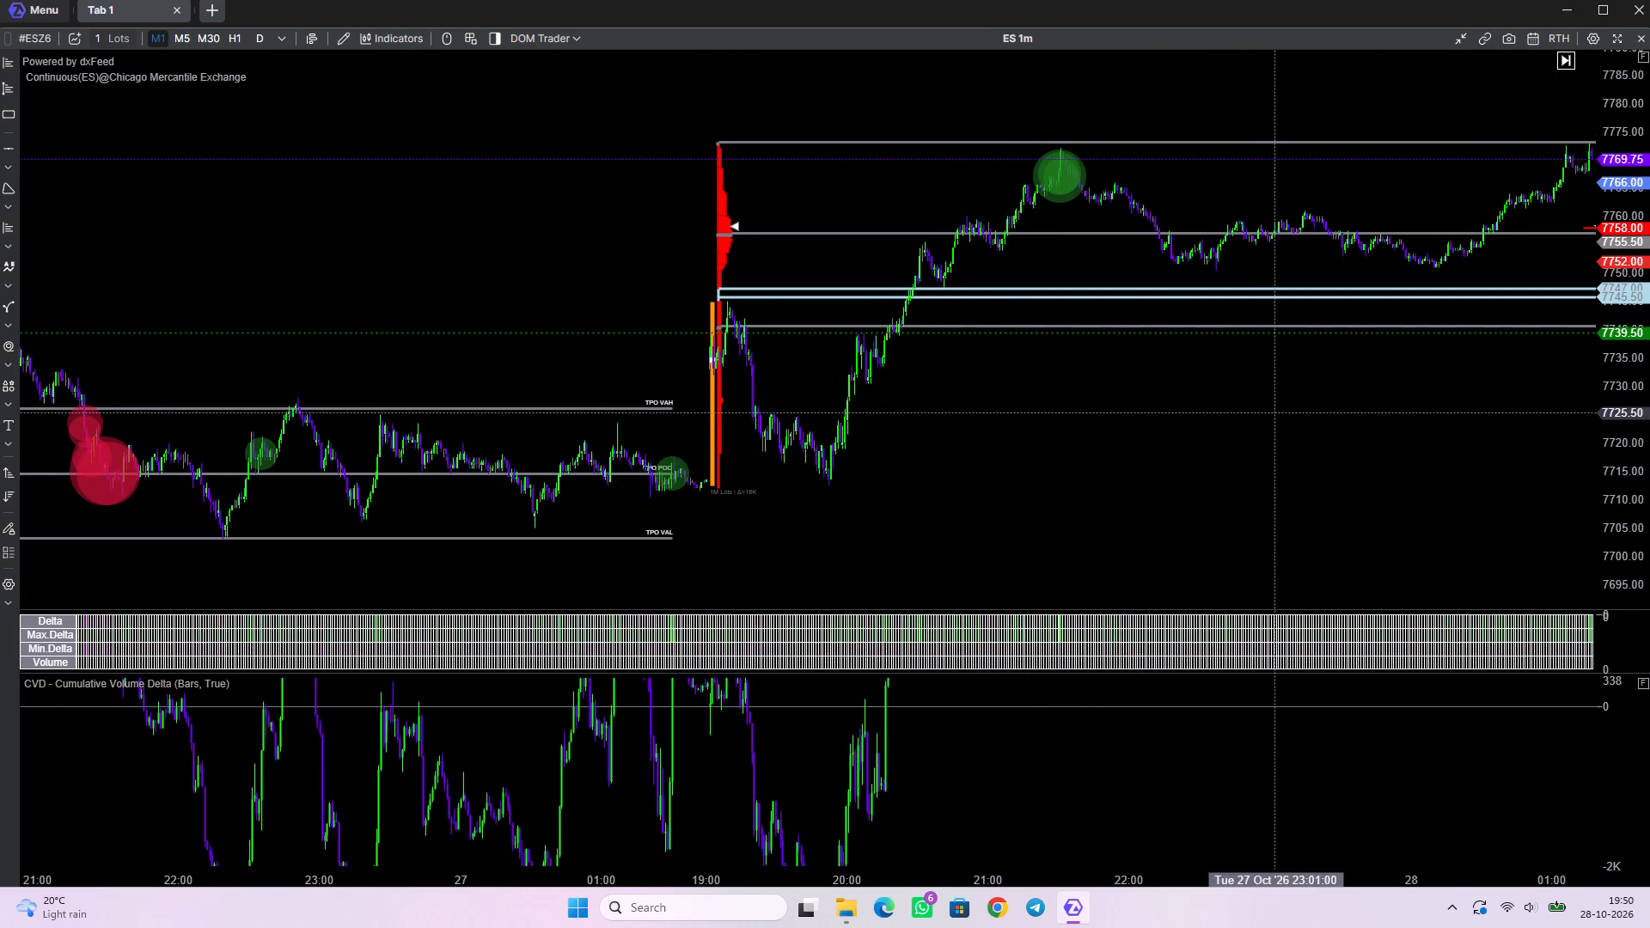
Compare the TPO value areas of the 26 to 28 October sessions and inspect the C prints between 7745.50 and 7747.00.
left_click_drag(1274, 412, 722, 448)
scroll(608, 362, "up", 2)
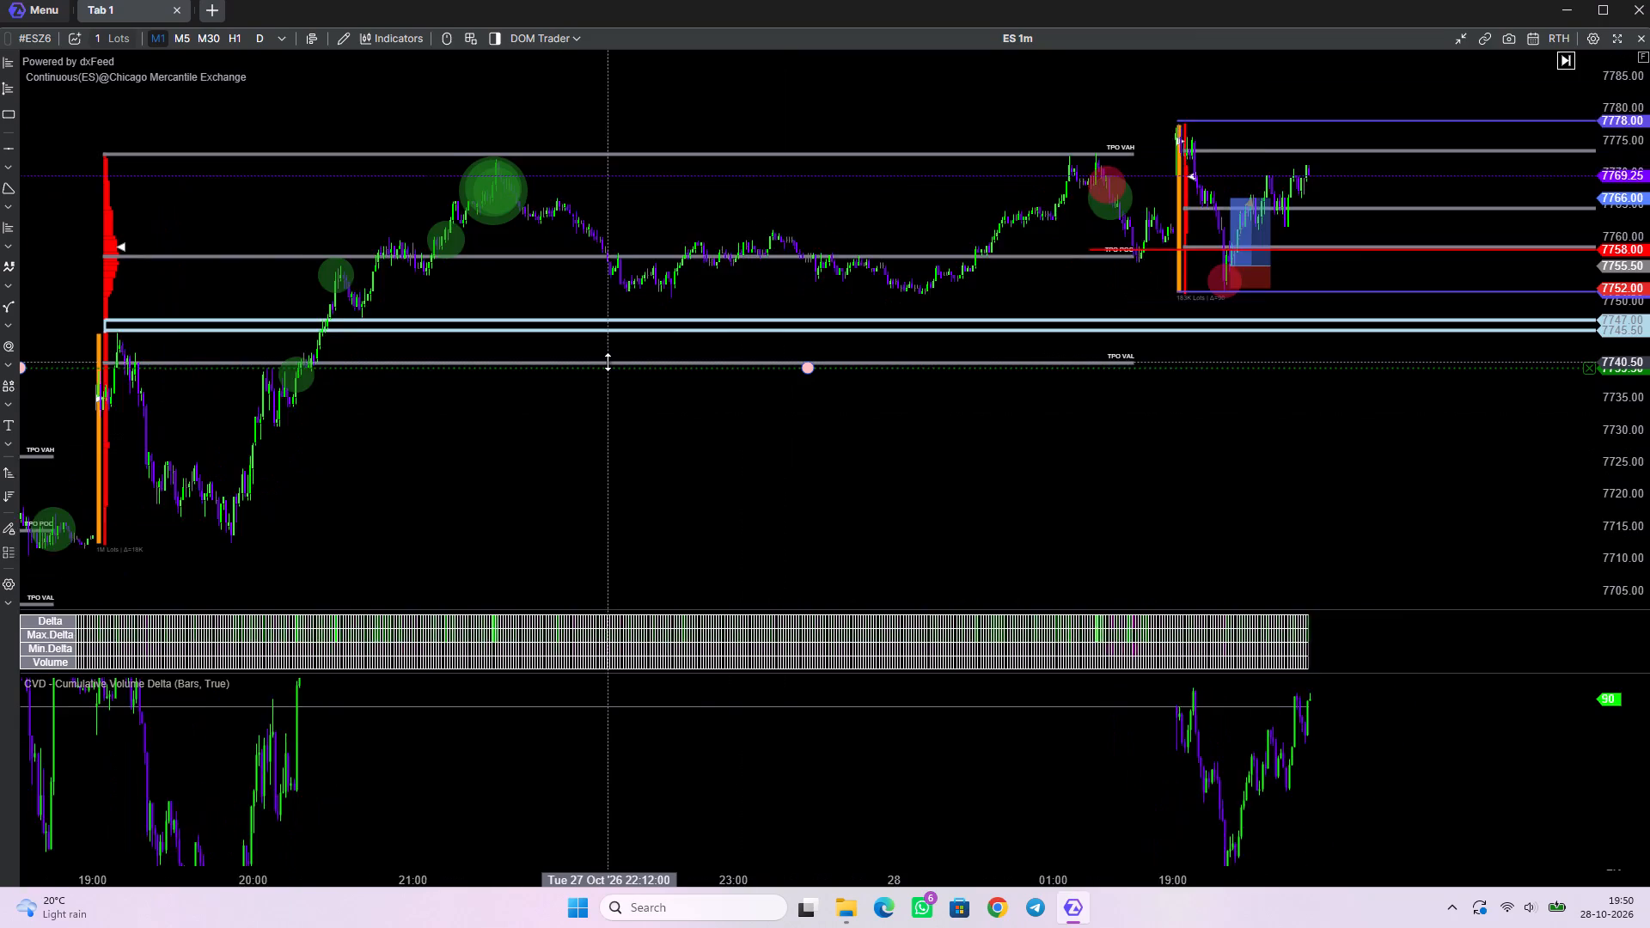
scroll(608, 362, "up", 2)
scroll(608, 362, "down", 9)
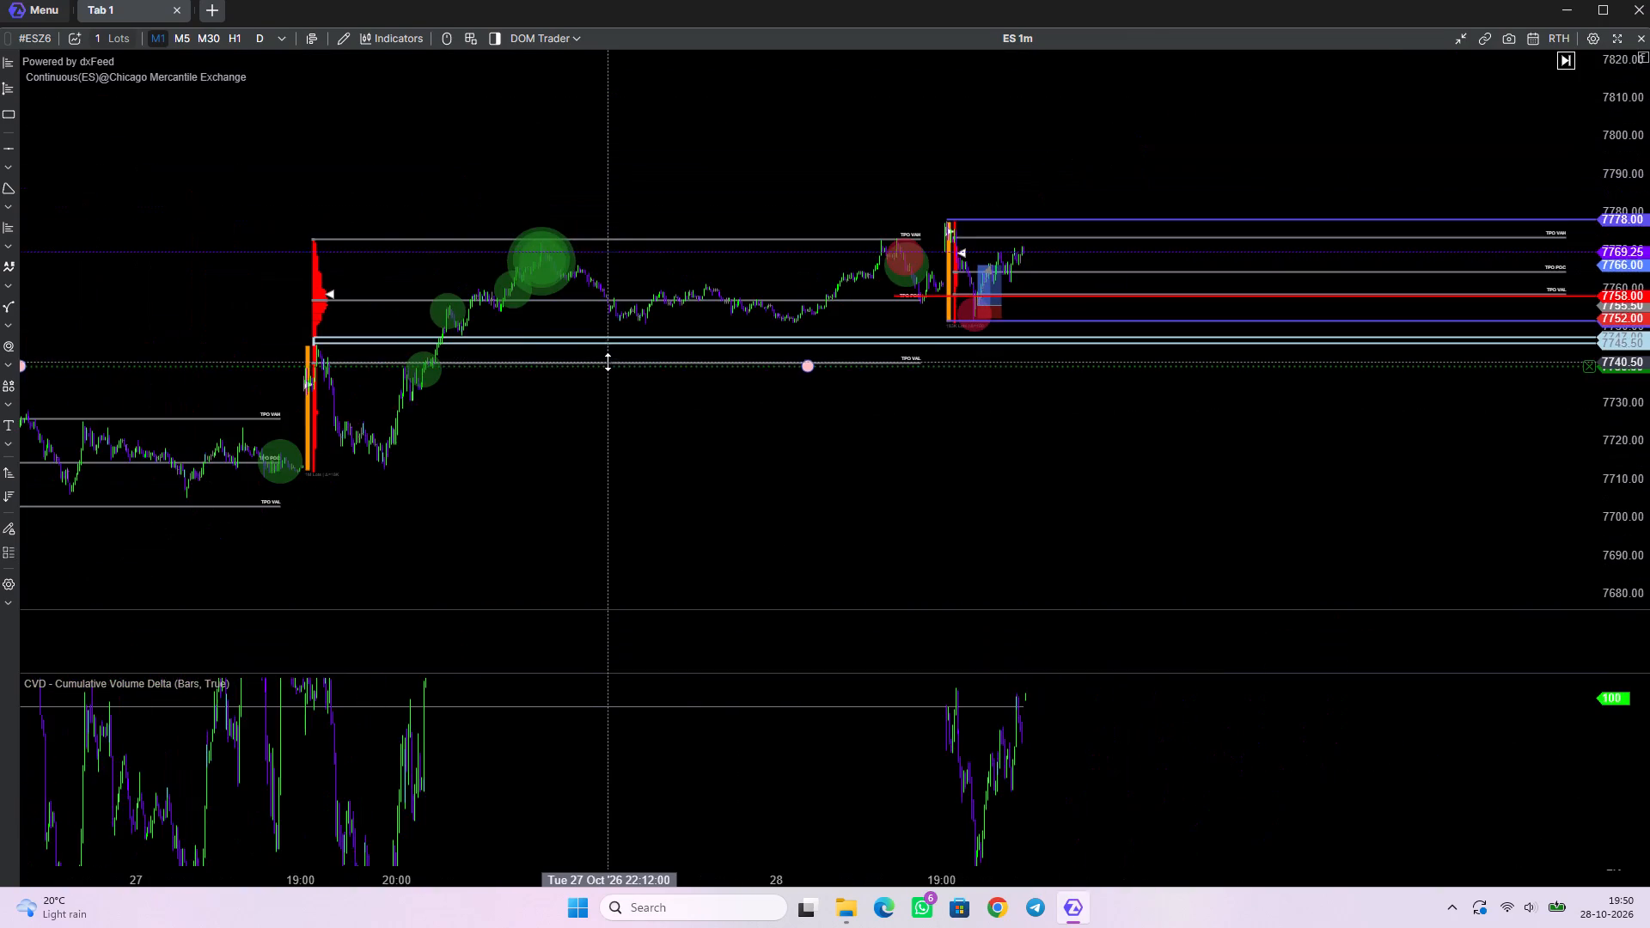
left_click_drag(417, 430, 956, 408)
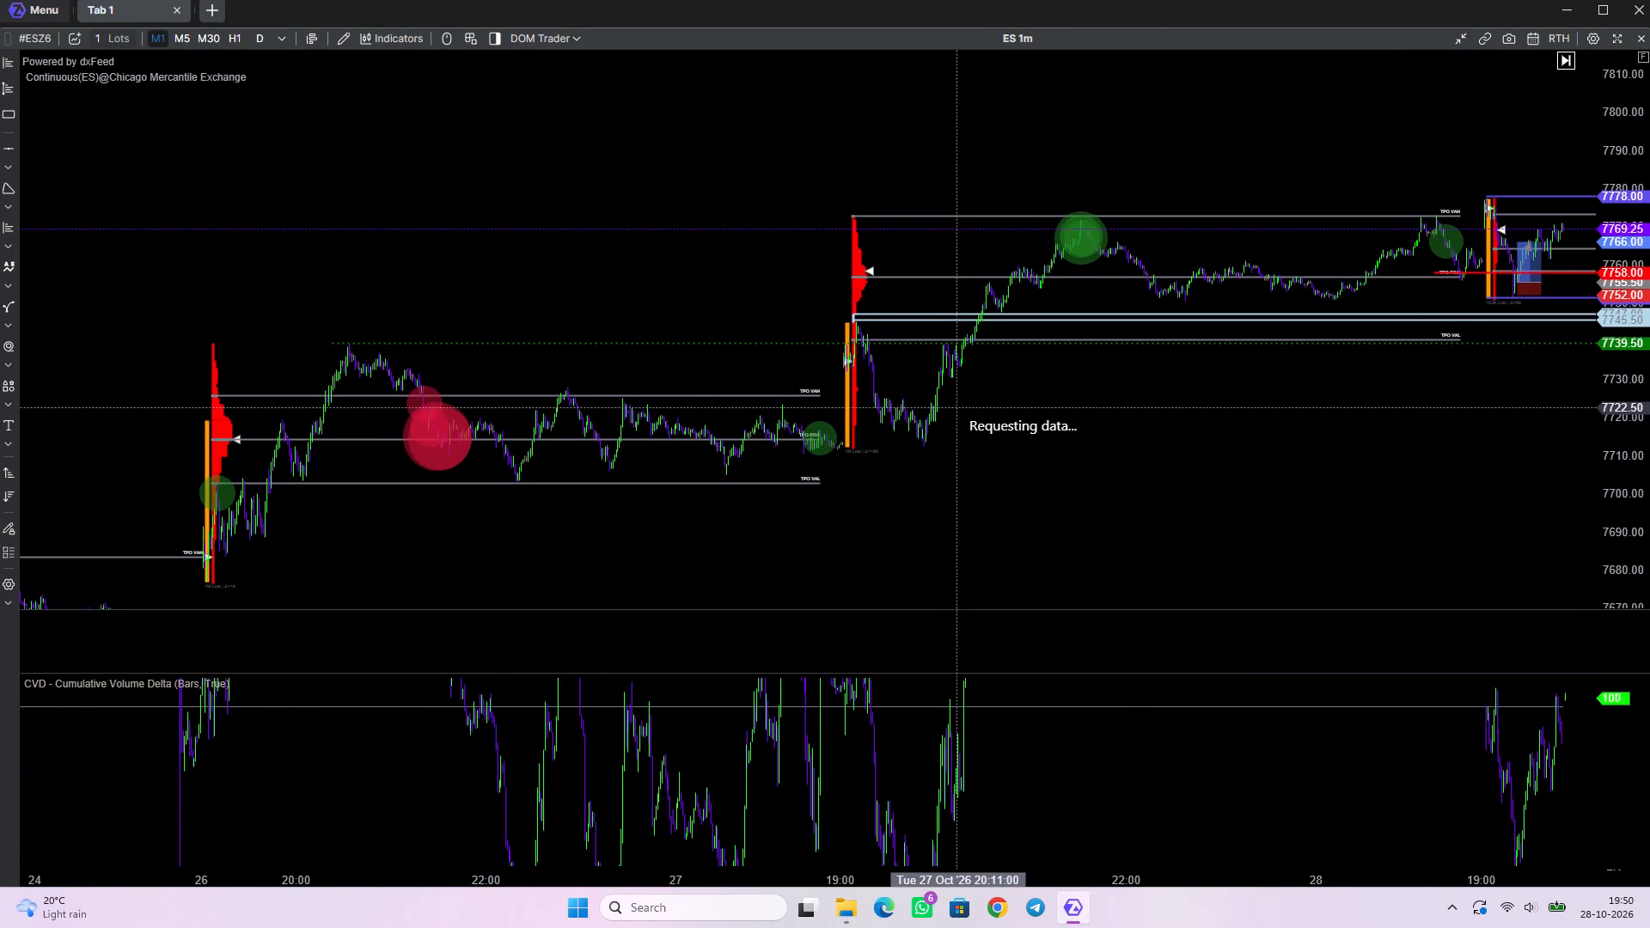
left_click_drag(956, 408, 968, 394)
scroll(918, 328, "up", 9)
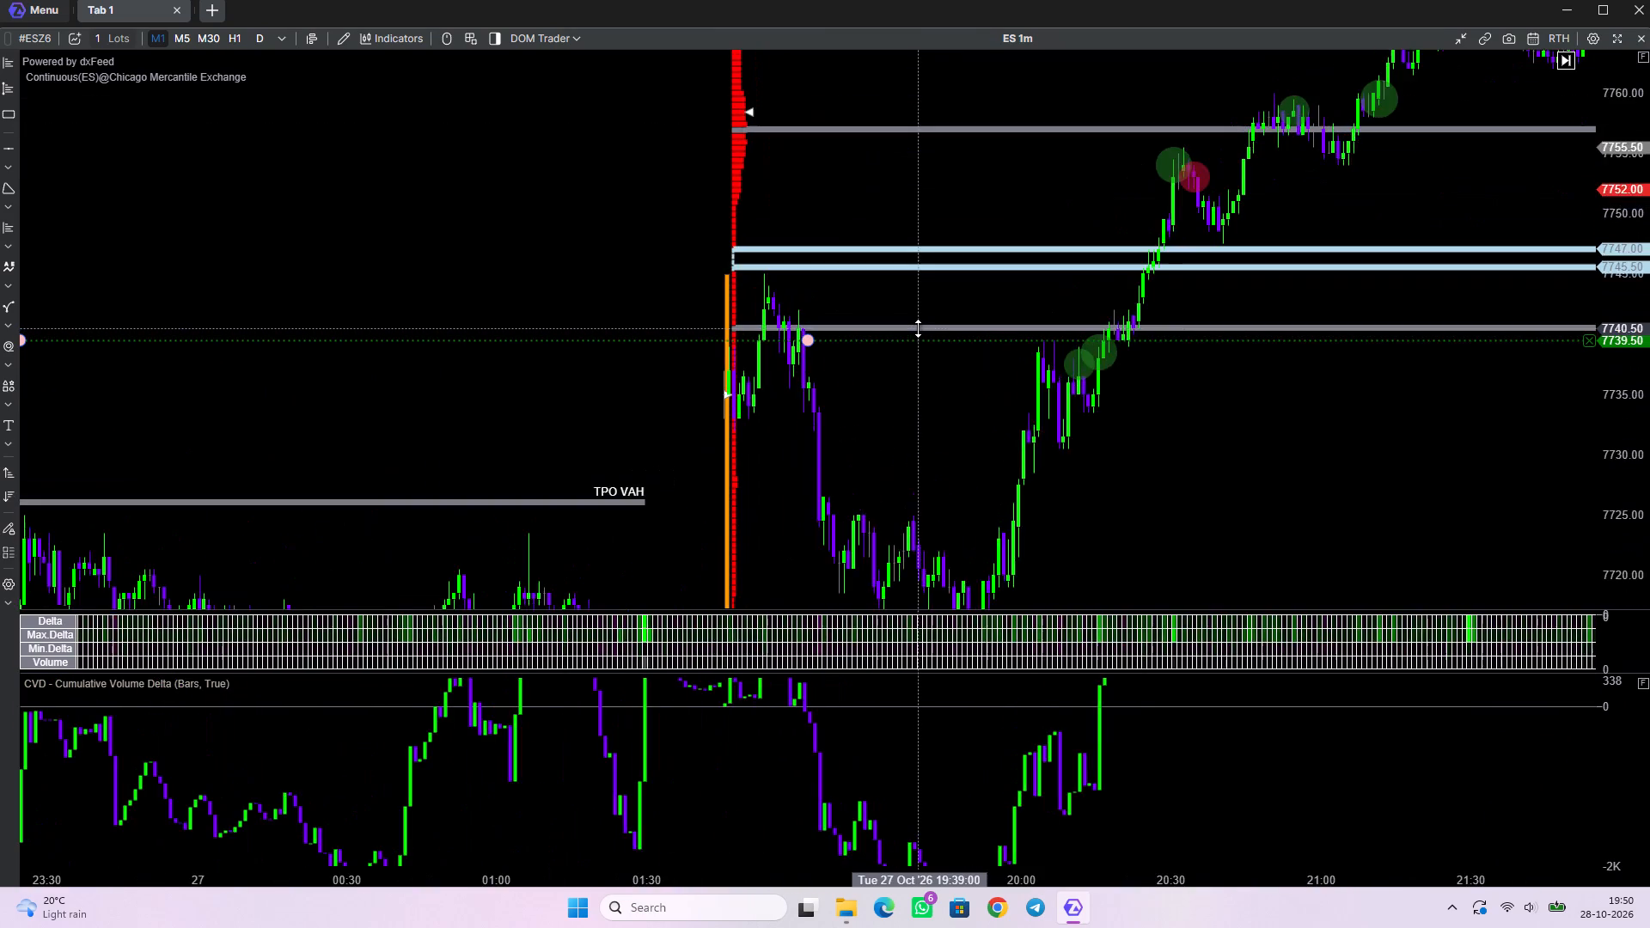
scroll(918, 328, "up", 7)
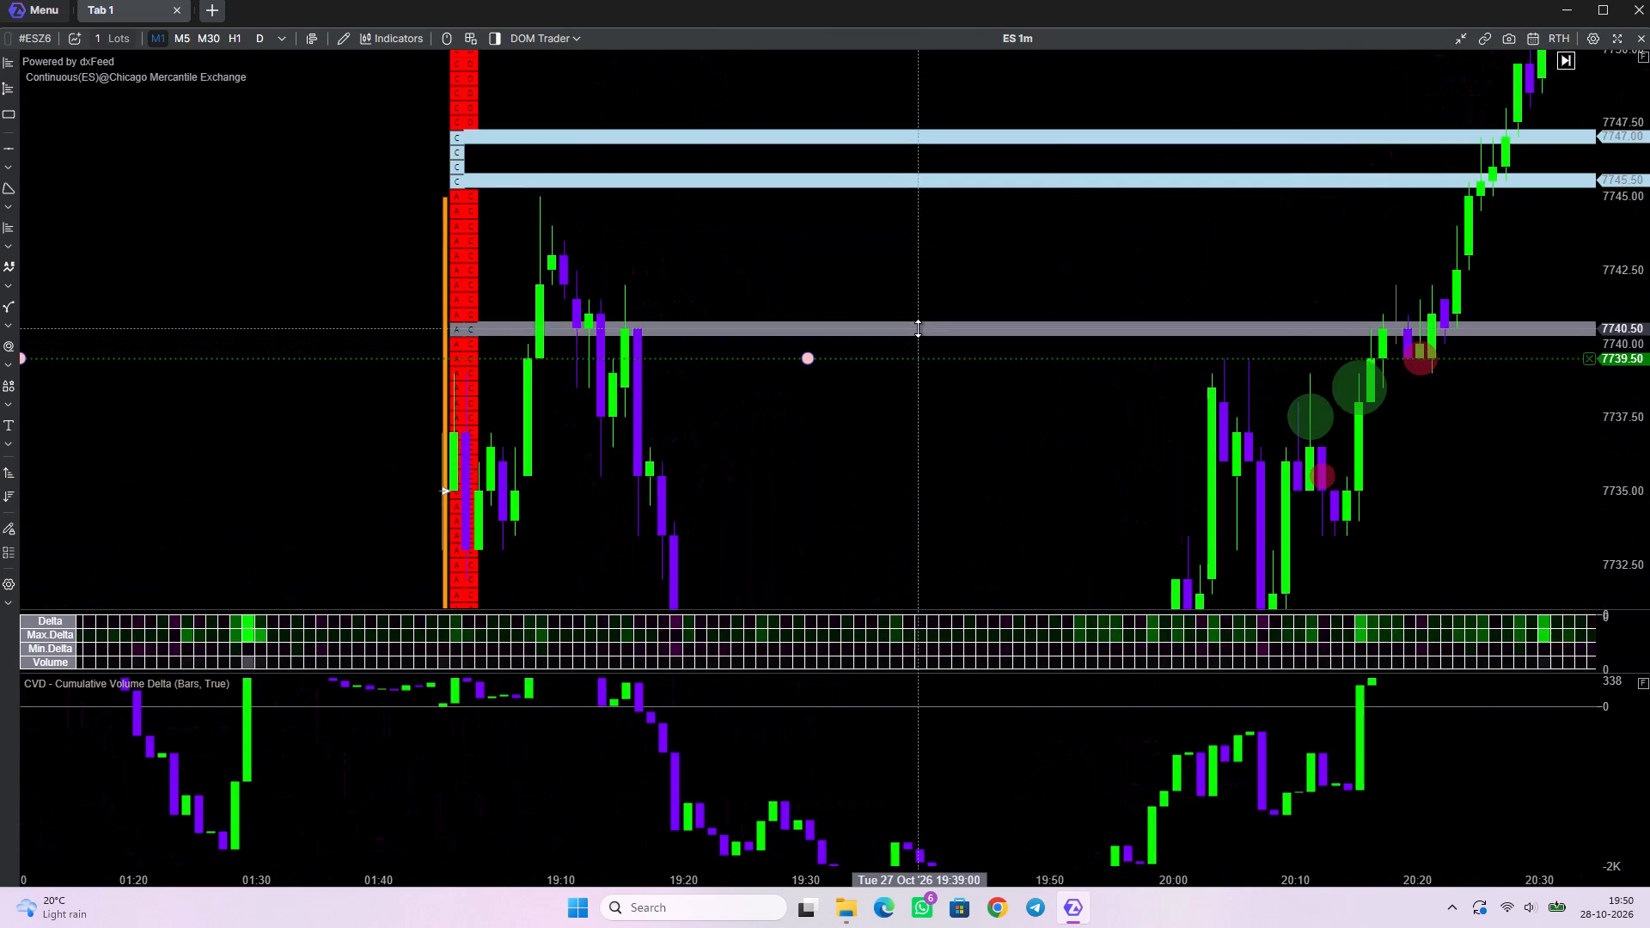
scroll(918, 328, "down", 14)
Review the 28 October TPO VAH, POC and VAL against the previous session's TPO levels and the 7758.00 line.
left_click_drag(1313, 400, 919, 400)
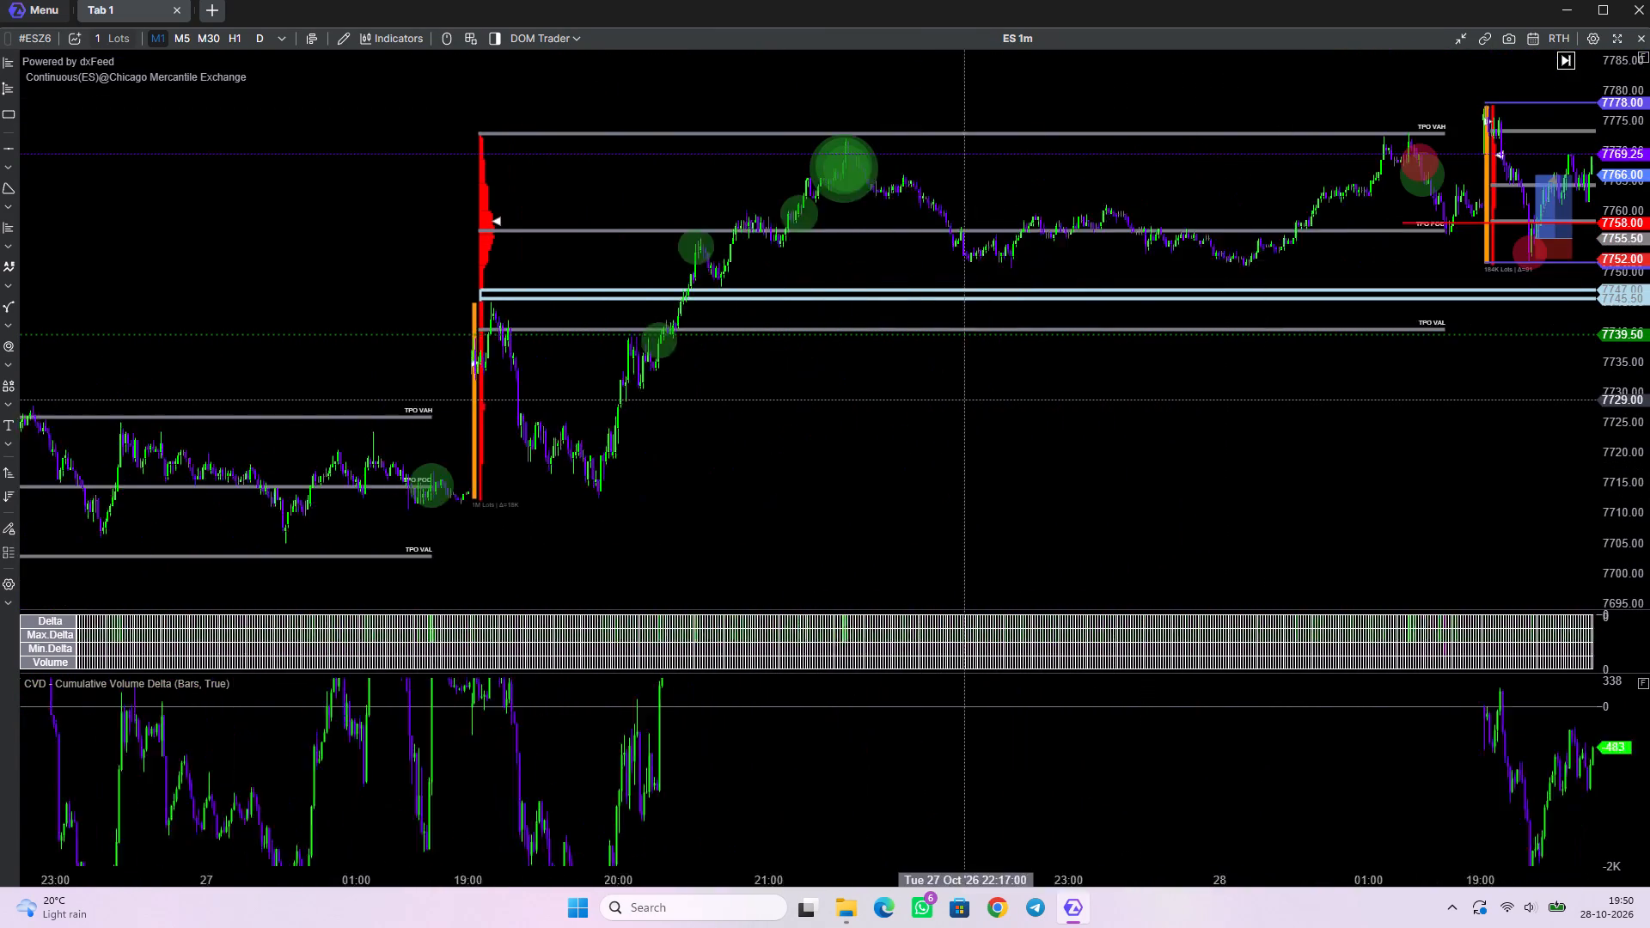
left_click_drag(919, 400, 804, 400)
scroll(817, 392, "down", 2)
scroll(818, 391, "up", 1)
scroll(818, 391, "down", 3)
left_click_drag(1264, 385, 1259, 388)
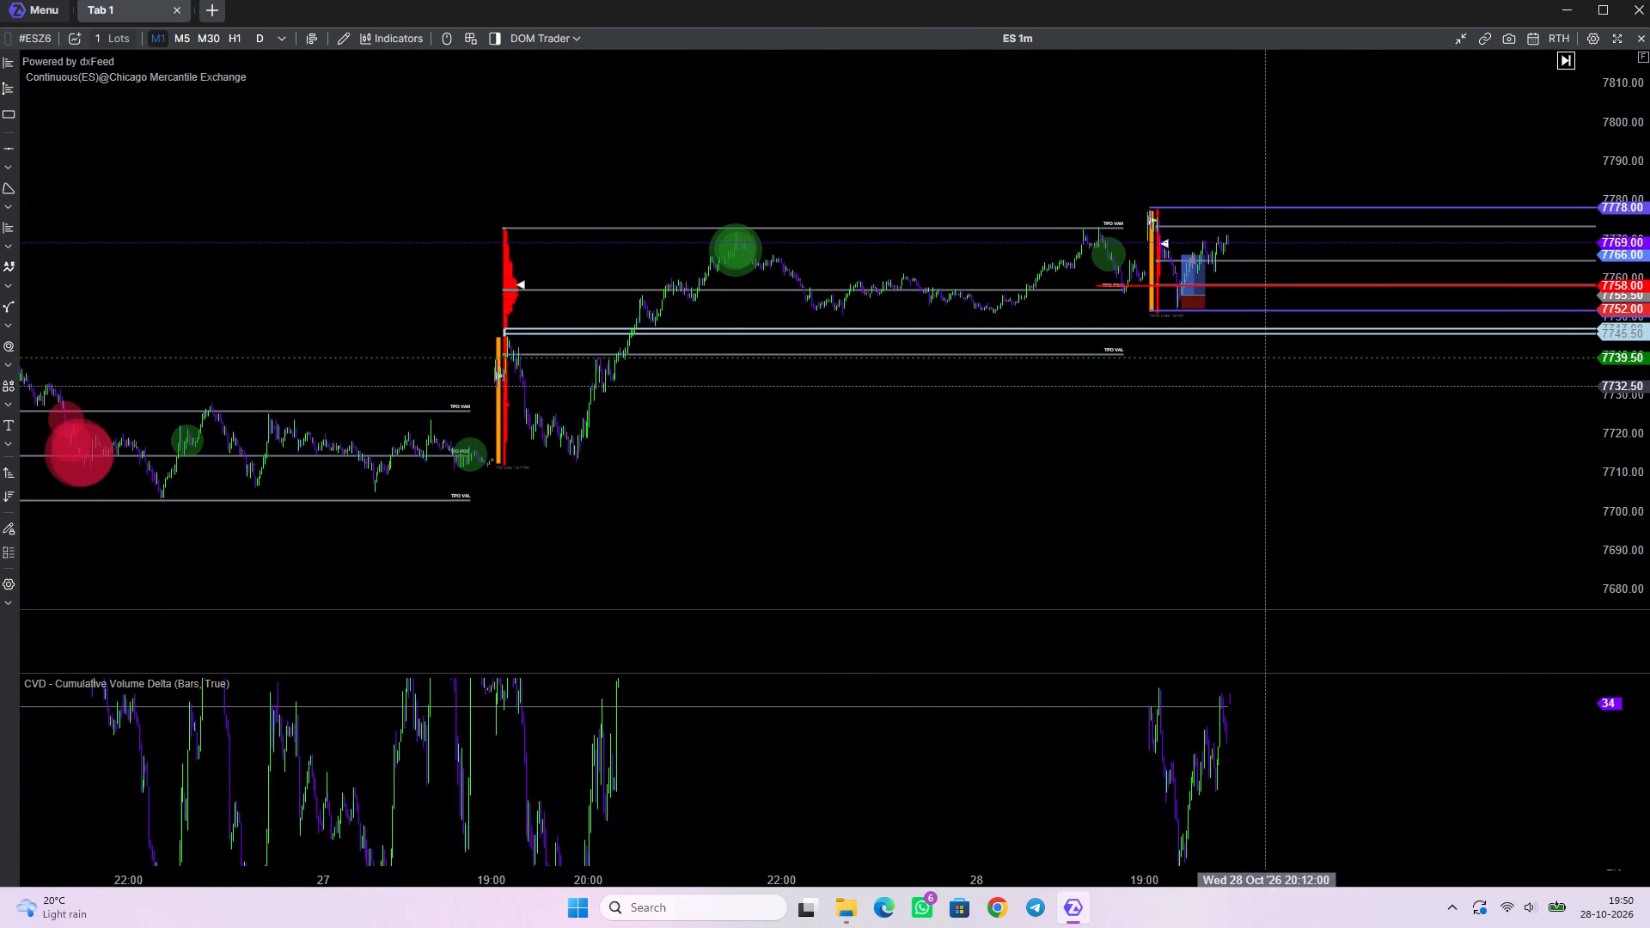
left_click_drag(1259, 388, 958, 466)
scroll(1616, 453, "up", 11)
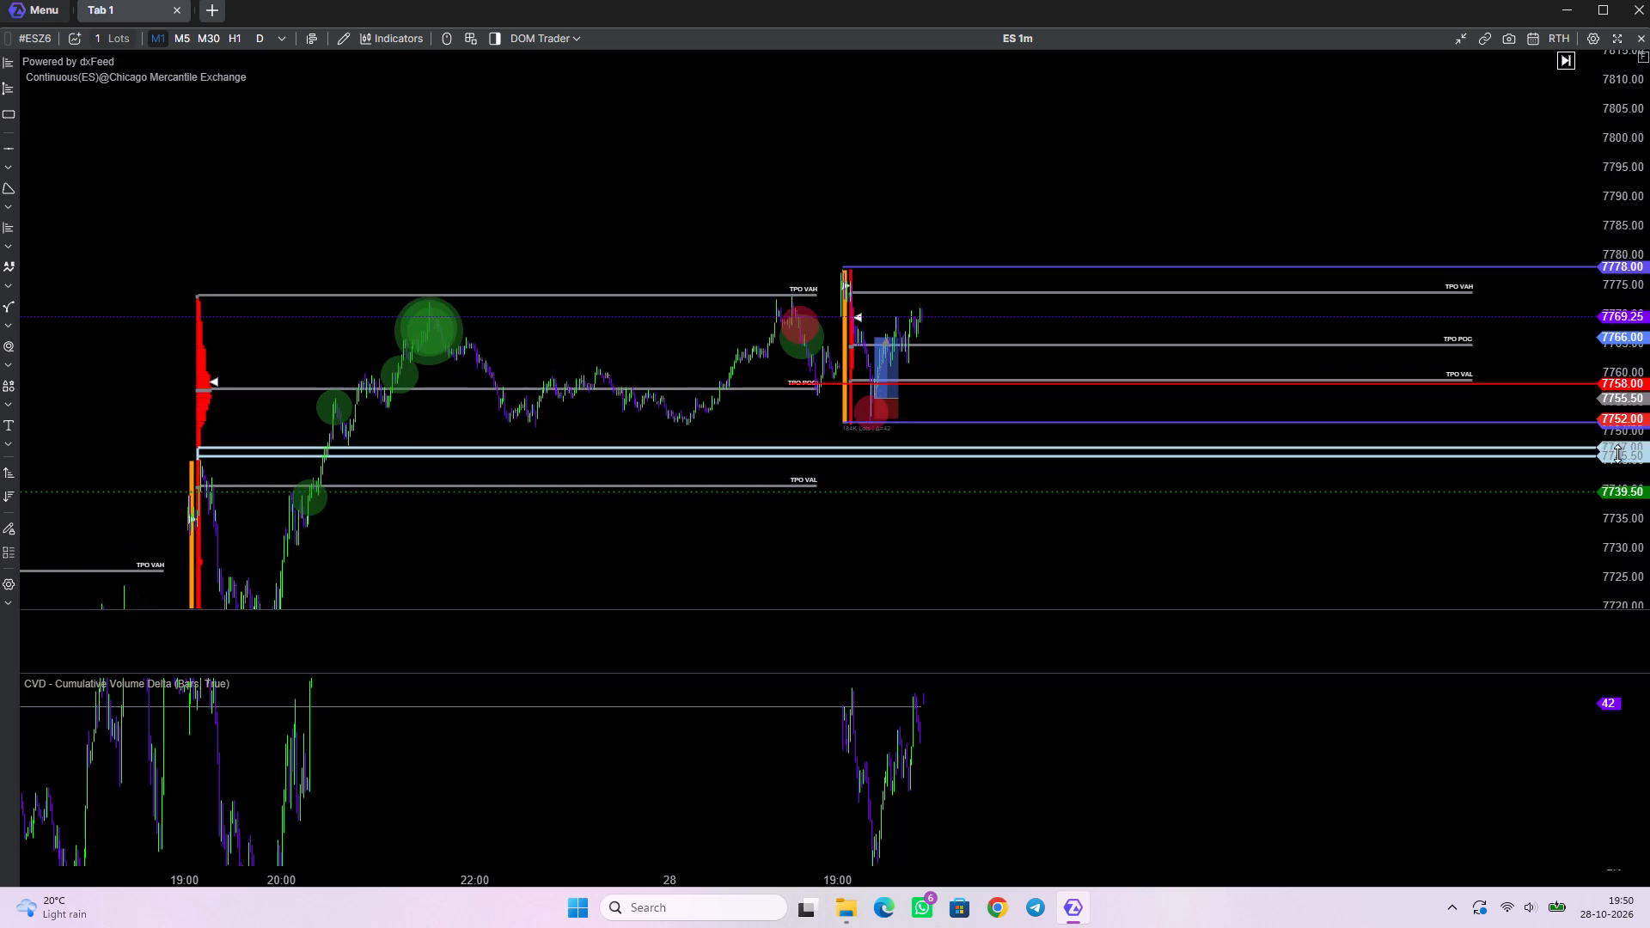
scroll(1617, 454, "up", 19)
scroll(1618, 455, "up", 4)
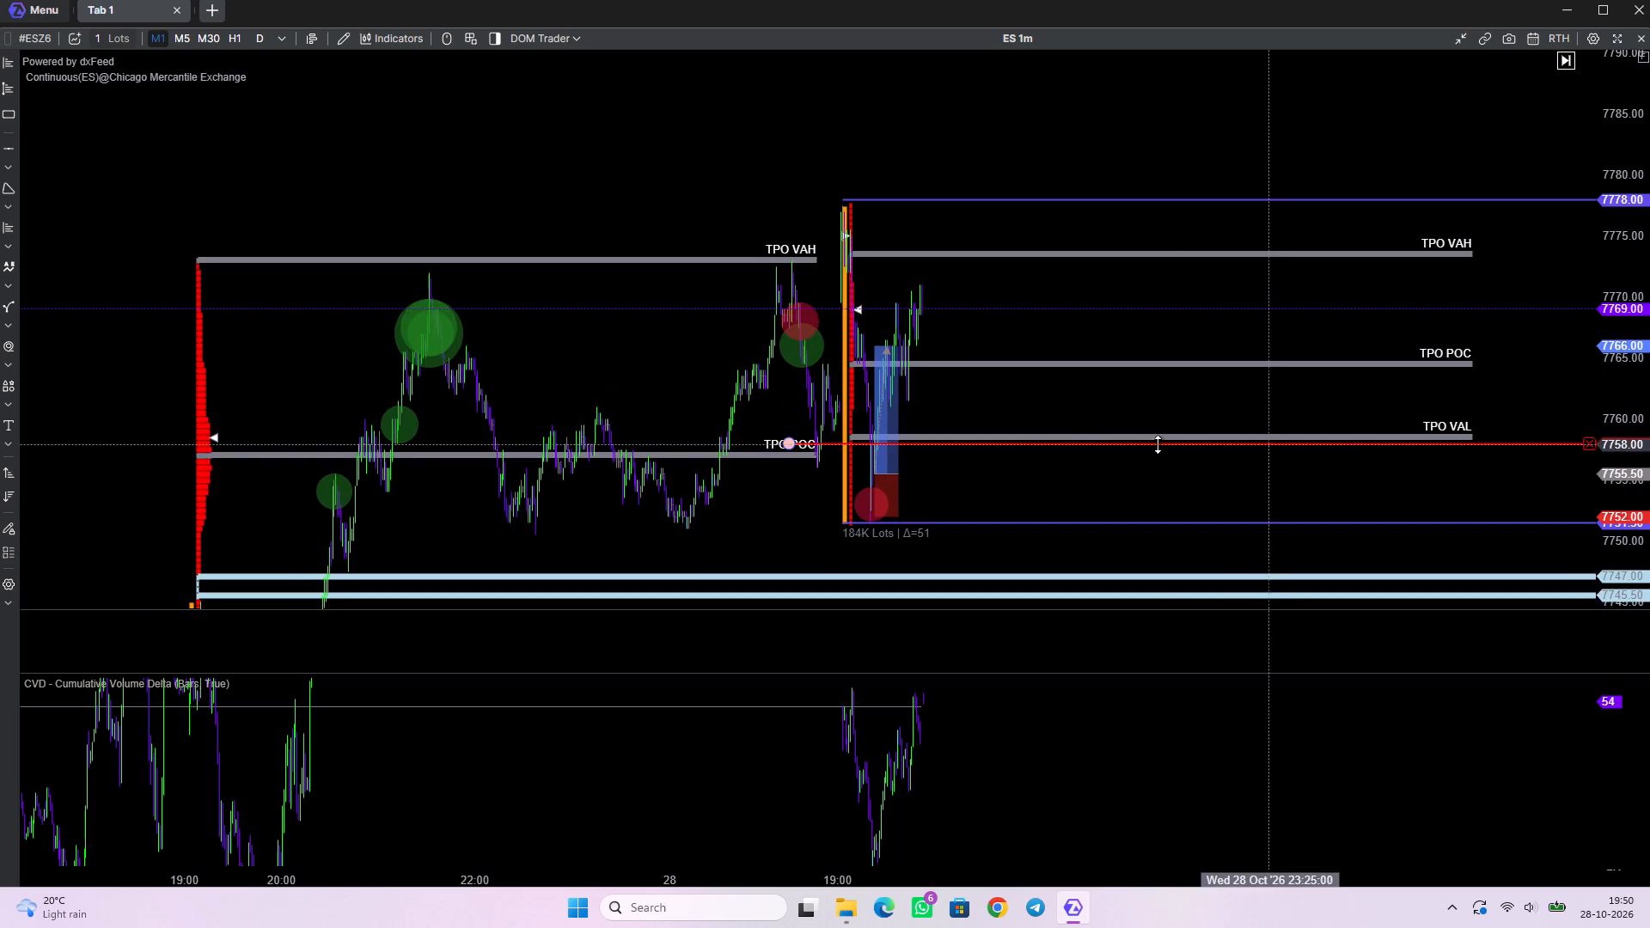
scroll(816, 394, "up", 7)
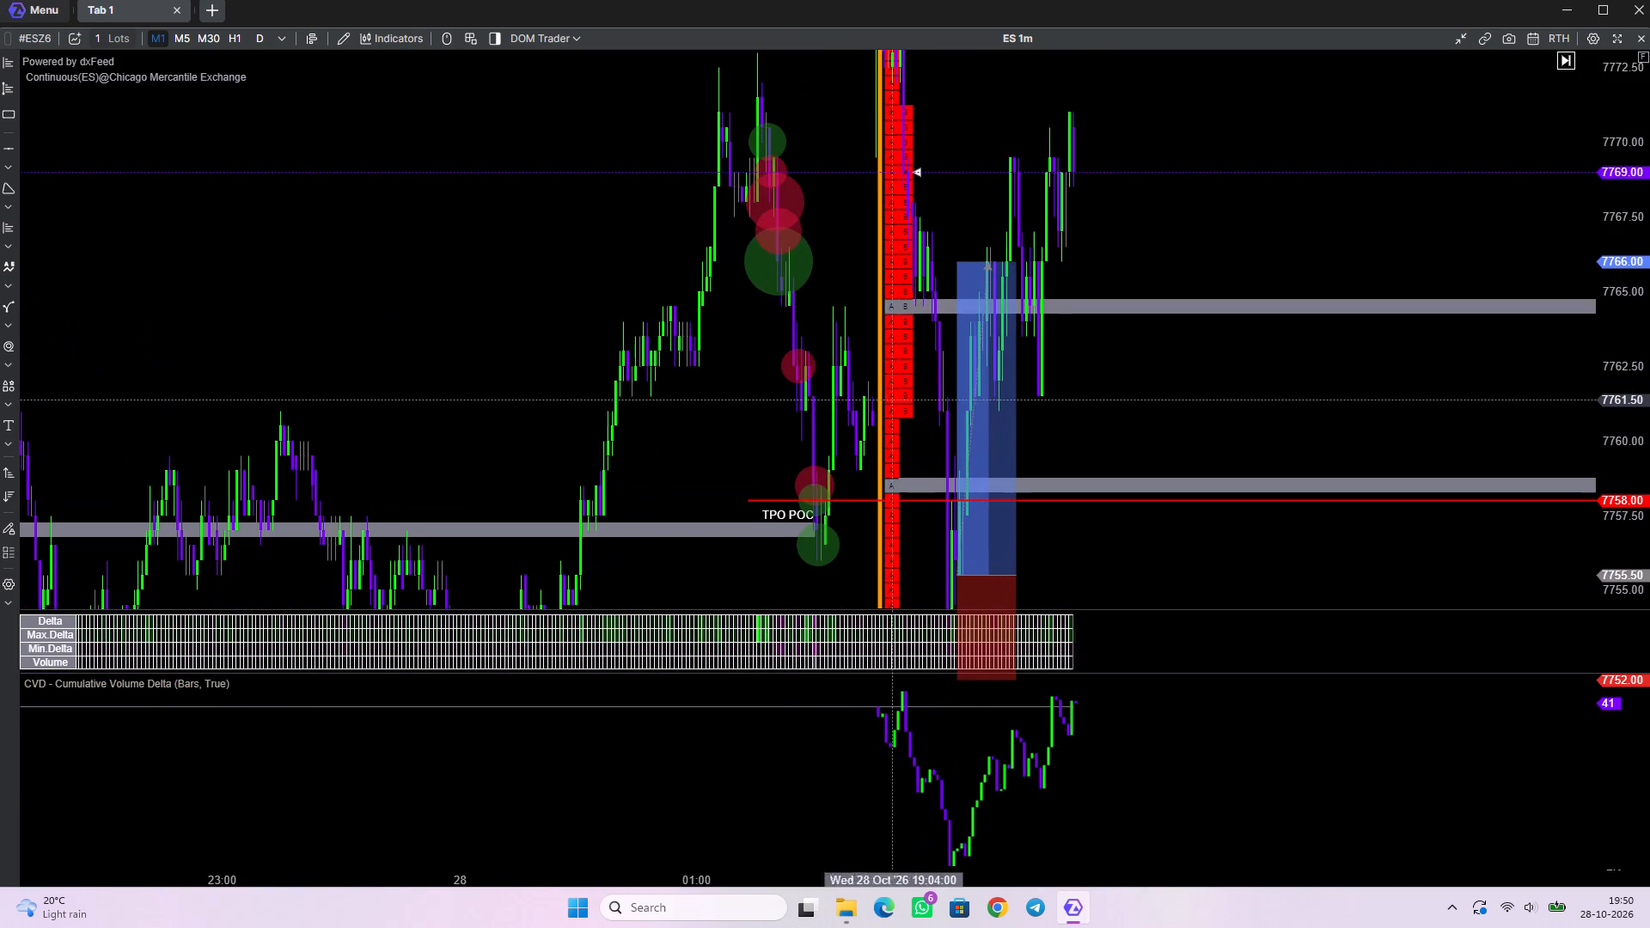
Review the long position and latest candles against the current TPO levels and the 7778.00 and 7751.50 range lines.
left_click_drag(1107, 435, 1061, 370)
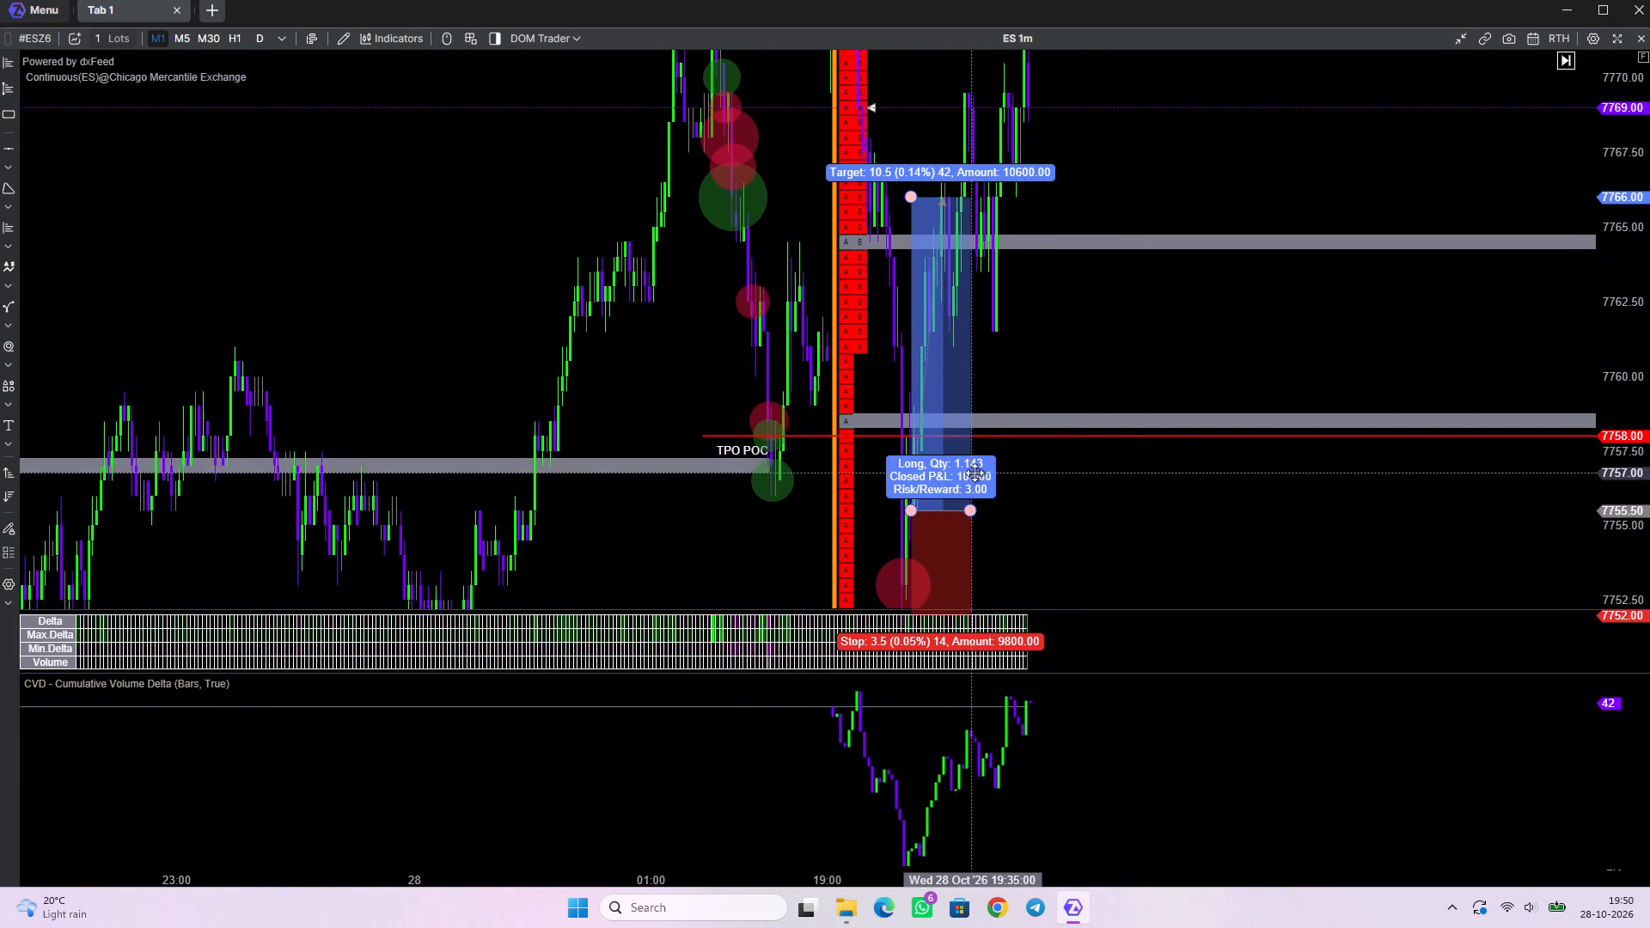
scroll(976, 467, "down", 2)
scroll(1629, 321, "down", 11)
scroll(1628, 321, "up", 1)
scroll(1628, 321, "down", 4)
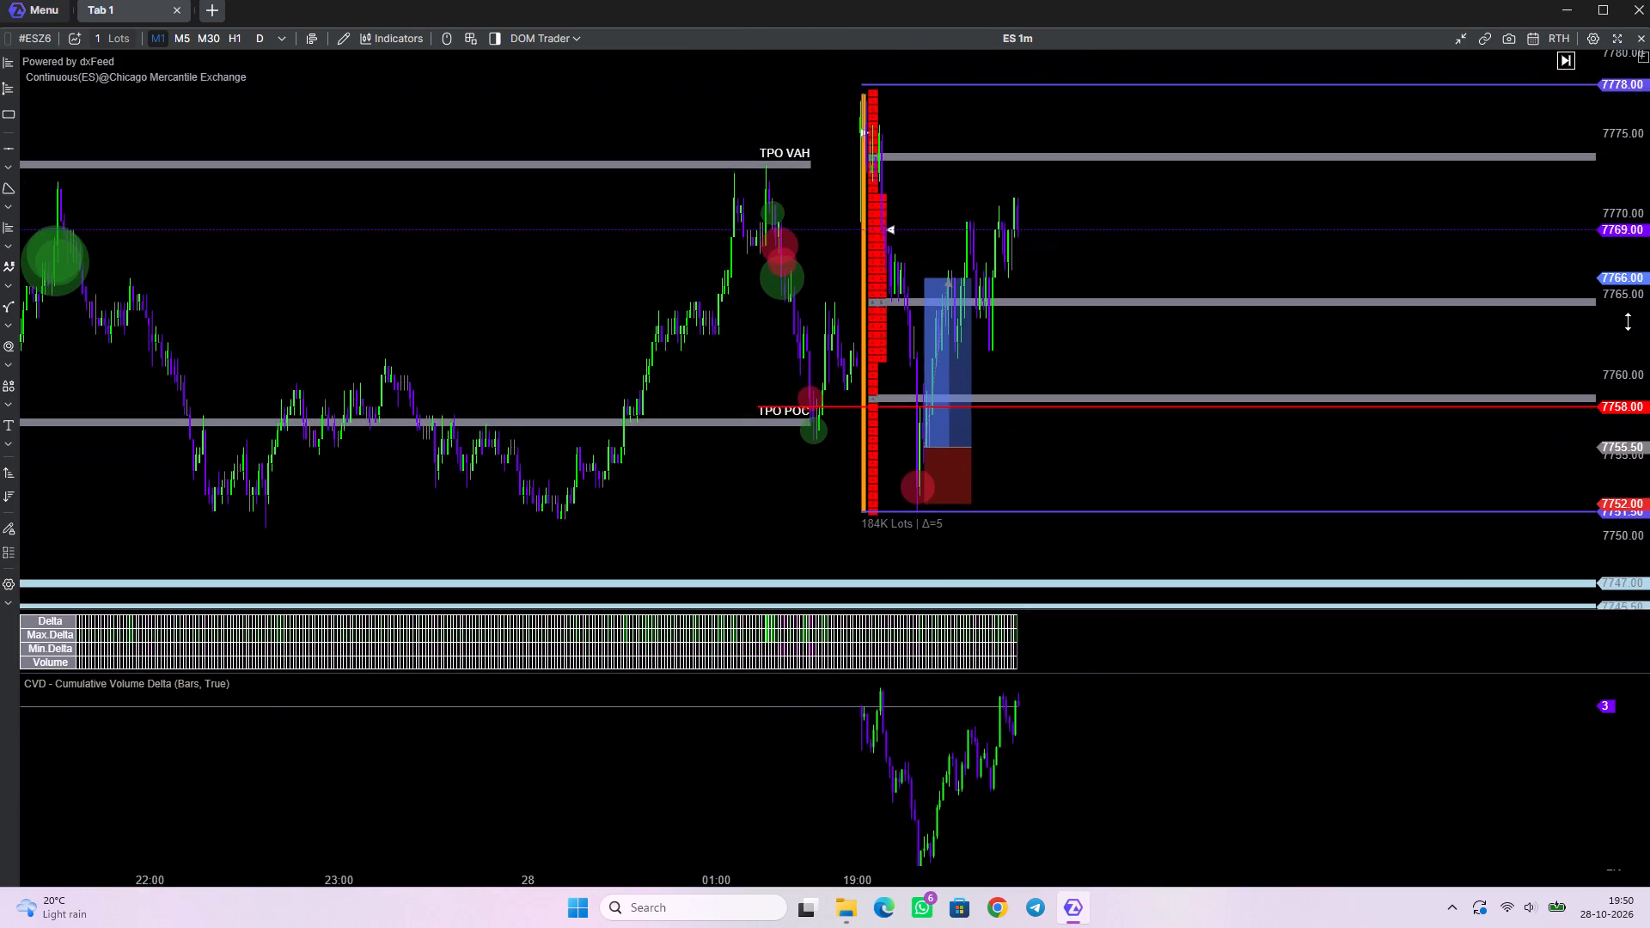
scroll(1628, 321, "down", 8)
scroll(983, 360, "up", 4)
left_click_drag(1042, 345, 1074, 326)
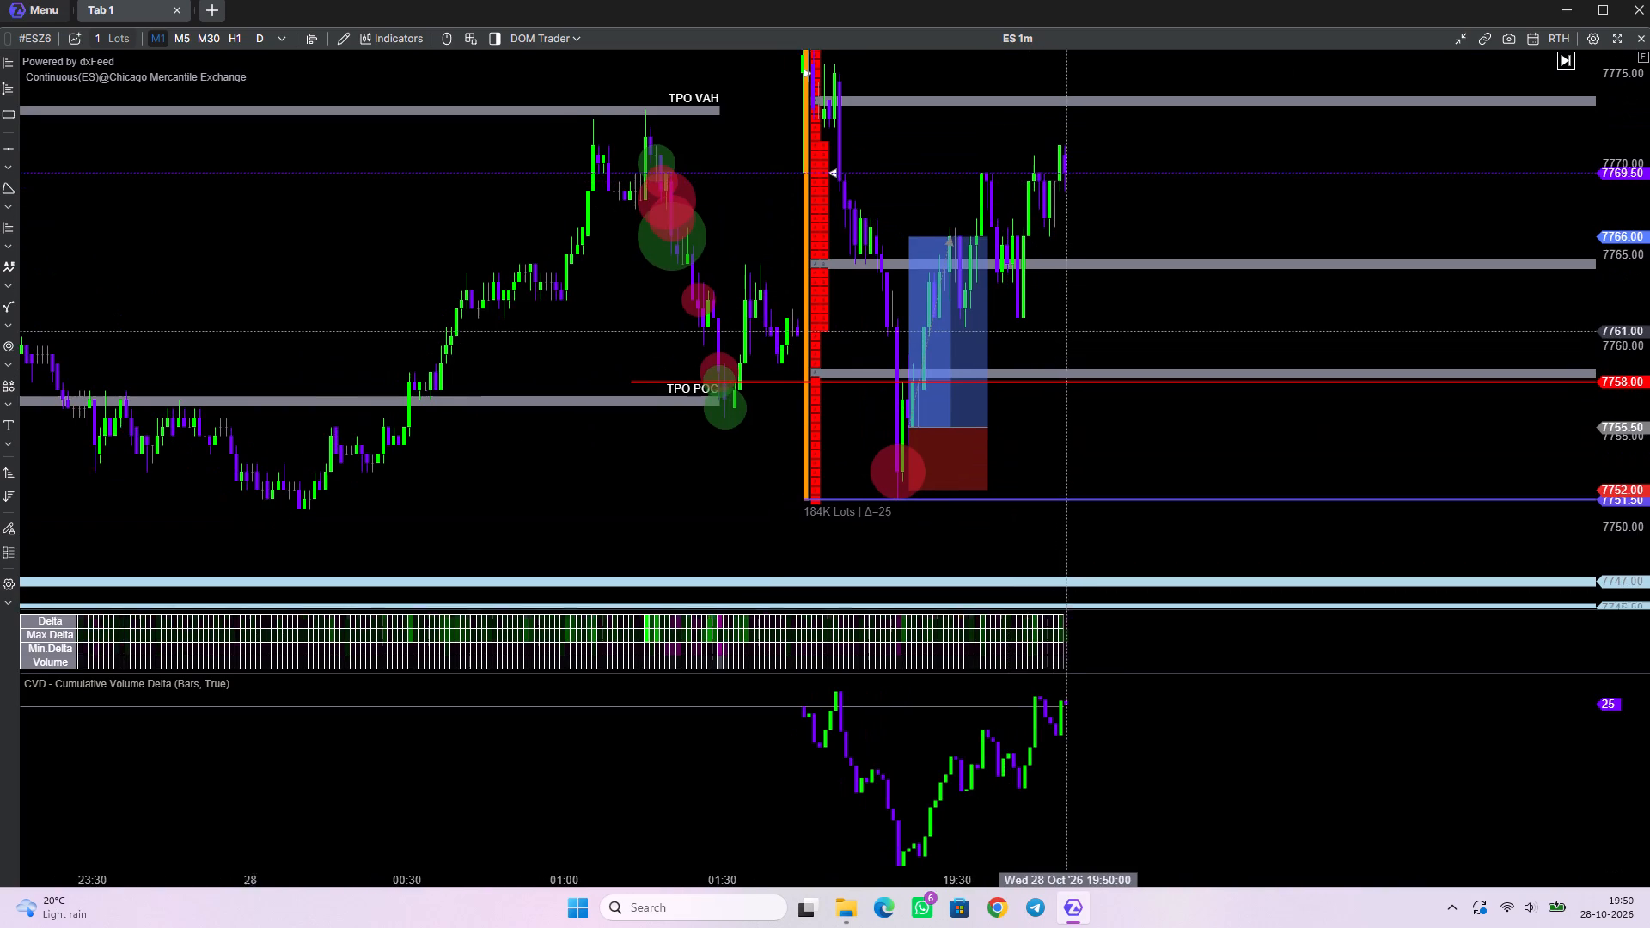
left_click_drag(1074, 326, 1077, 324)
left_click_drag(1097, 290, 930, 486)
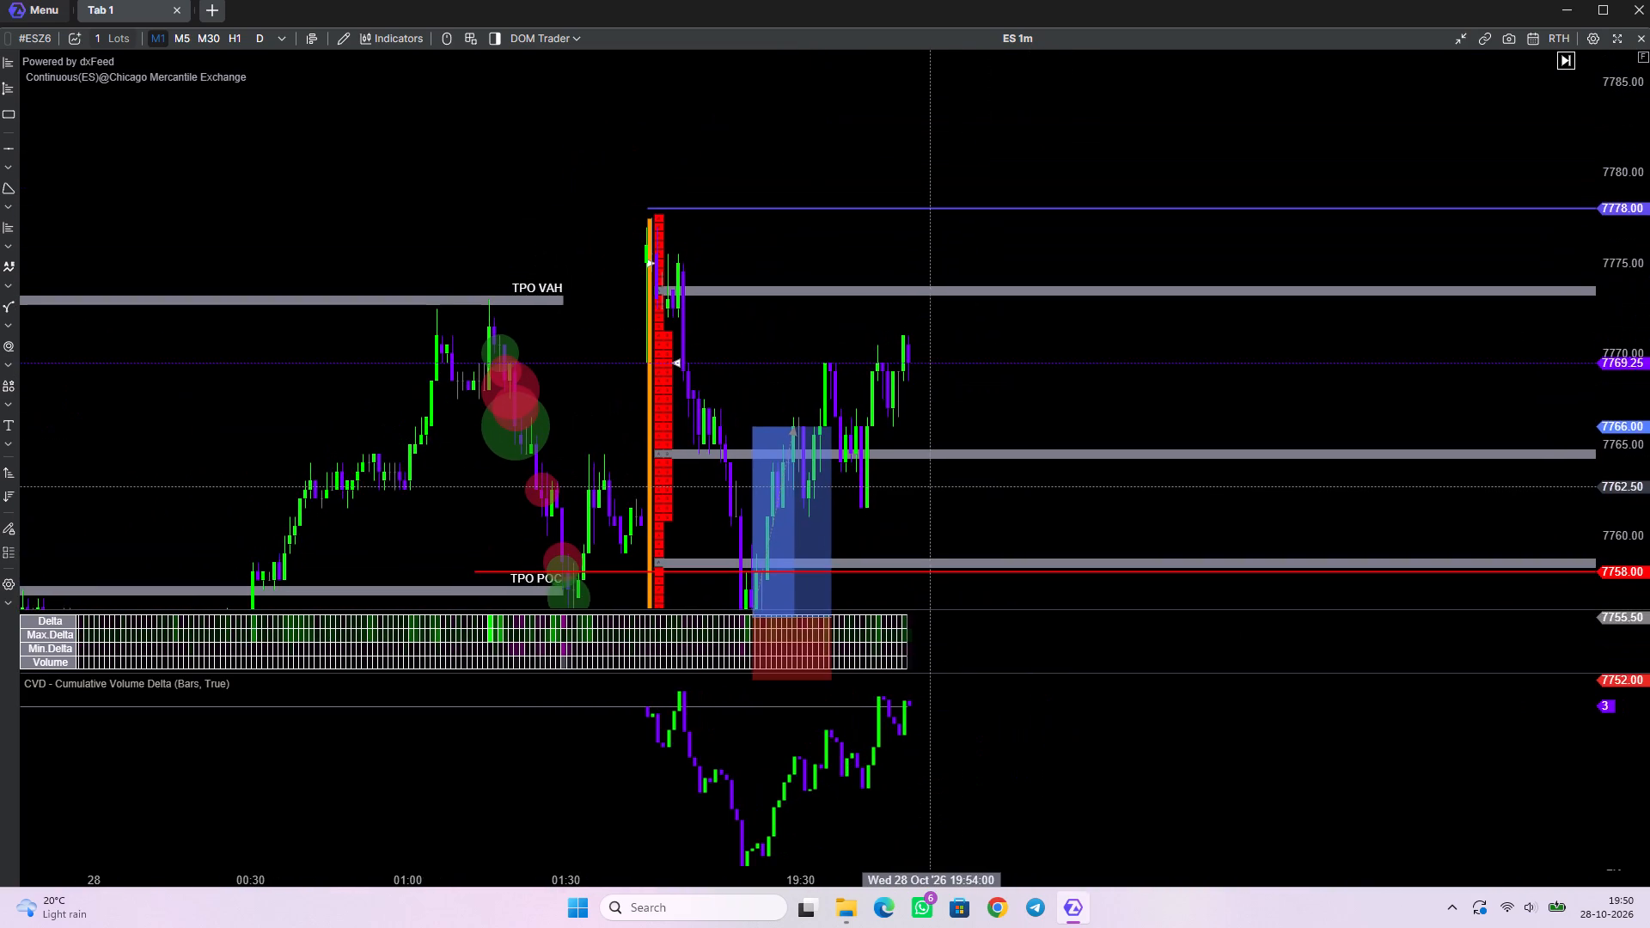
Switch ES to the 30-minute timeframe and examine the 26 to 28 October sessions against their TPO levels and the 7747.00 and 7745.50 levels.
left_click_drag(930, 486, 983, 390)
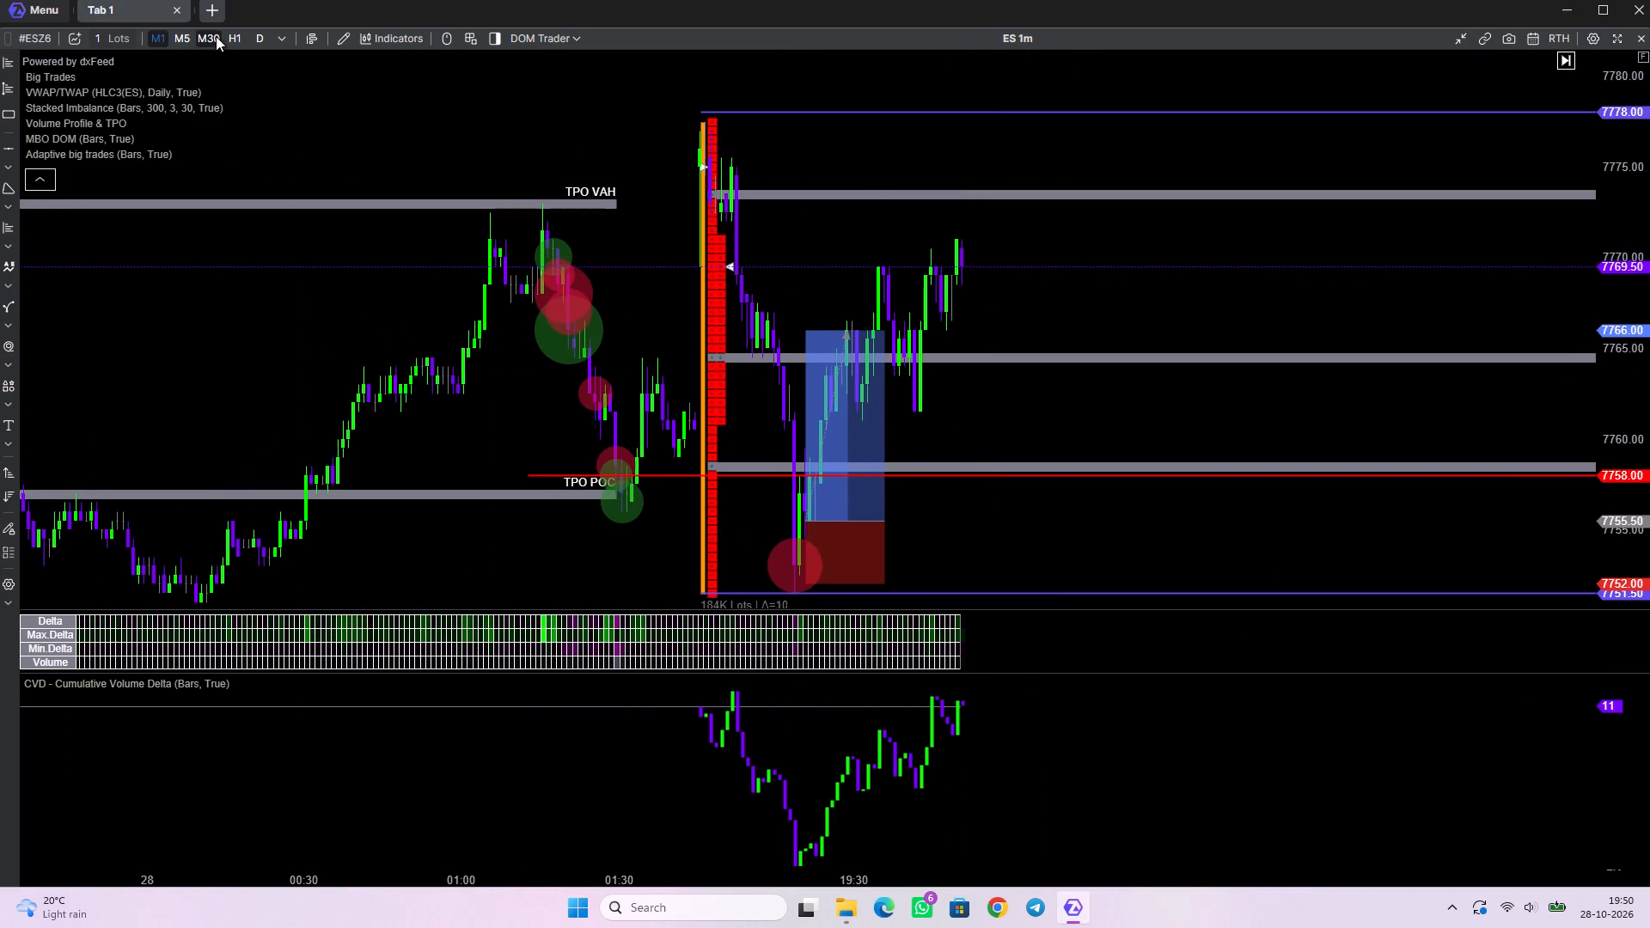
left_click(216, 36)
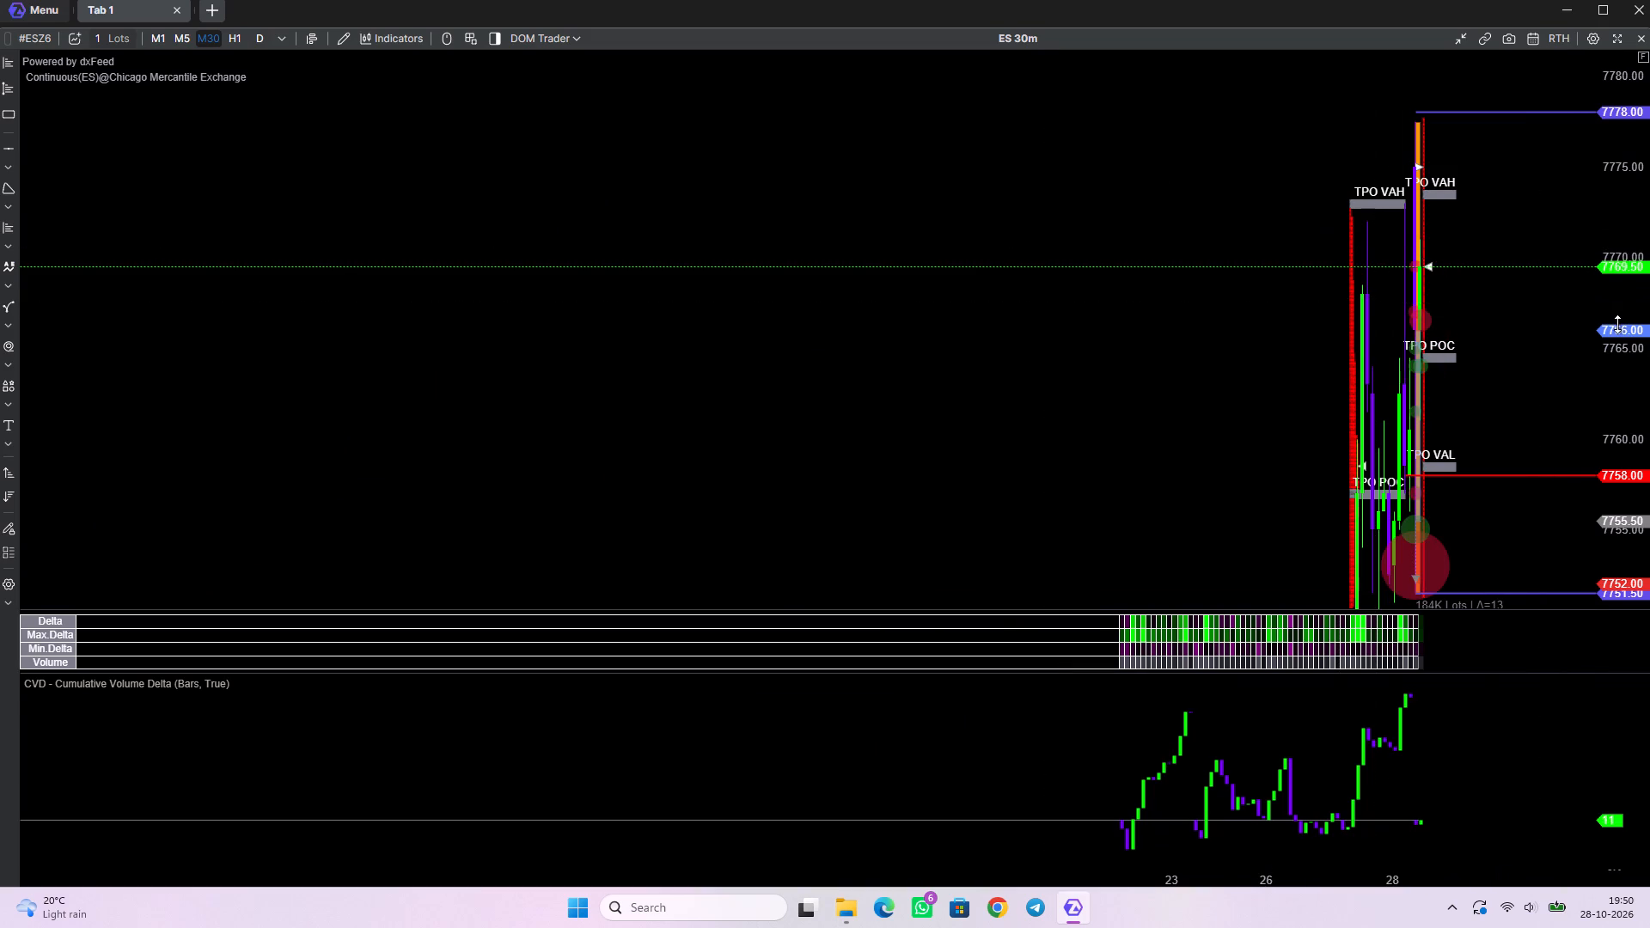
double_click(1617, 324)
scroll(1231, 311, "up", 10)
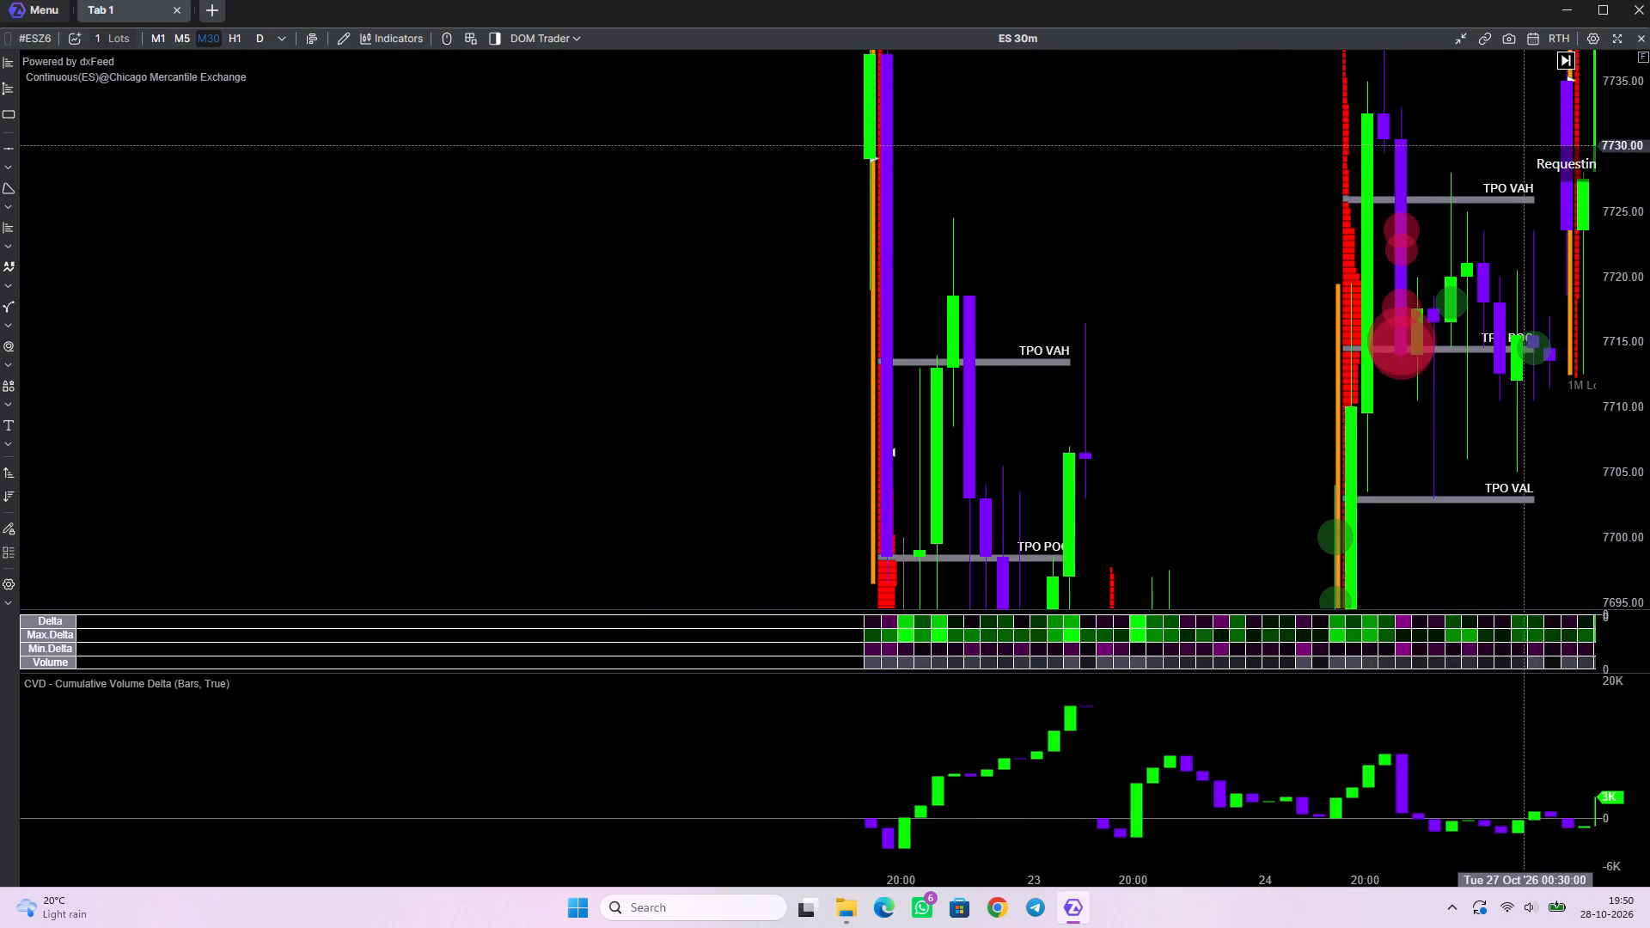
left_click_drag(1523, 144, 839, 349)
scroll(941, 233, "up", 4)
left_click_drag(1229, 151, 977, 504)
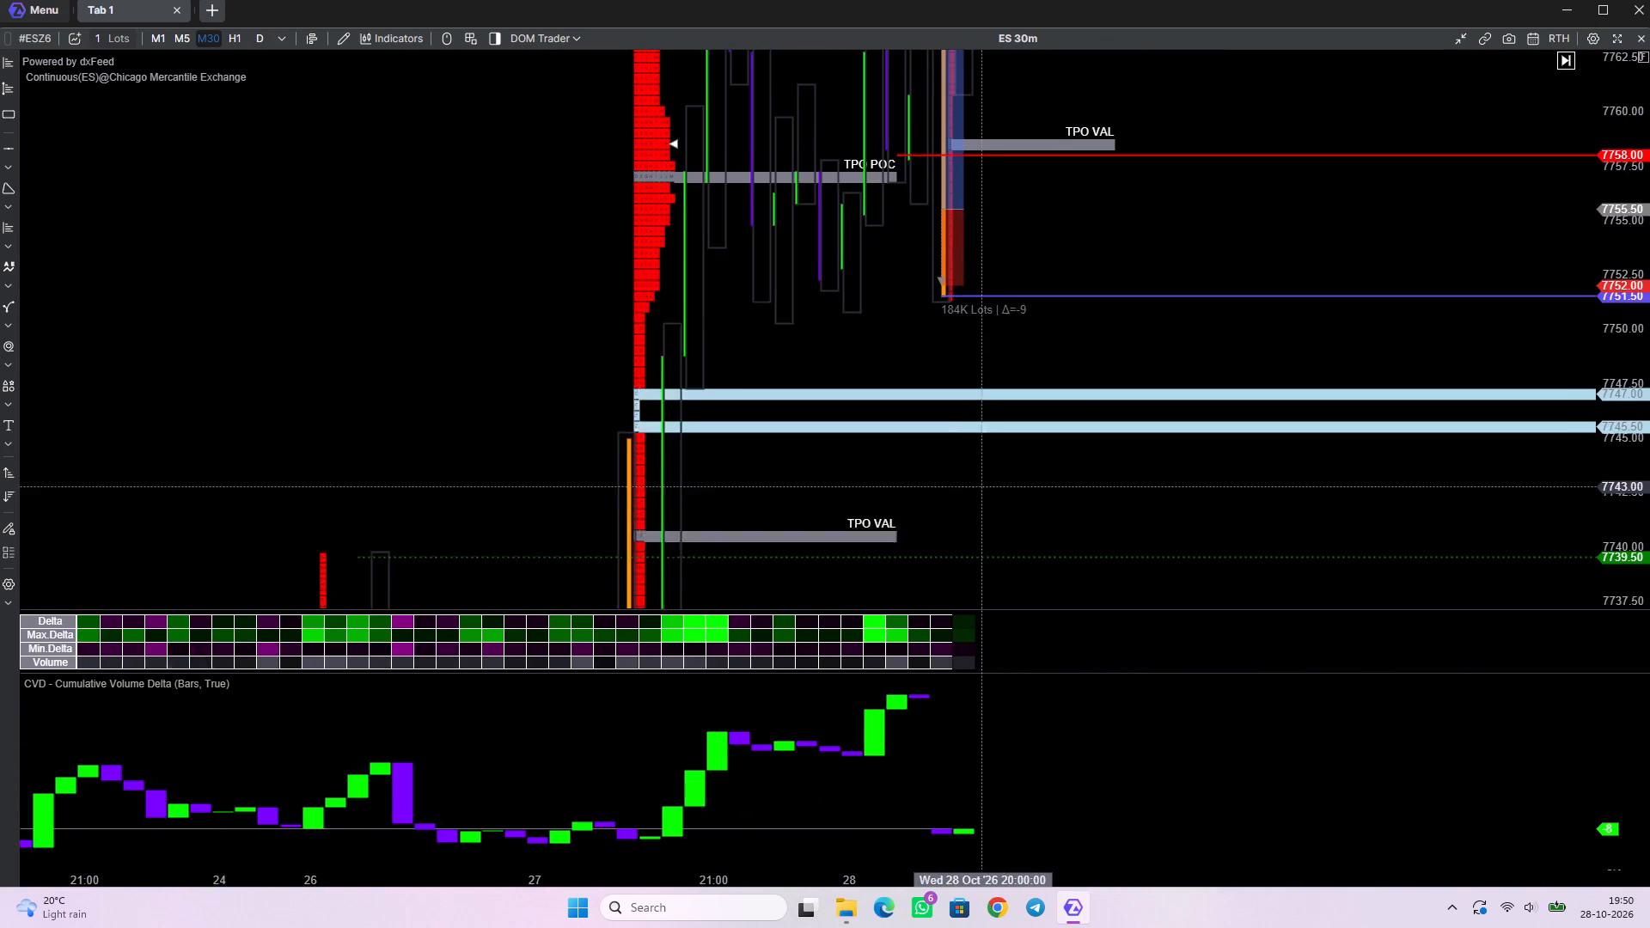
left_click_drag(977, 504, 977, 506)
left_click_drag(1072, 244, 1027, 403)
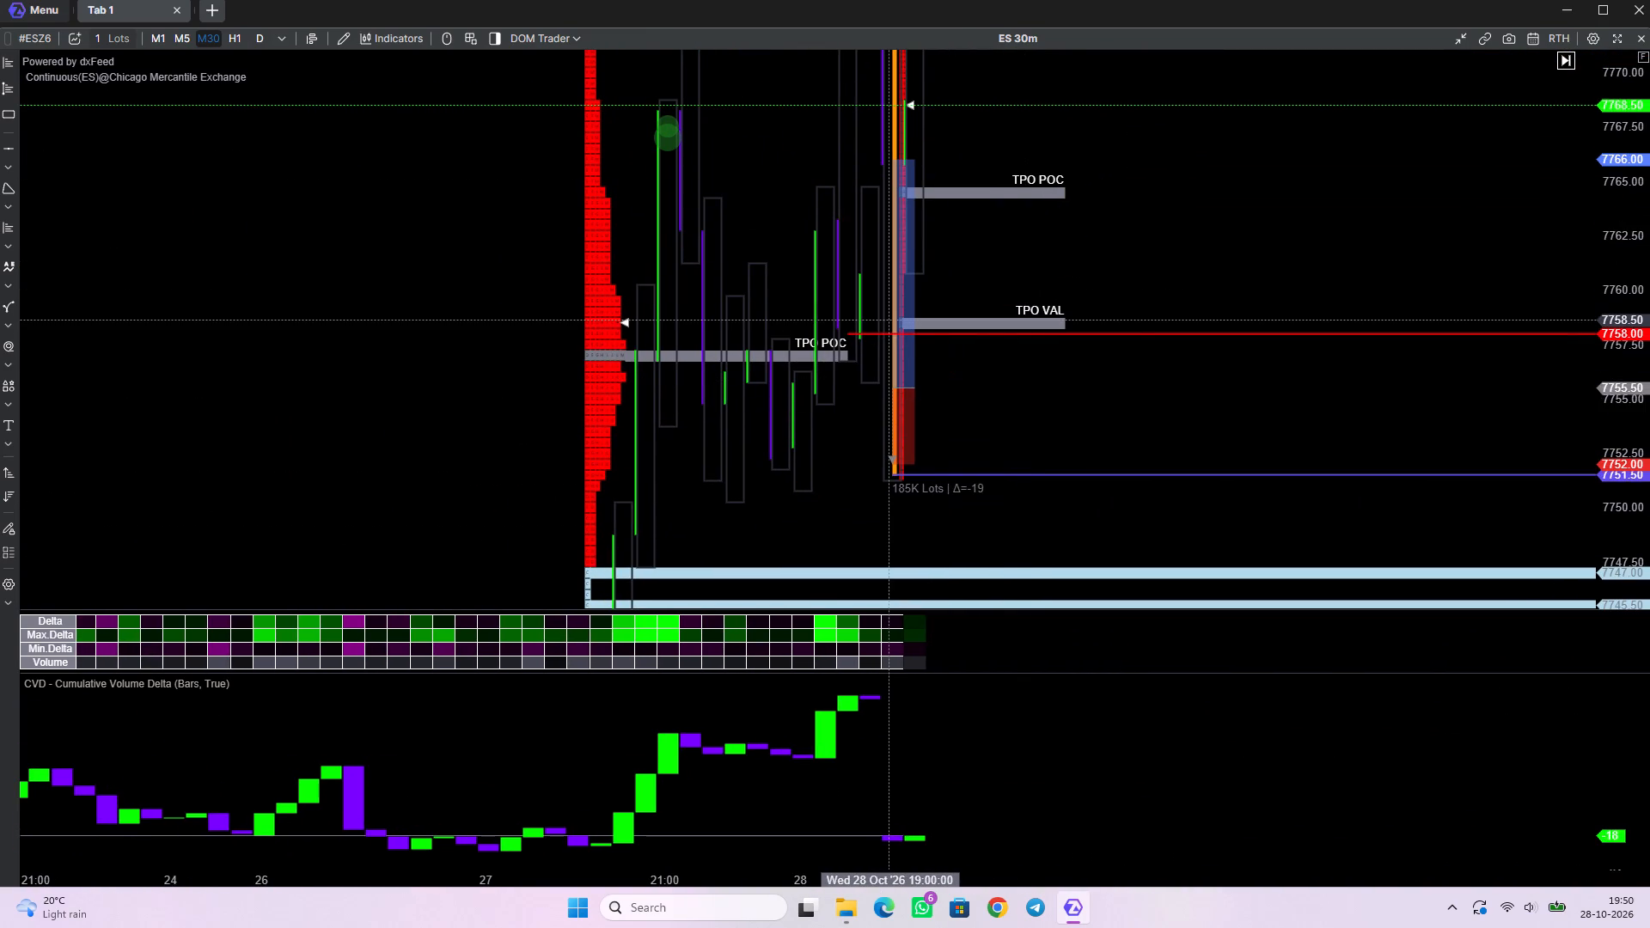
scroll(949, 308, "up", 2)
scroll(949, 308, "down", 1)
scroll(949, 308, "up", 1)
scroll(949, 308, "down", 2)
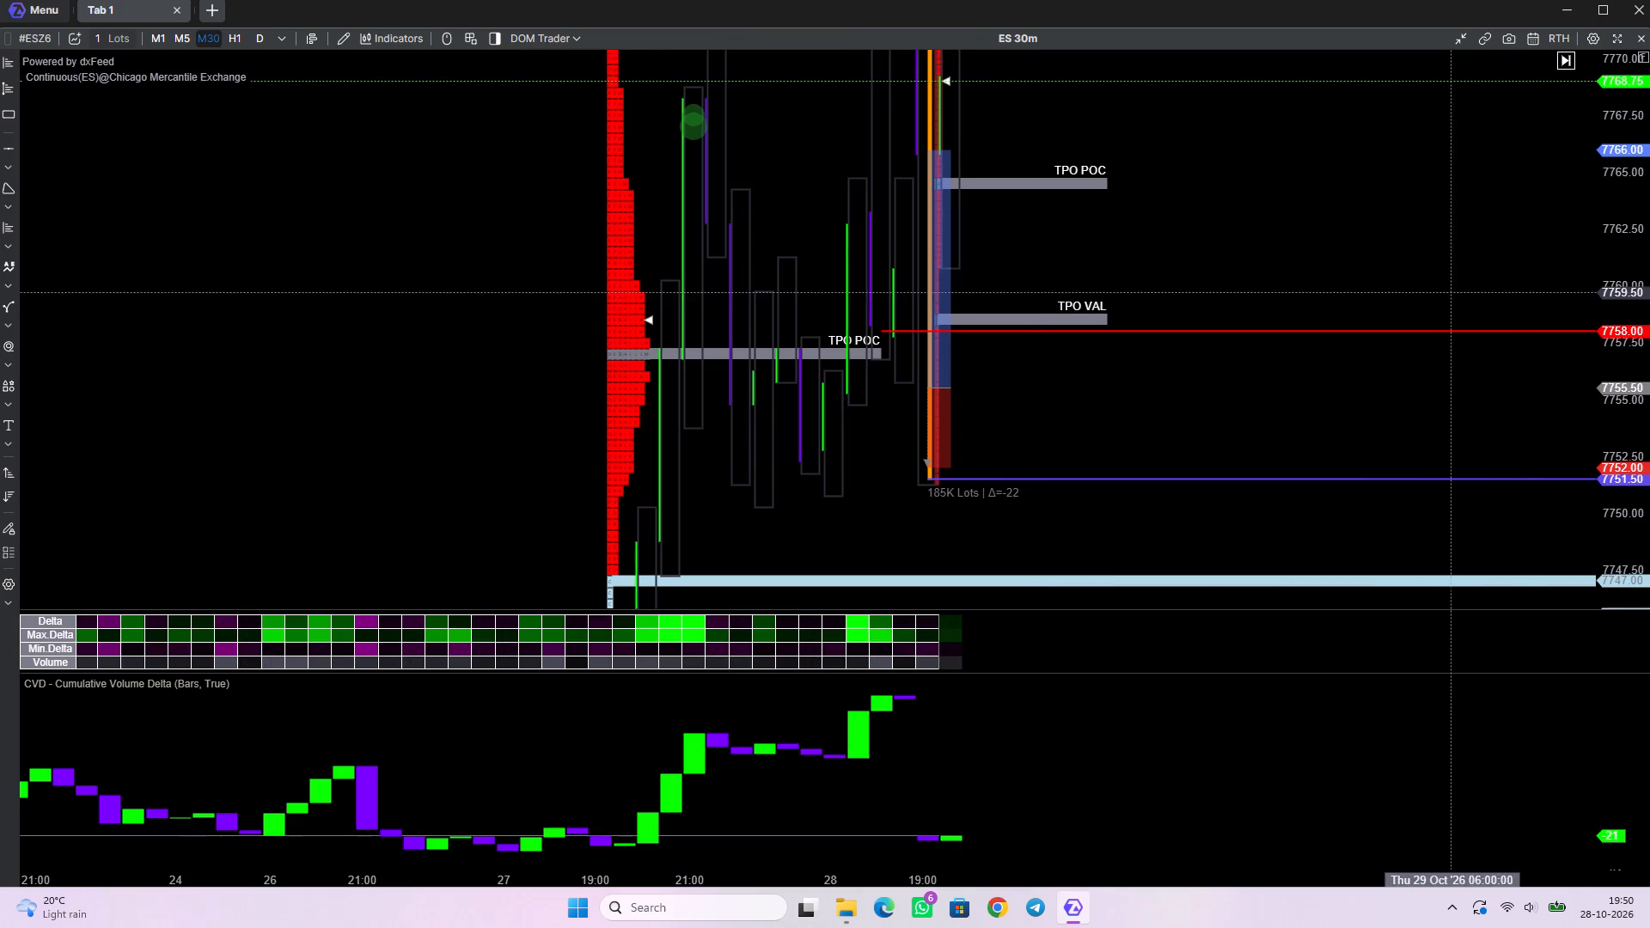
scroll(1616, 221, "down", 20)
scroll(1616, 221, "down", 6)
scroll(1030, 354, "down", 4)
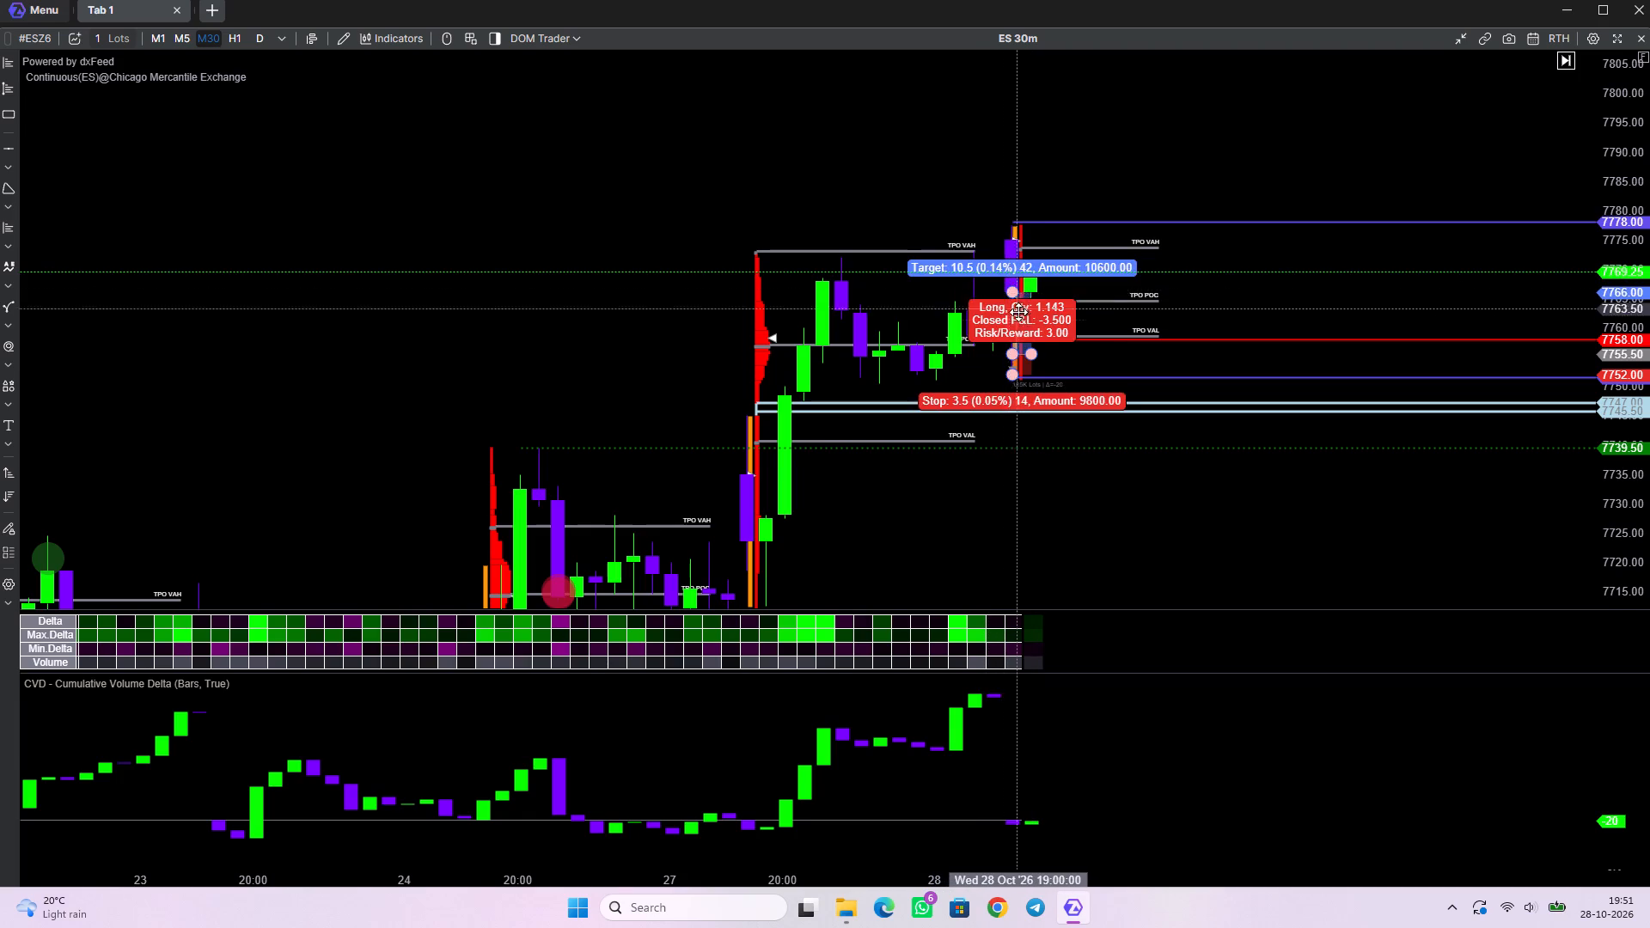
scroll(1018, 322, "up", 3)
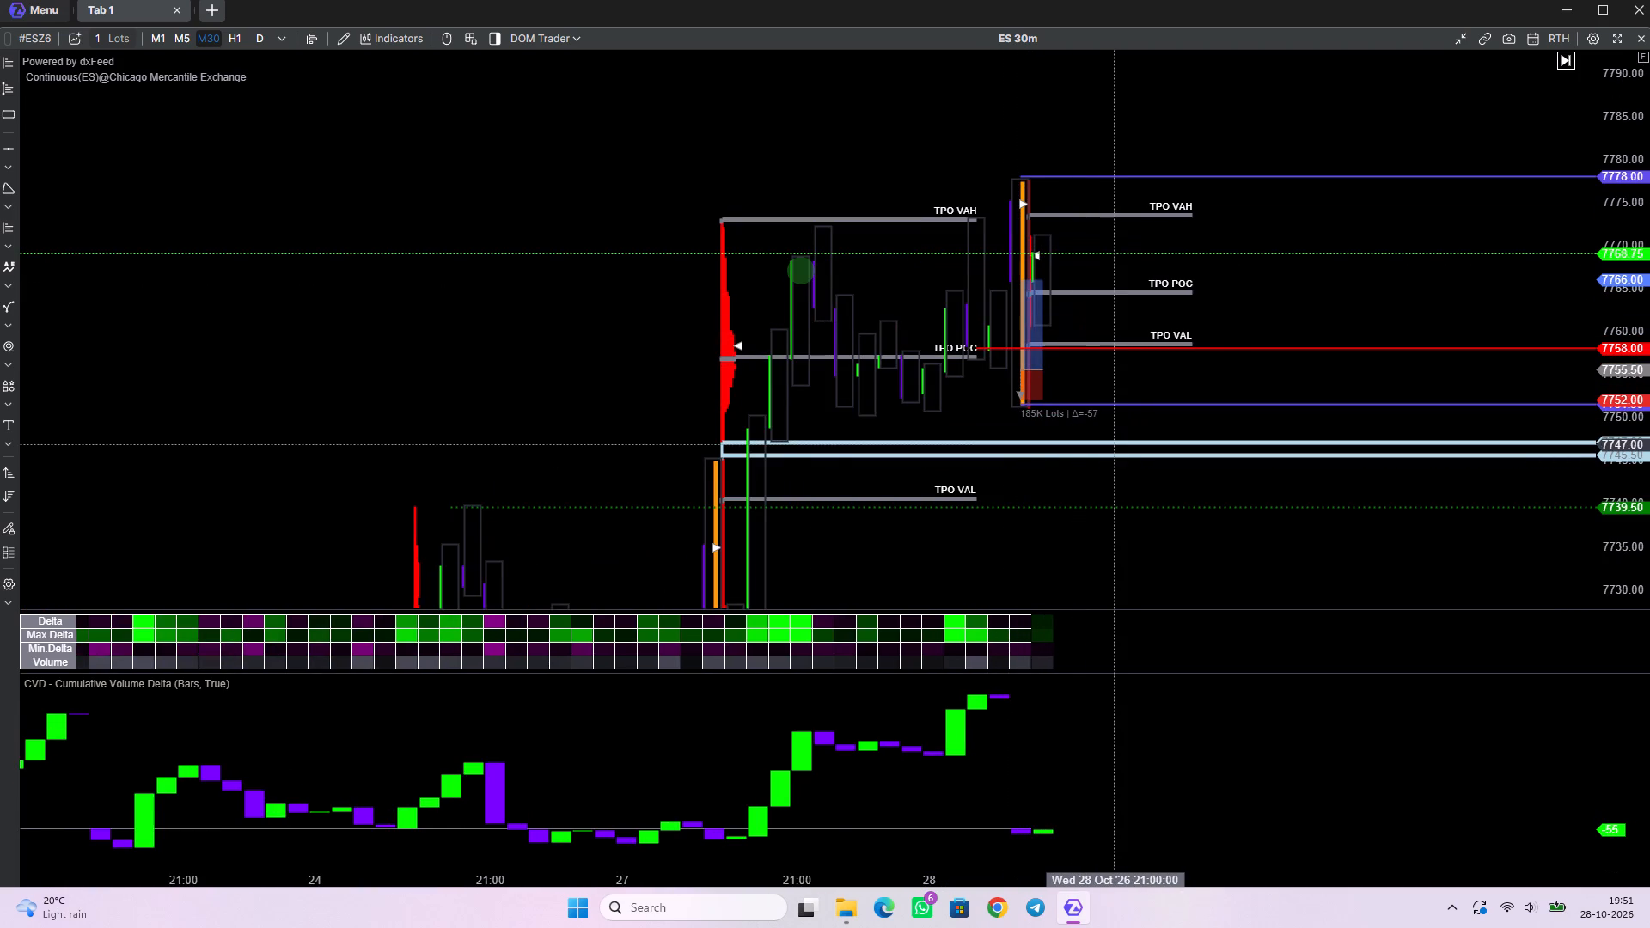
scroll(1104, 440, "down", 3)
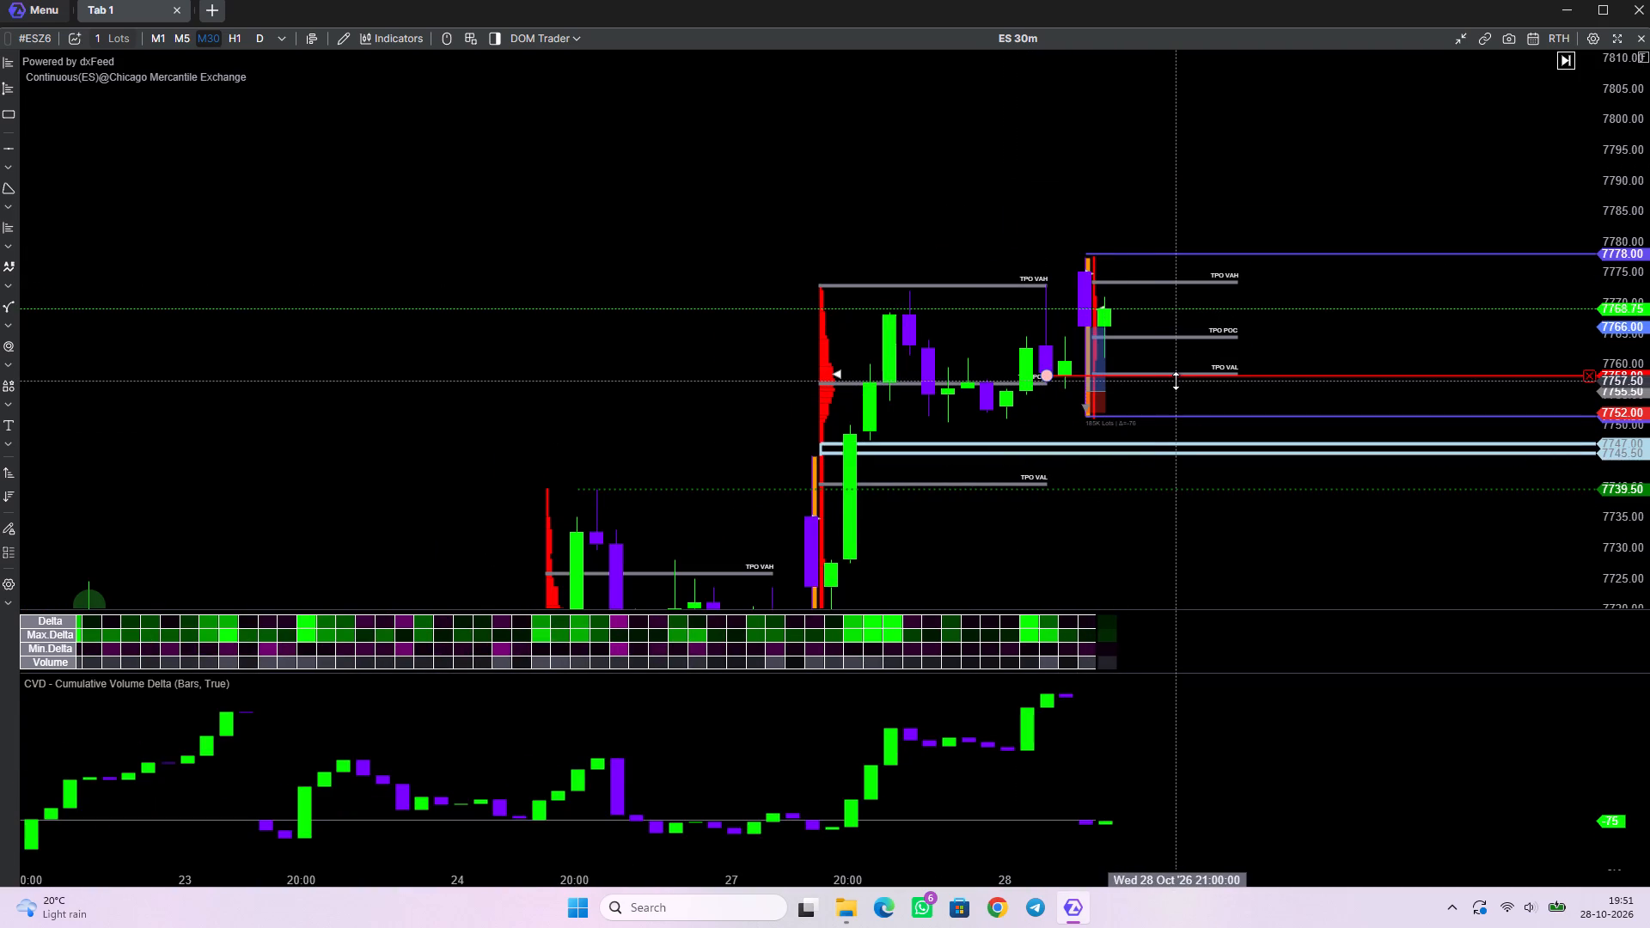
Delete the red horizontal ray at 7758.00.
left_click(1176, 378)
right_click(1176, 378)
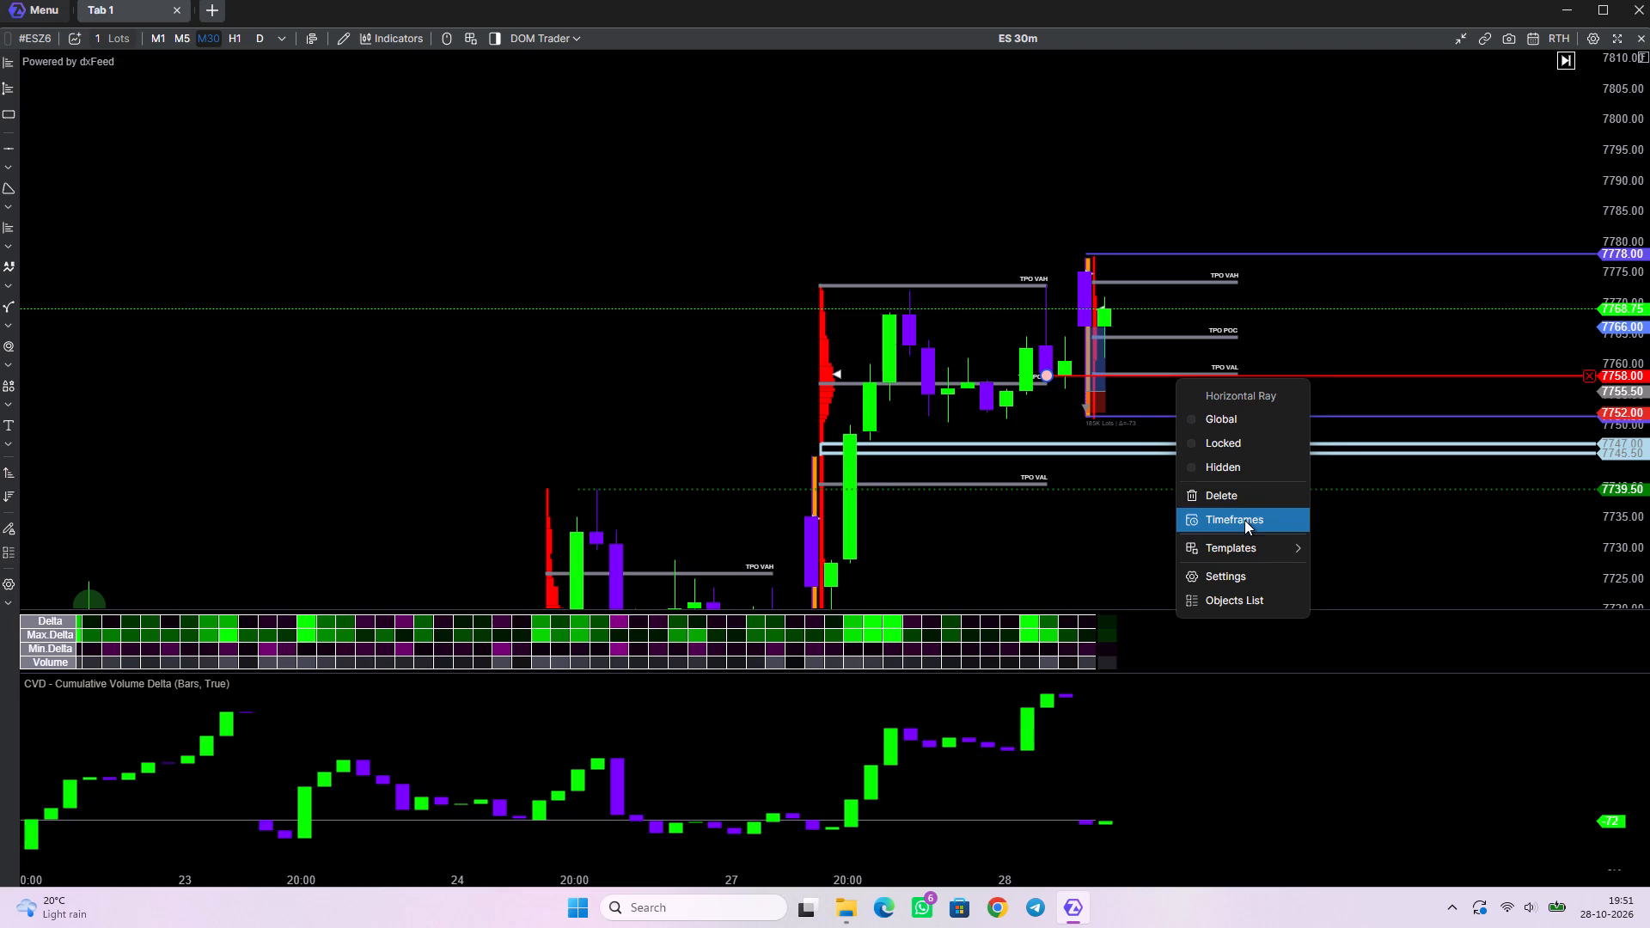
left_click(1243, 497)
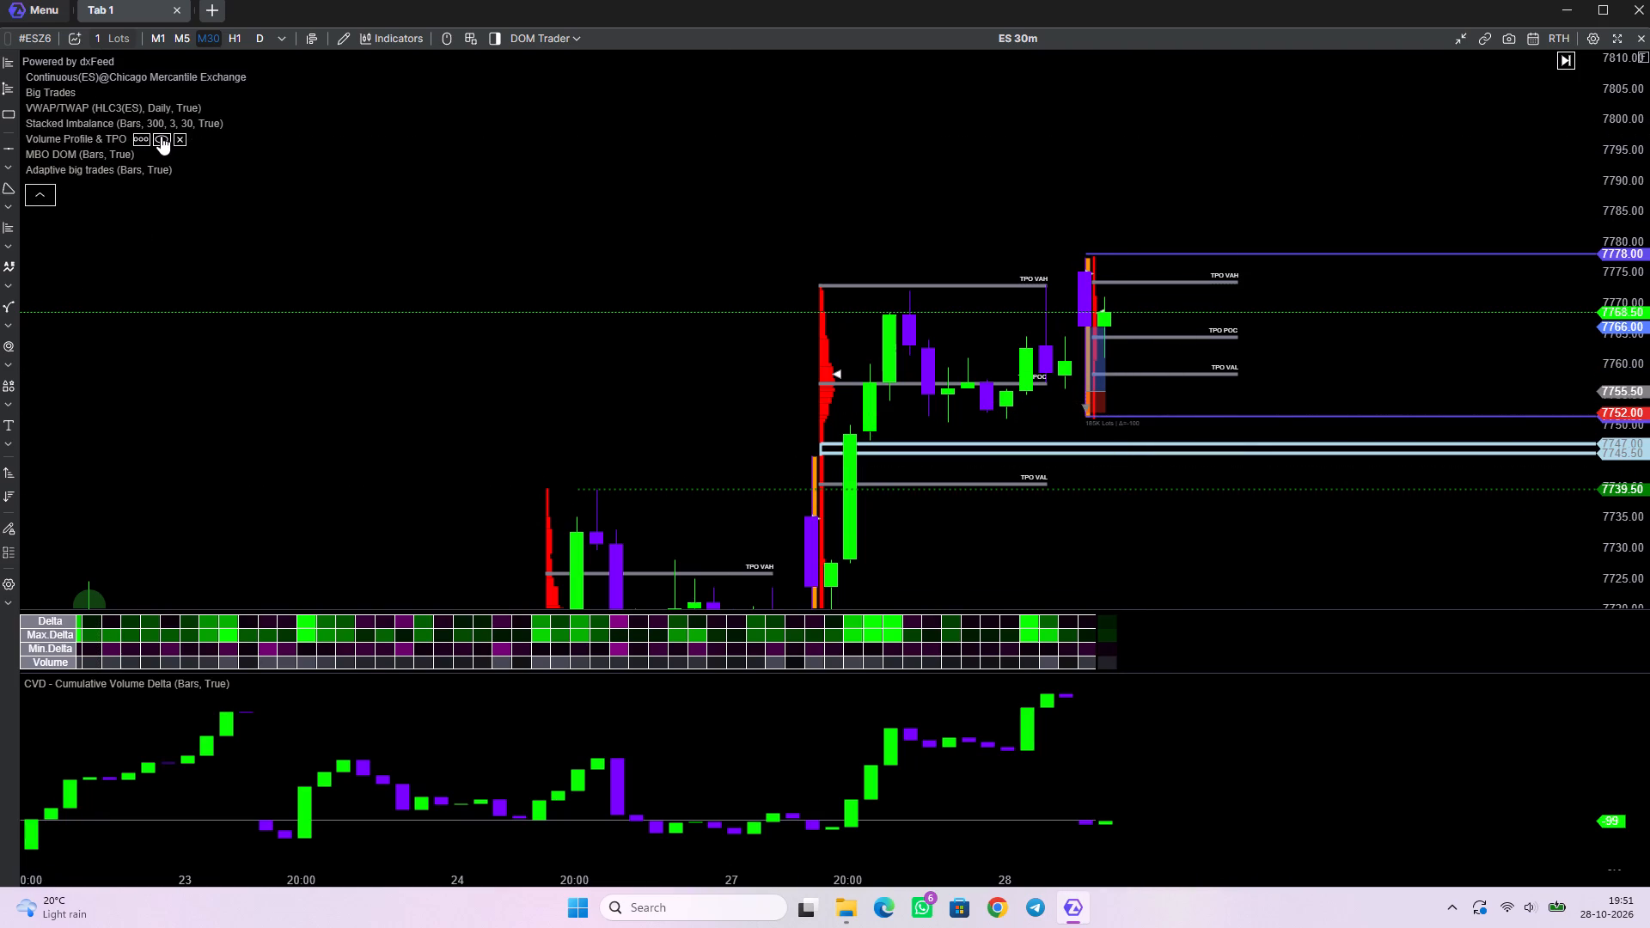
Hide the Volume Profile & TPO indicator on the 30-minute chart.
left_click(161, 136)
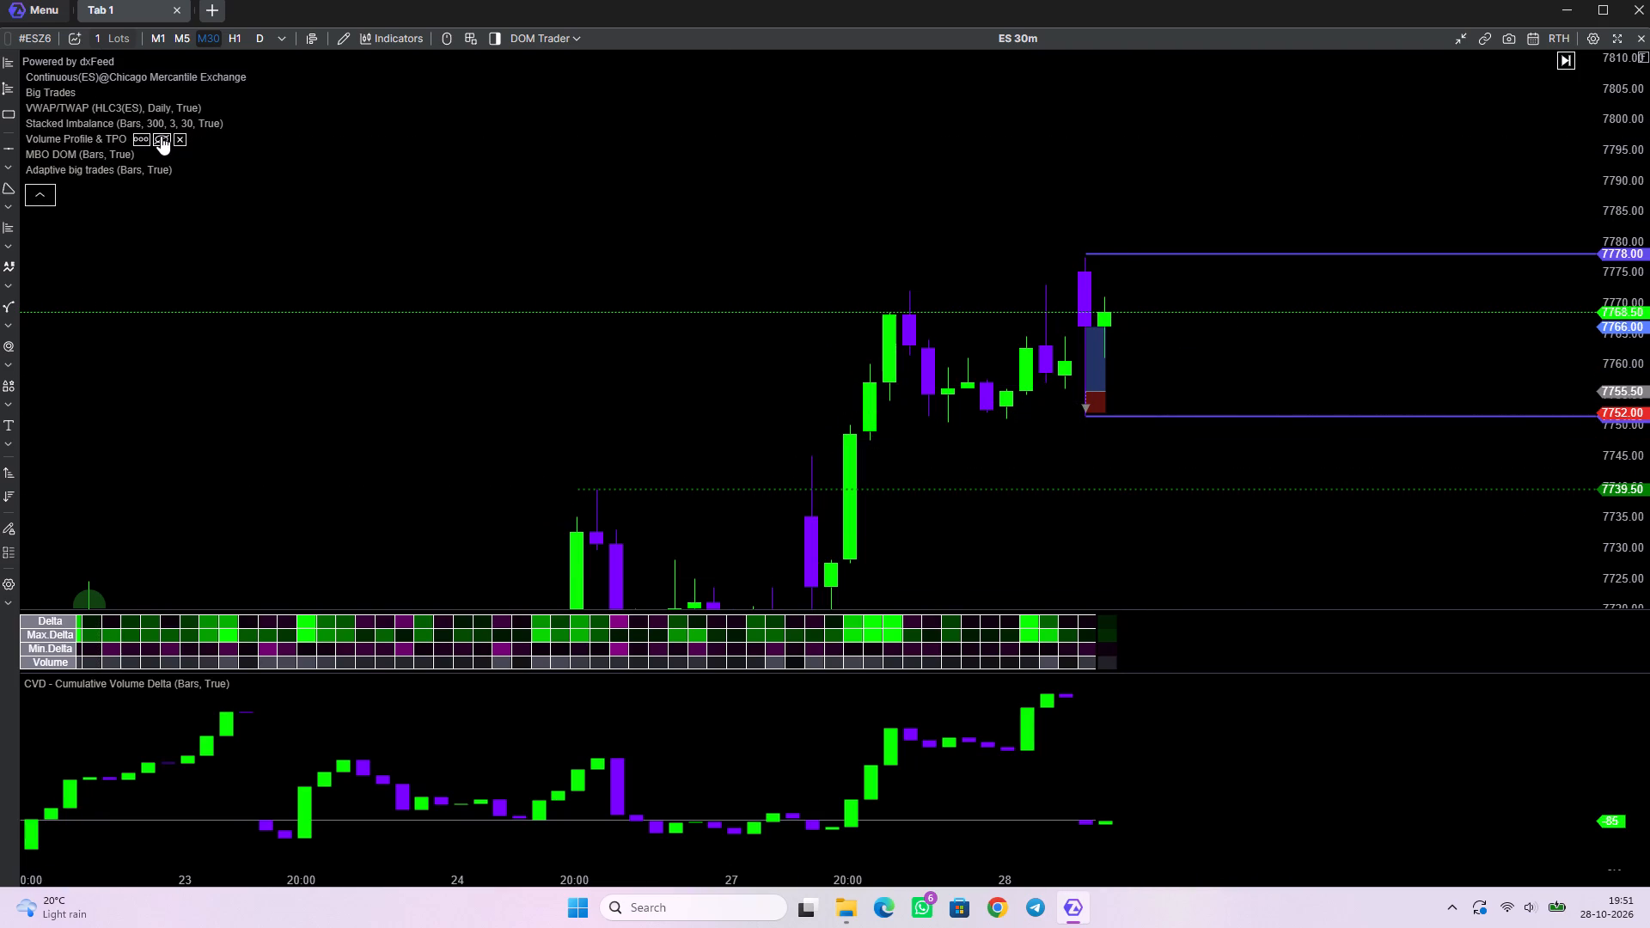
Move the upper line of the 28 October opening range to 7777.50.
left_click(1102, 254)
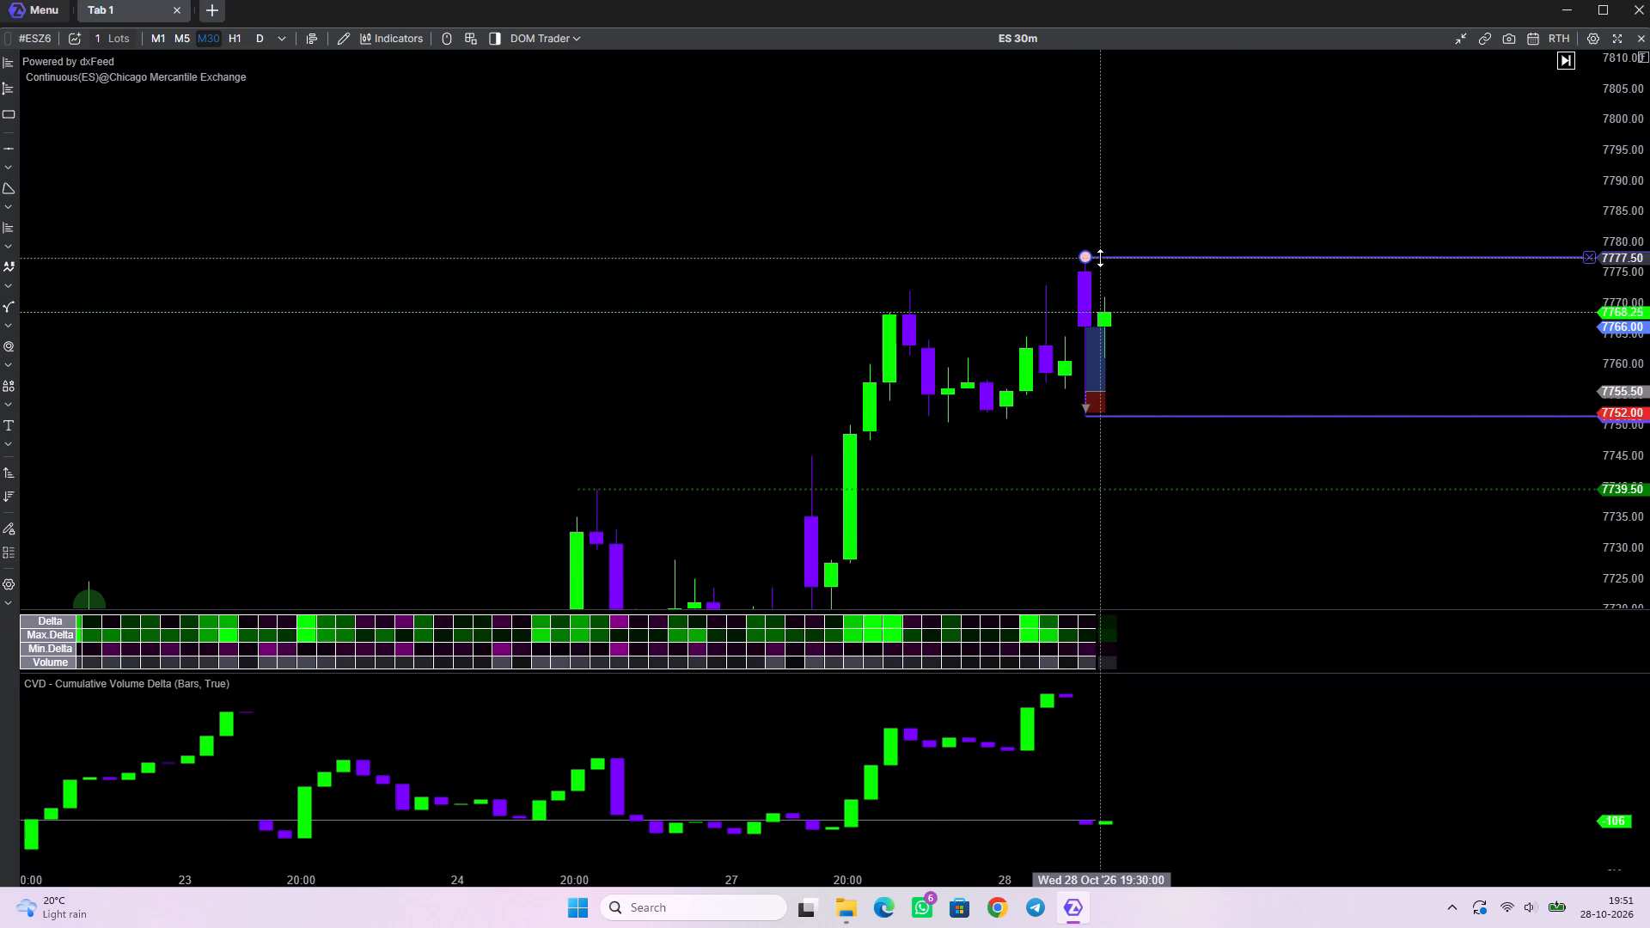
left_click(1207, 369)
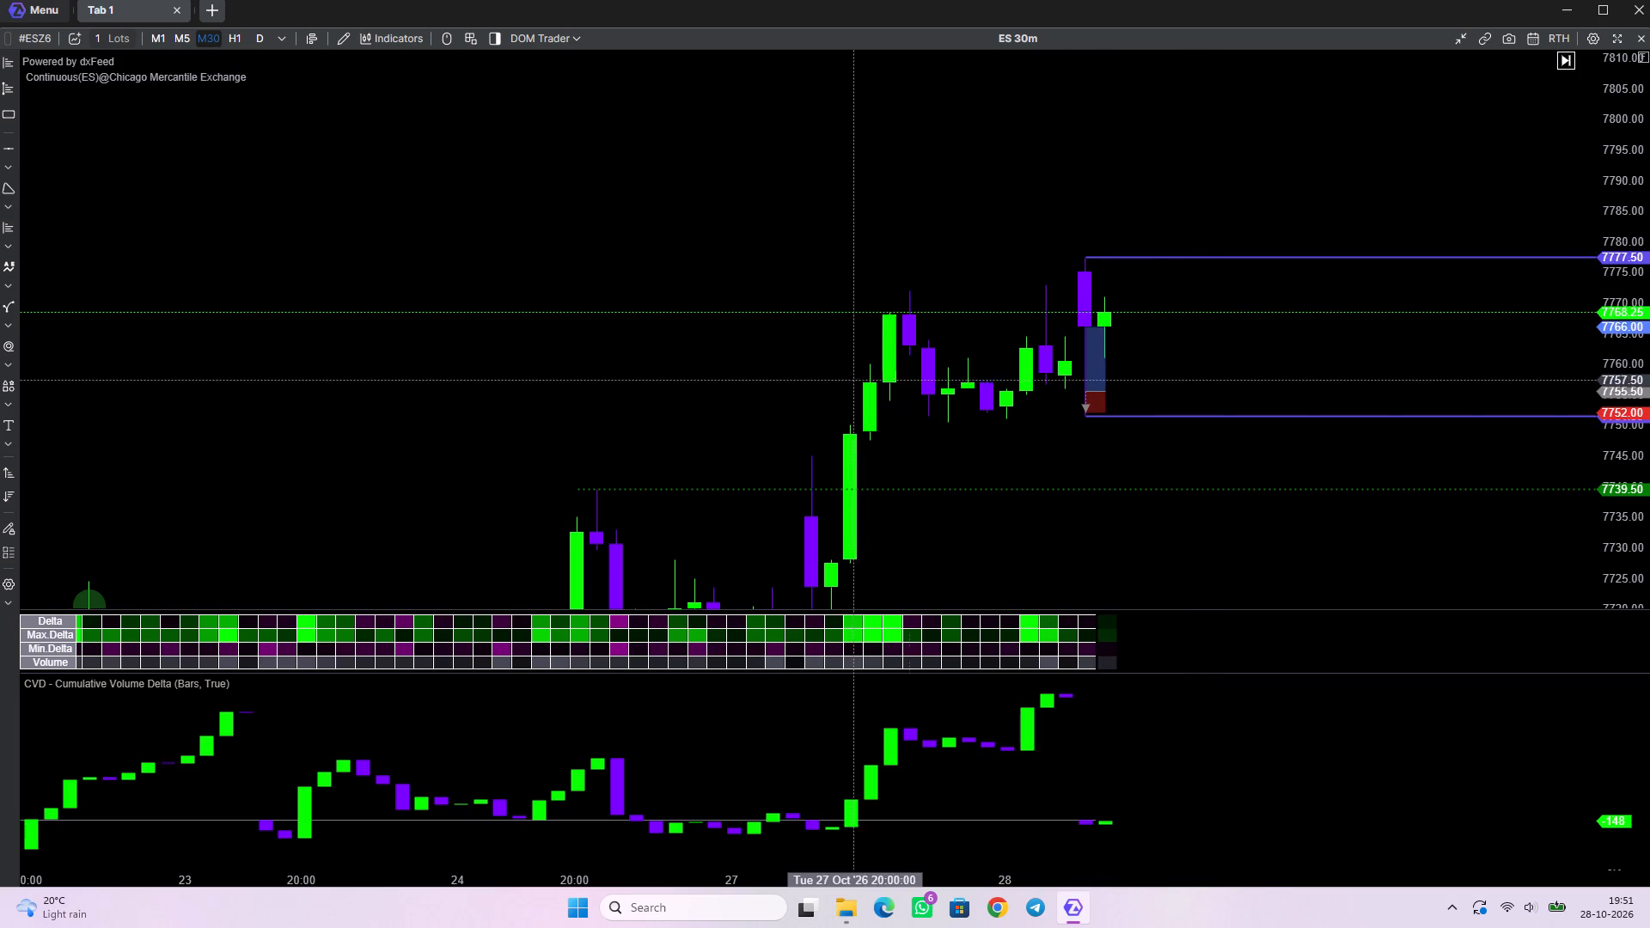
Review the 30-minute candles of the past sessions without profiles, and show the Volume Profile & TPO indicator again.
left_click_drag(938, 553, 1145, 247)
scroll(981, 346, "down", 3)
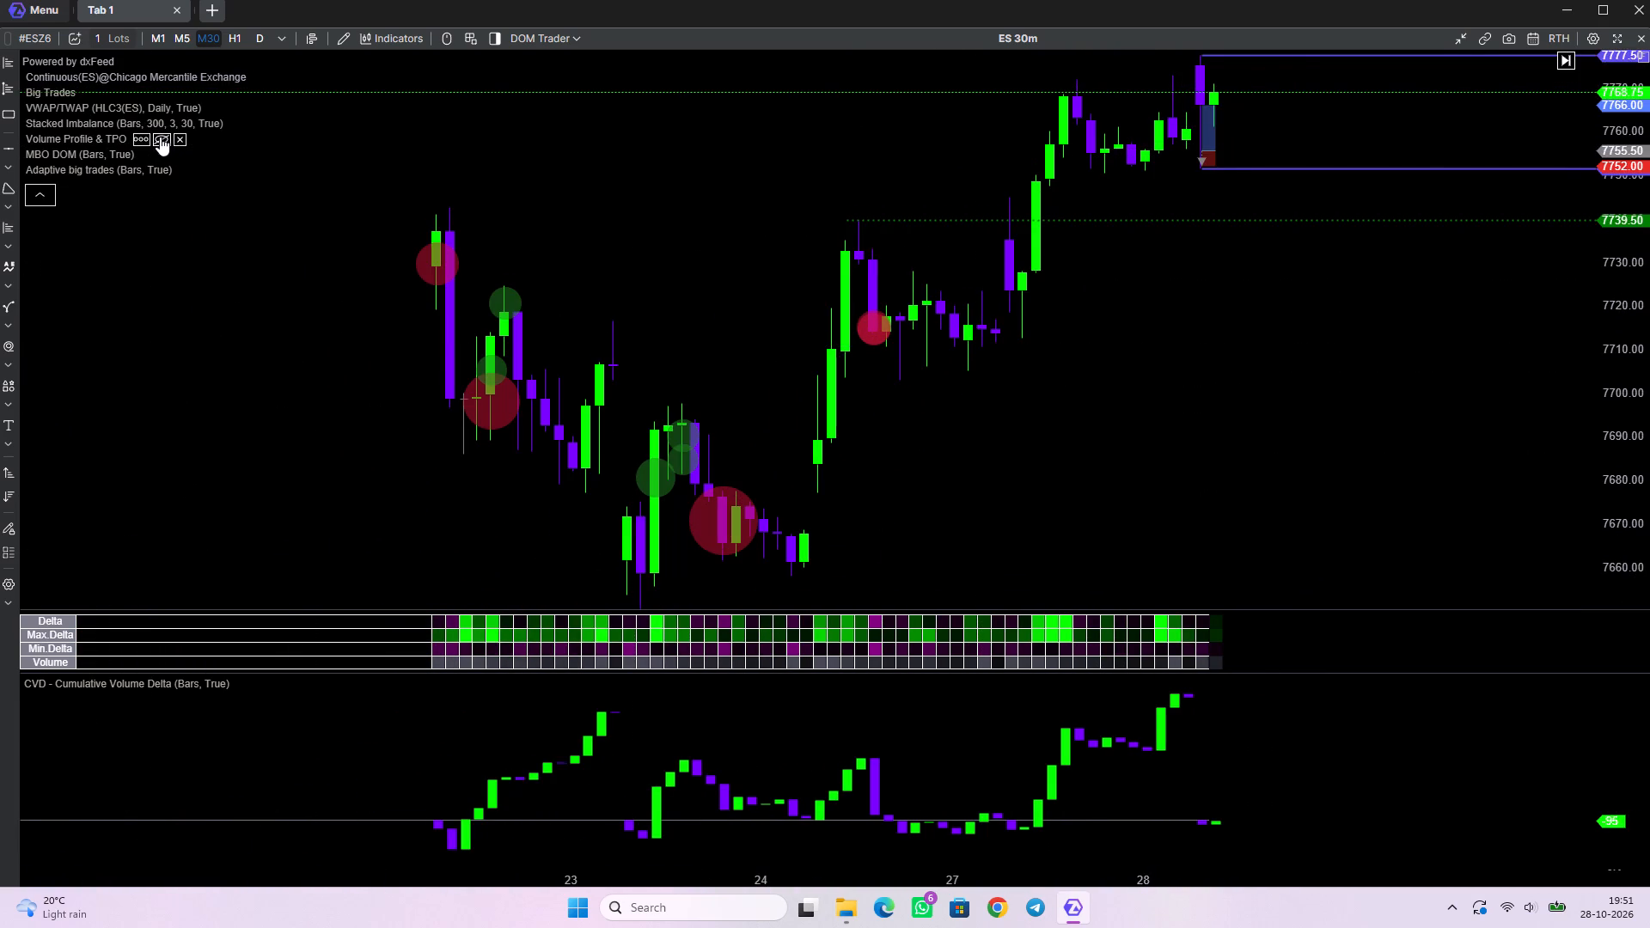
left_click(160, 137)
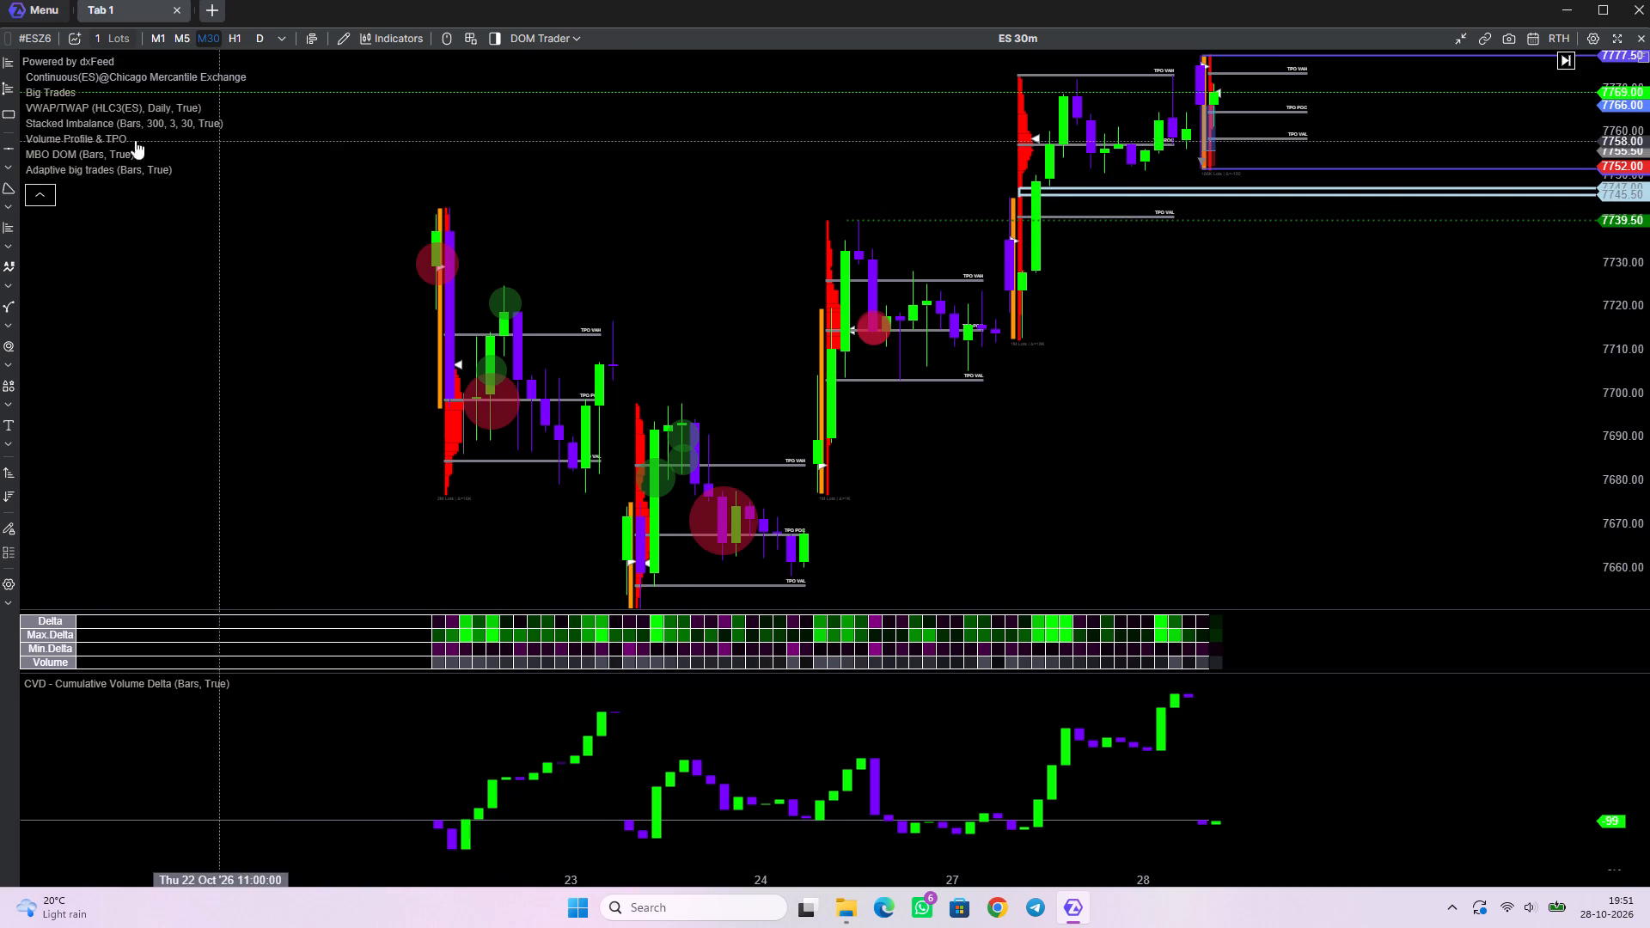
Show the daily VWAP/TWAP indicator on the chart.
left_click(236, 106)
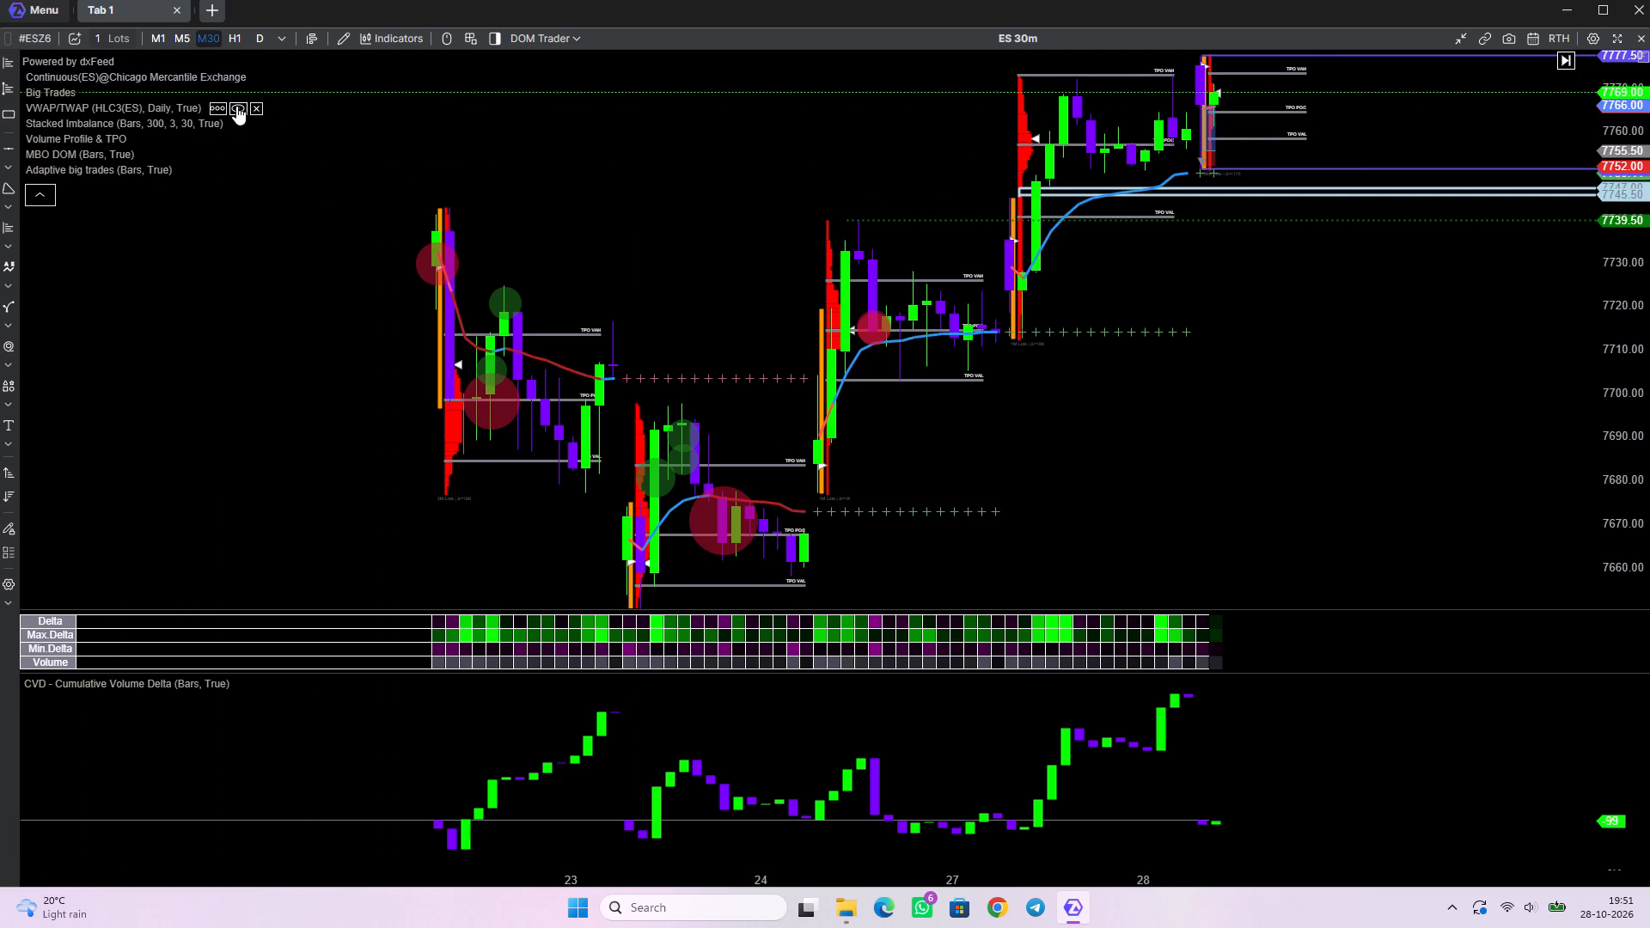
Return ES to the 1-minute timeframe and examine the previous session's closing VWAP level below the 28 October opening range.
left_click(156, 39)
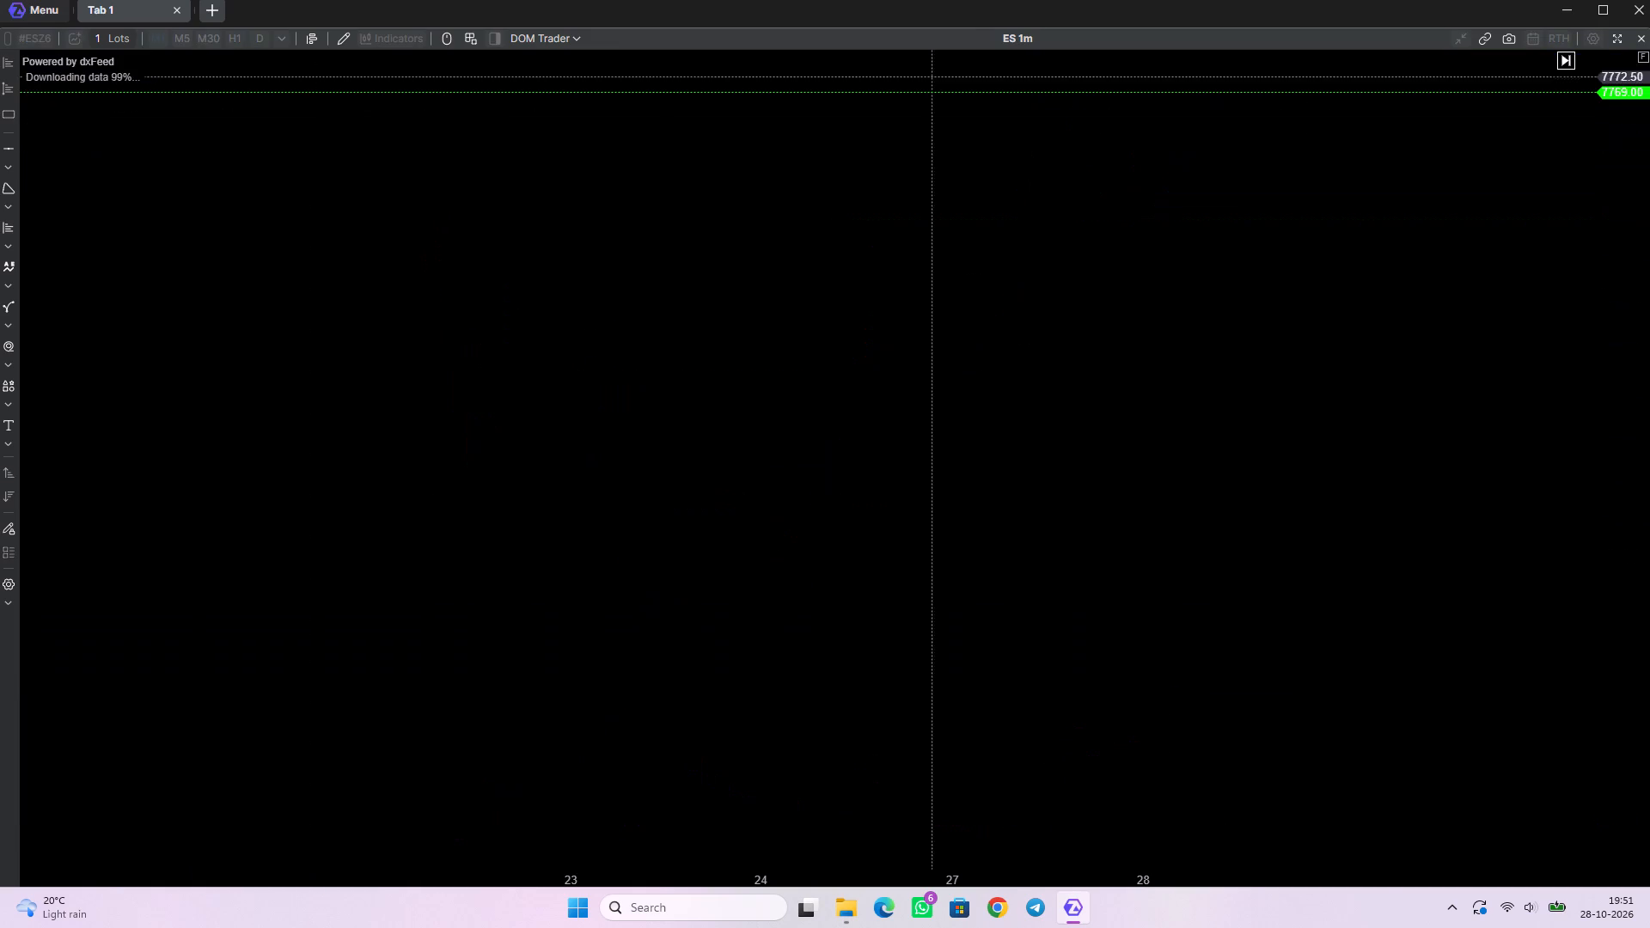
double_click(1628, 201)
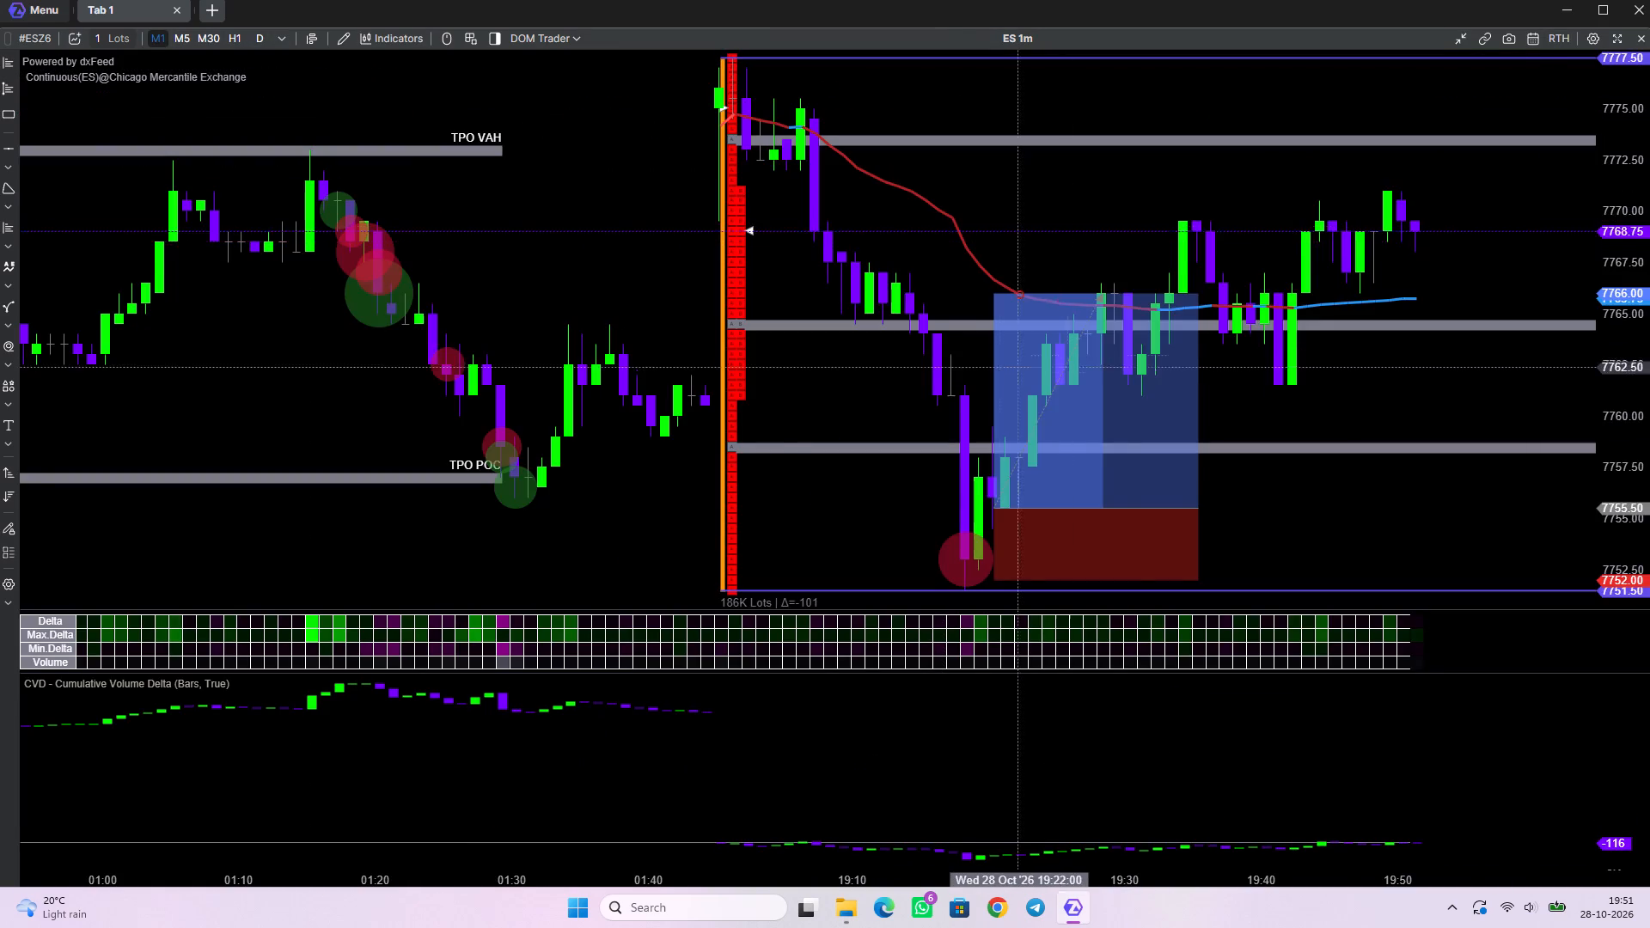
scroll(999, 372, "down", 10)
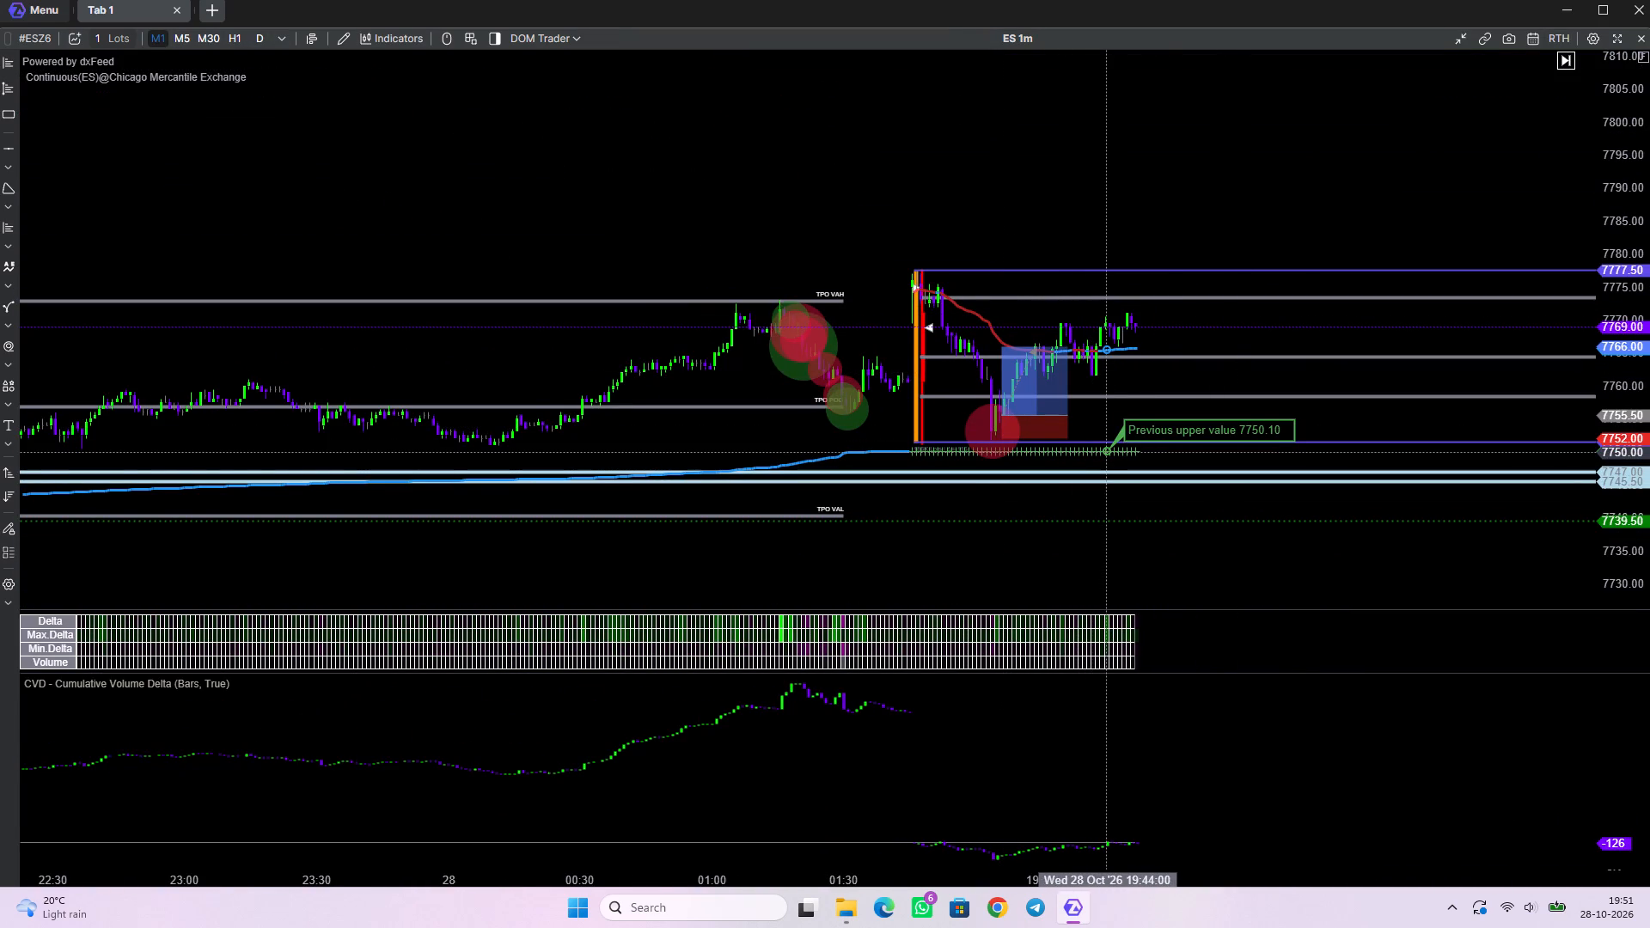
scroll(1106, 452, "up", 1)
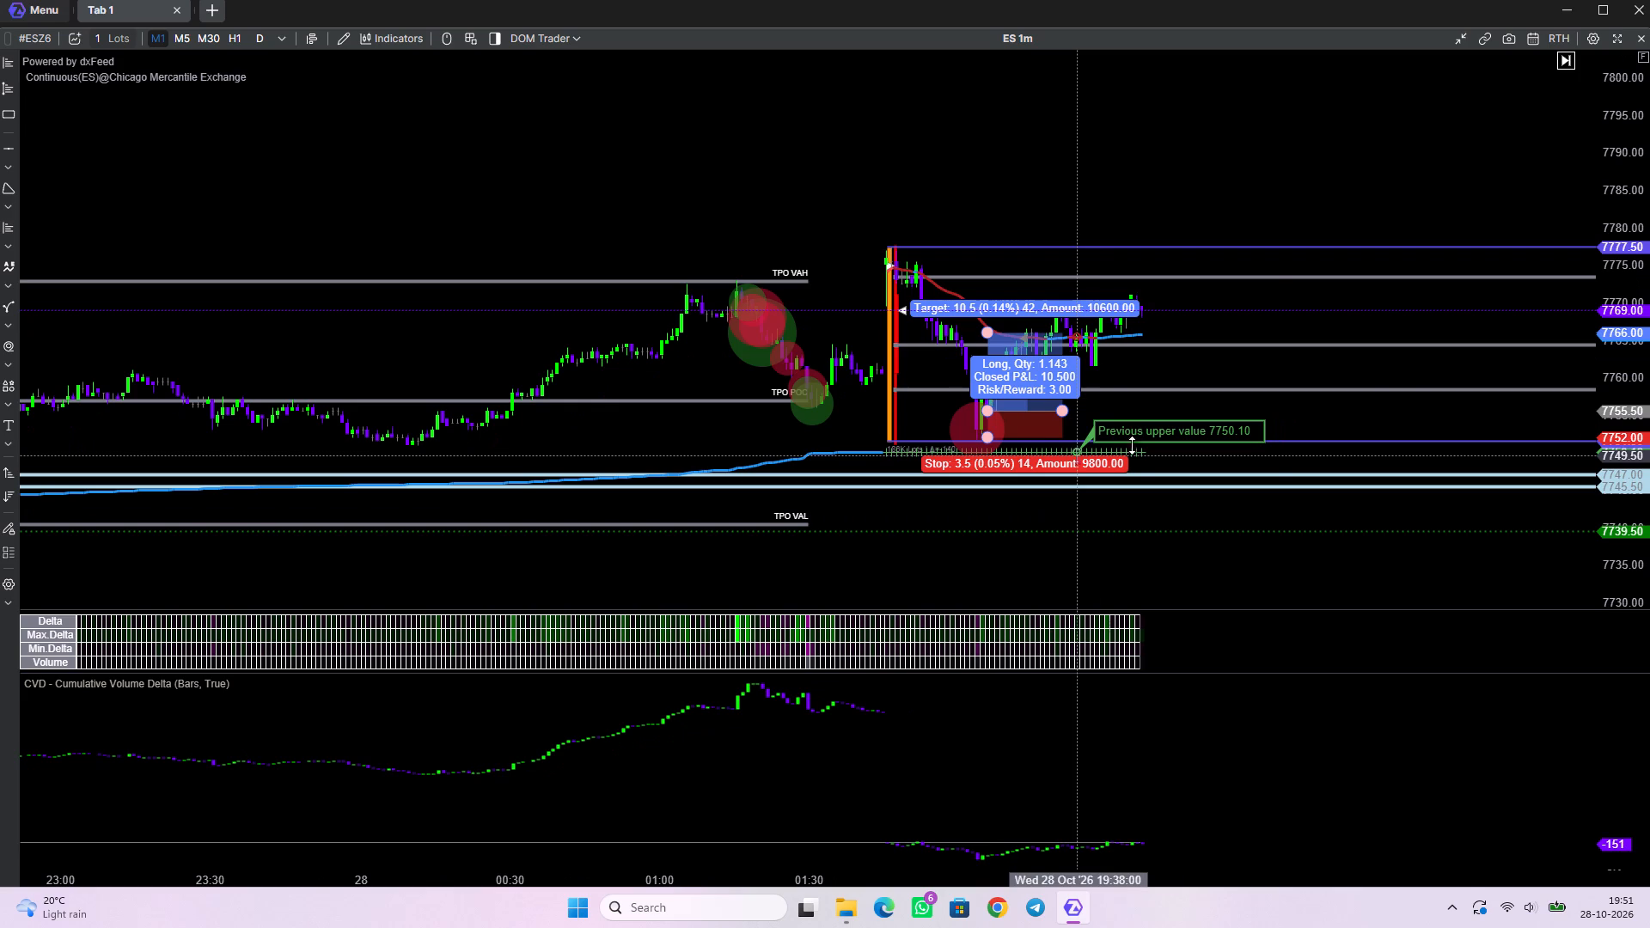
scroll(865, 446, "down", 5)
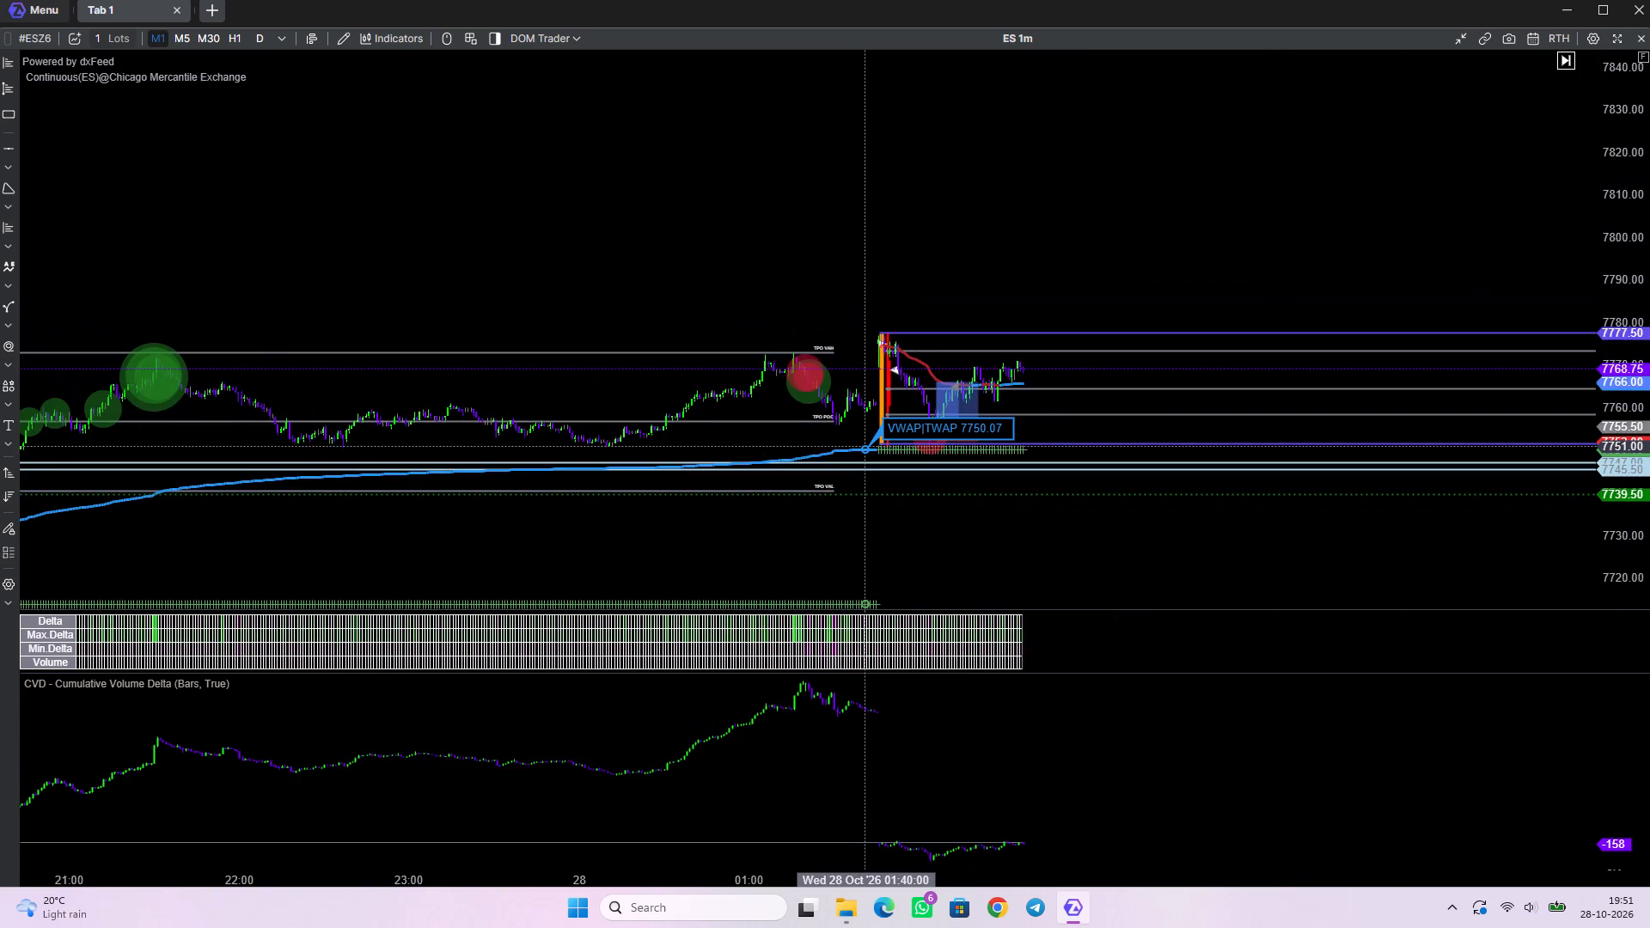
scroll(865, 446, "down", 4)
scroll(865, 446, "up", 14)
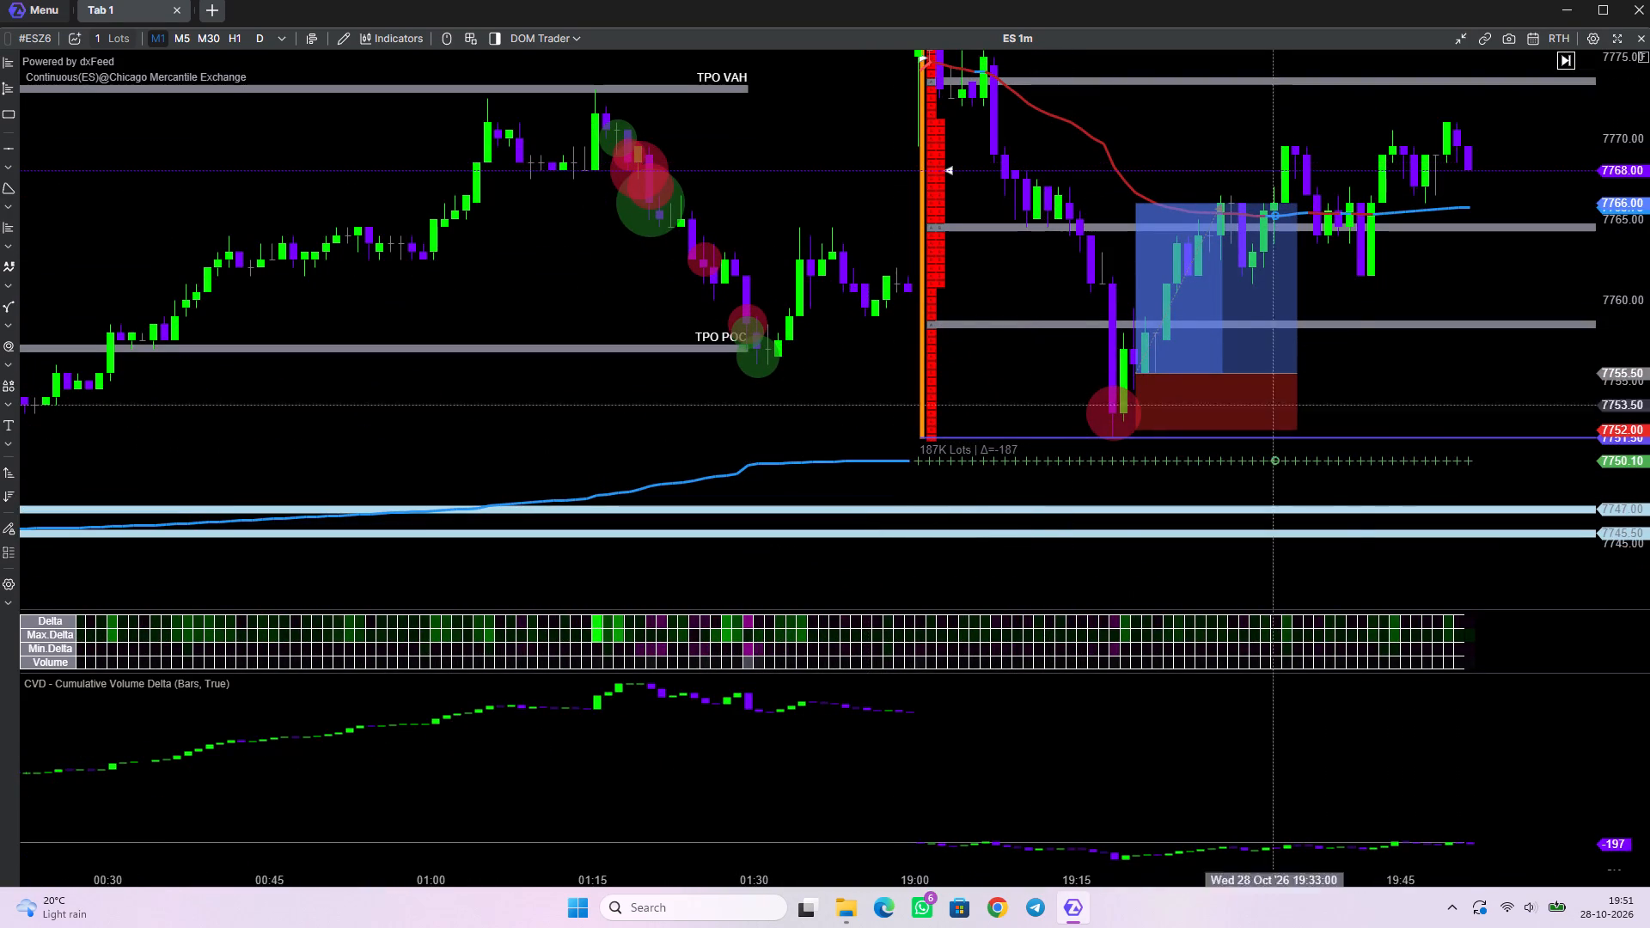
Compare the current session's VWAP and the previous VWAP level with the range lines, TPO levels and long position.
left_click_drag(1419, 366, 1042, 378)
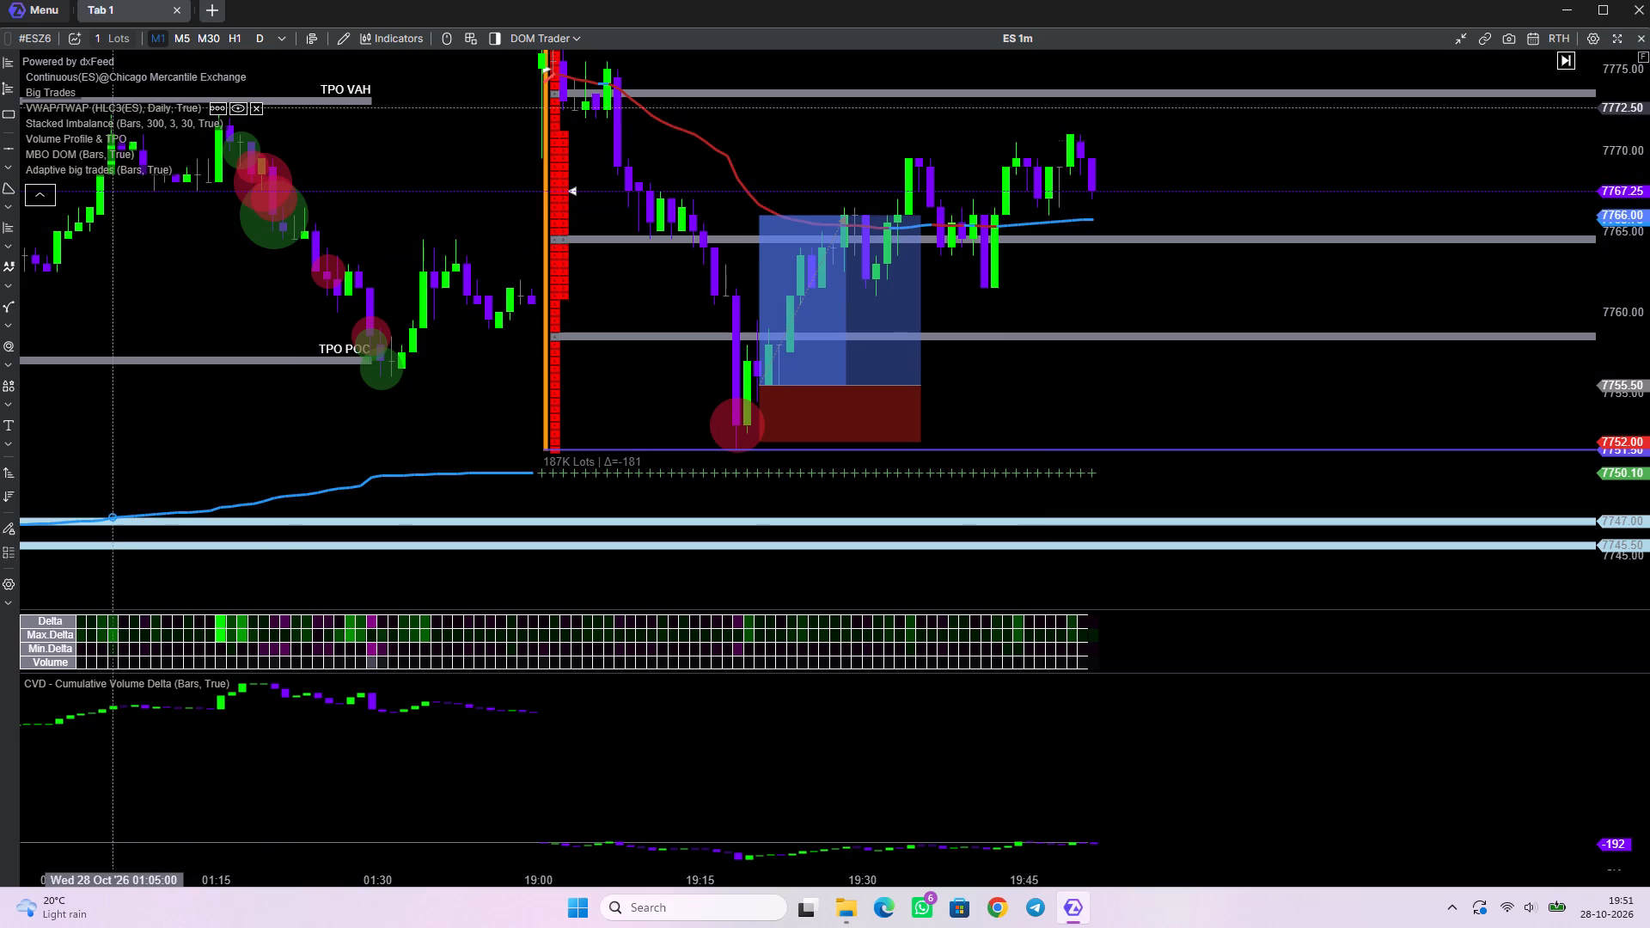
scroll(204, 256, "down", 4)
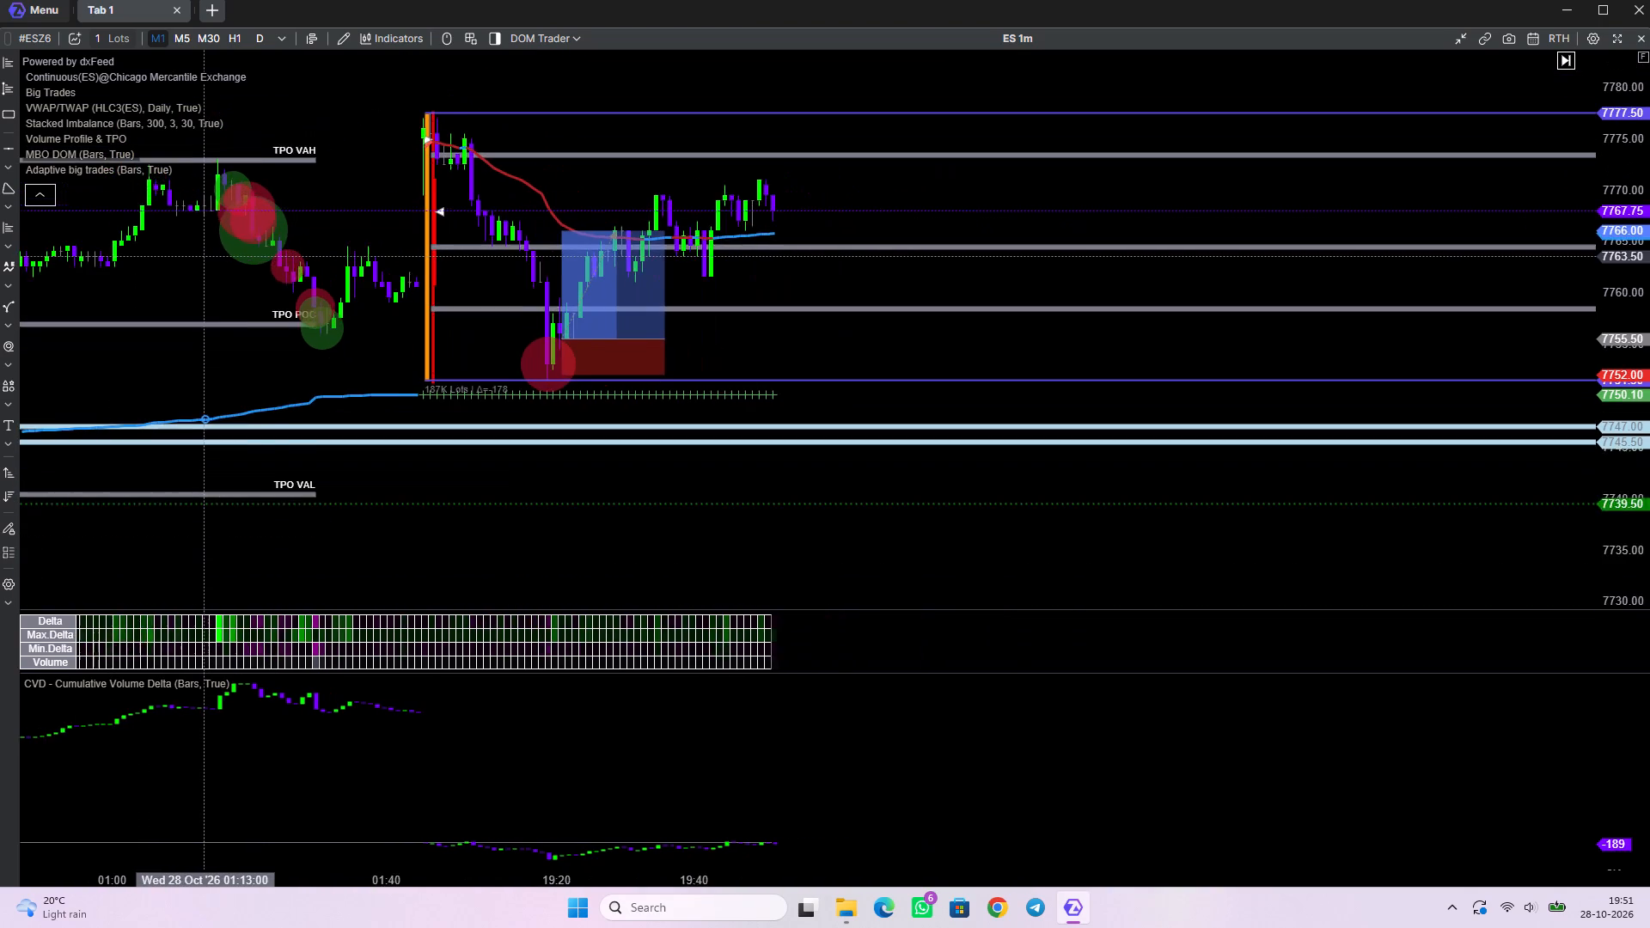
scroll(204, 256, "down", 9)
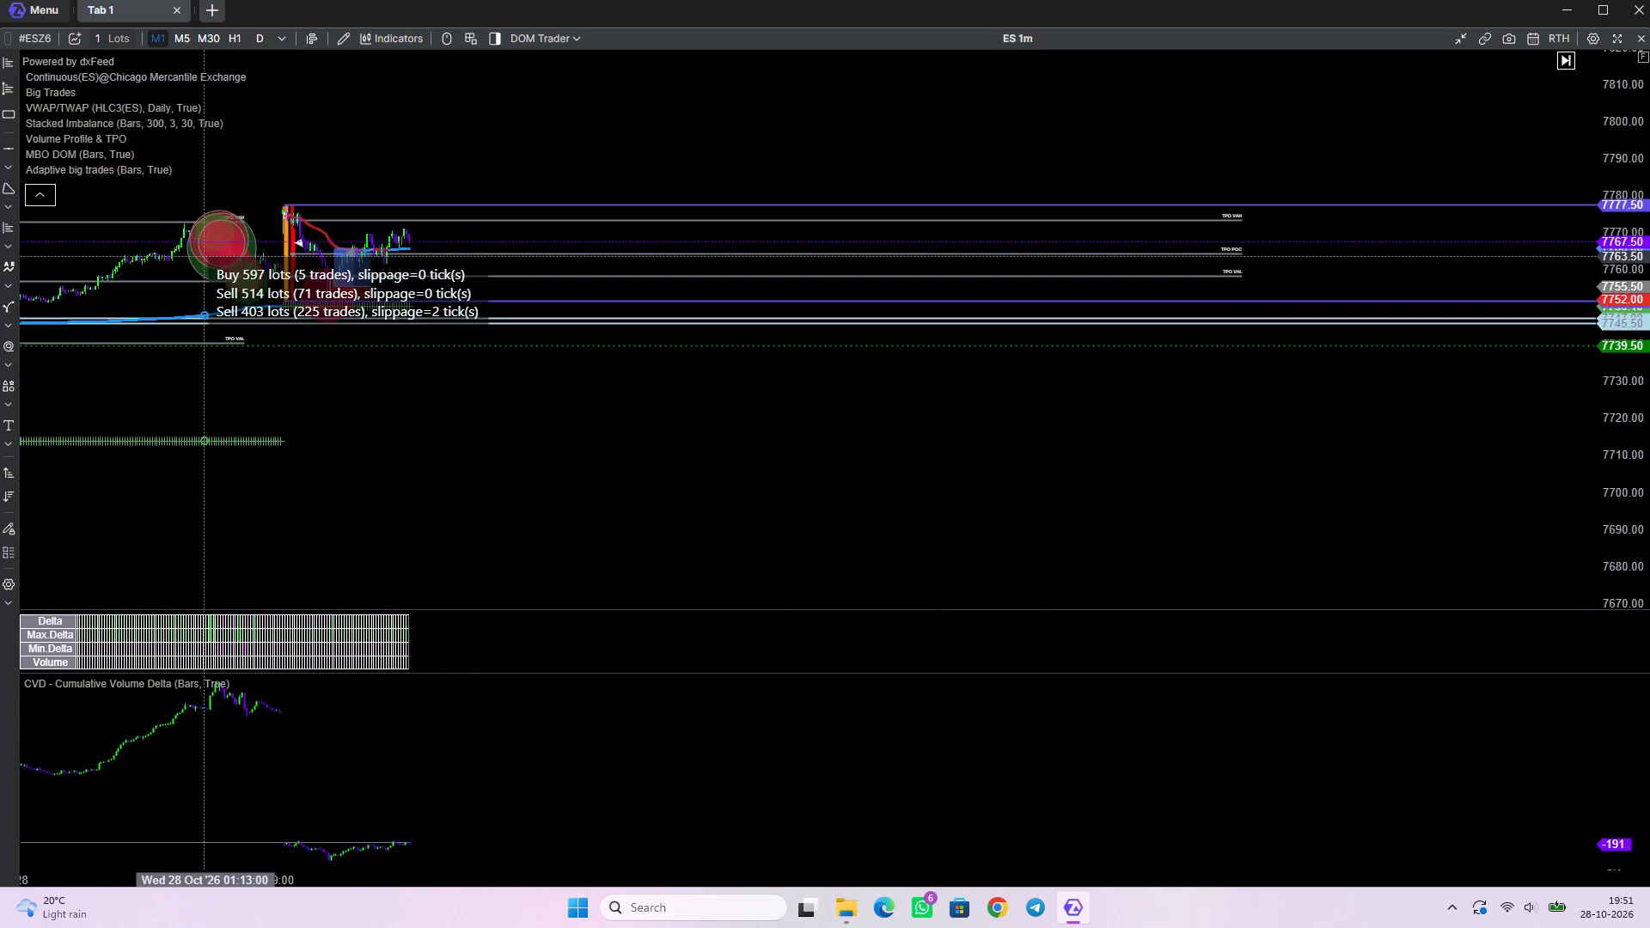
scroll(204, 256, "up", 4)
left_click_drag(918, 209, 918, 210)
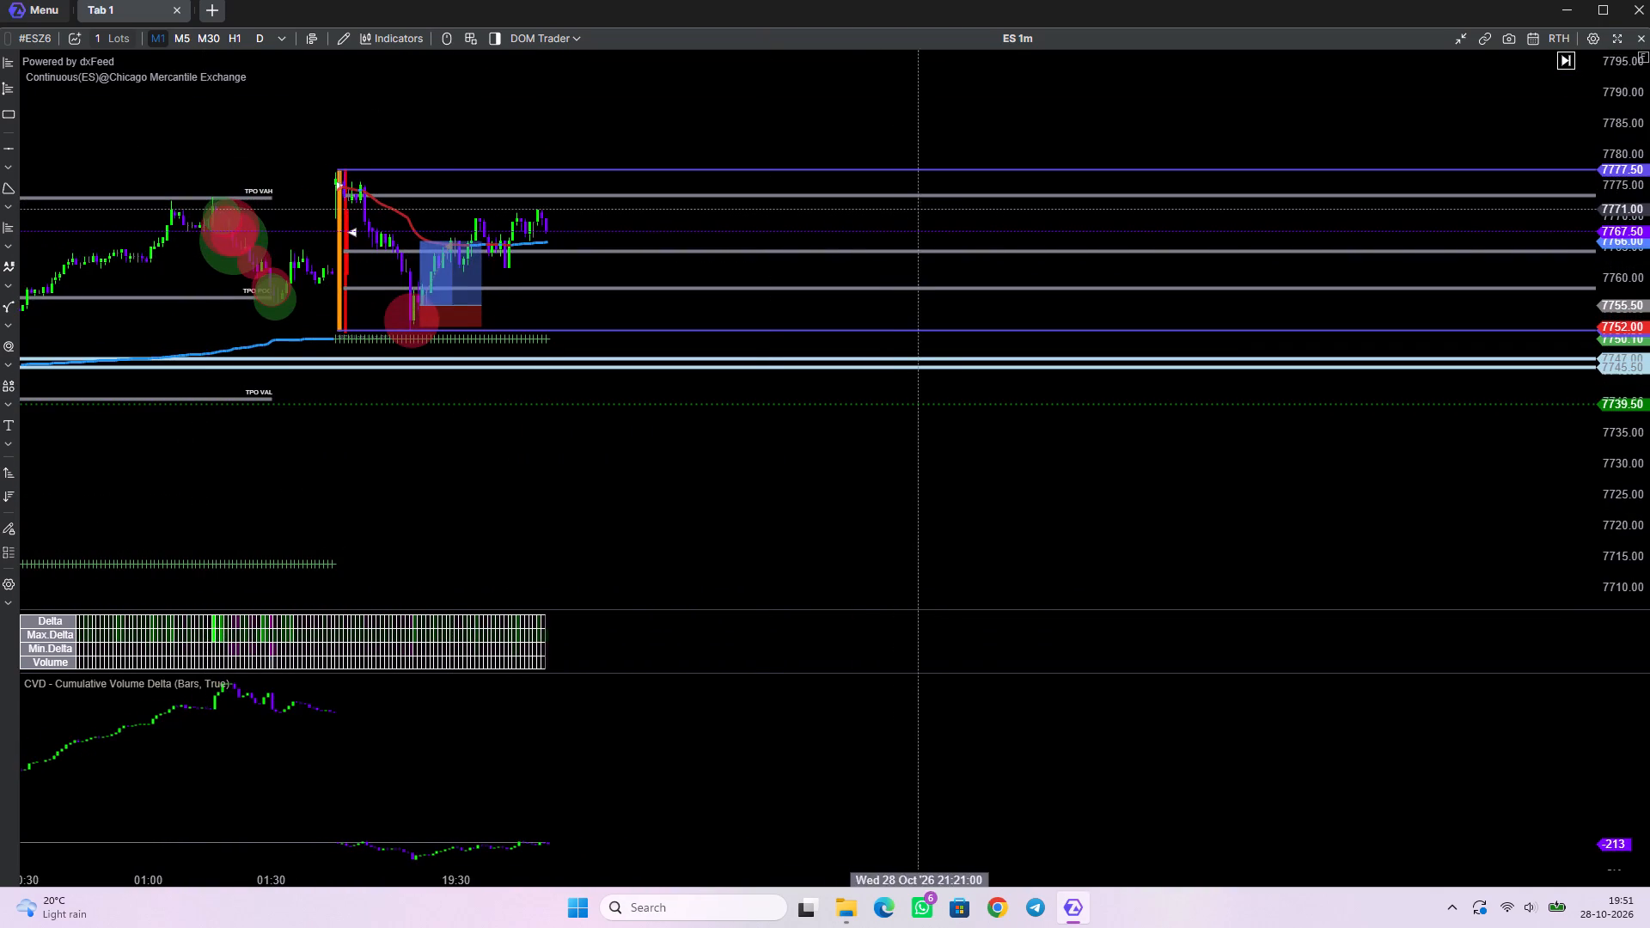
left_click_drag(918, 210, 742, 211)
left_click_drag(441, 223, 736, 206)
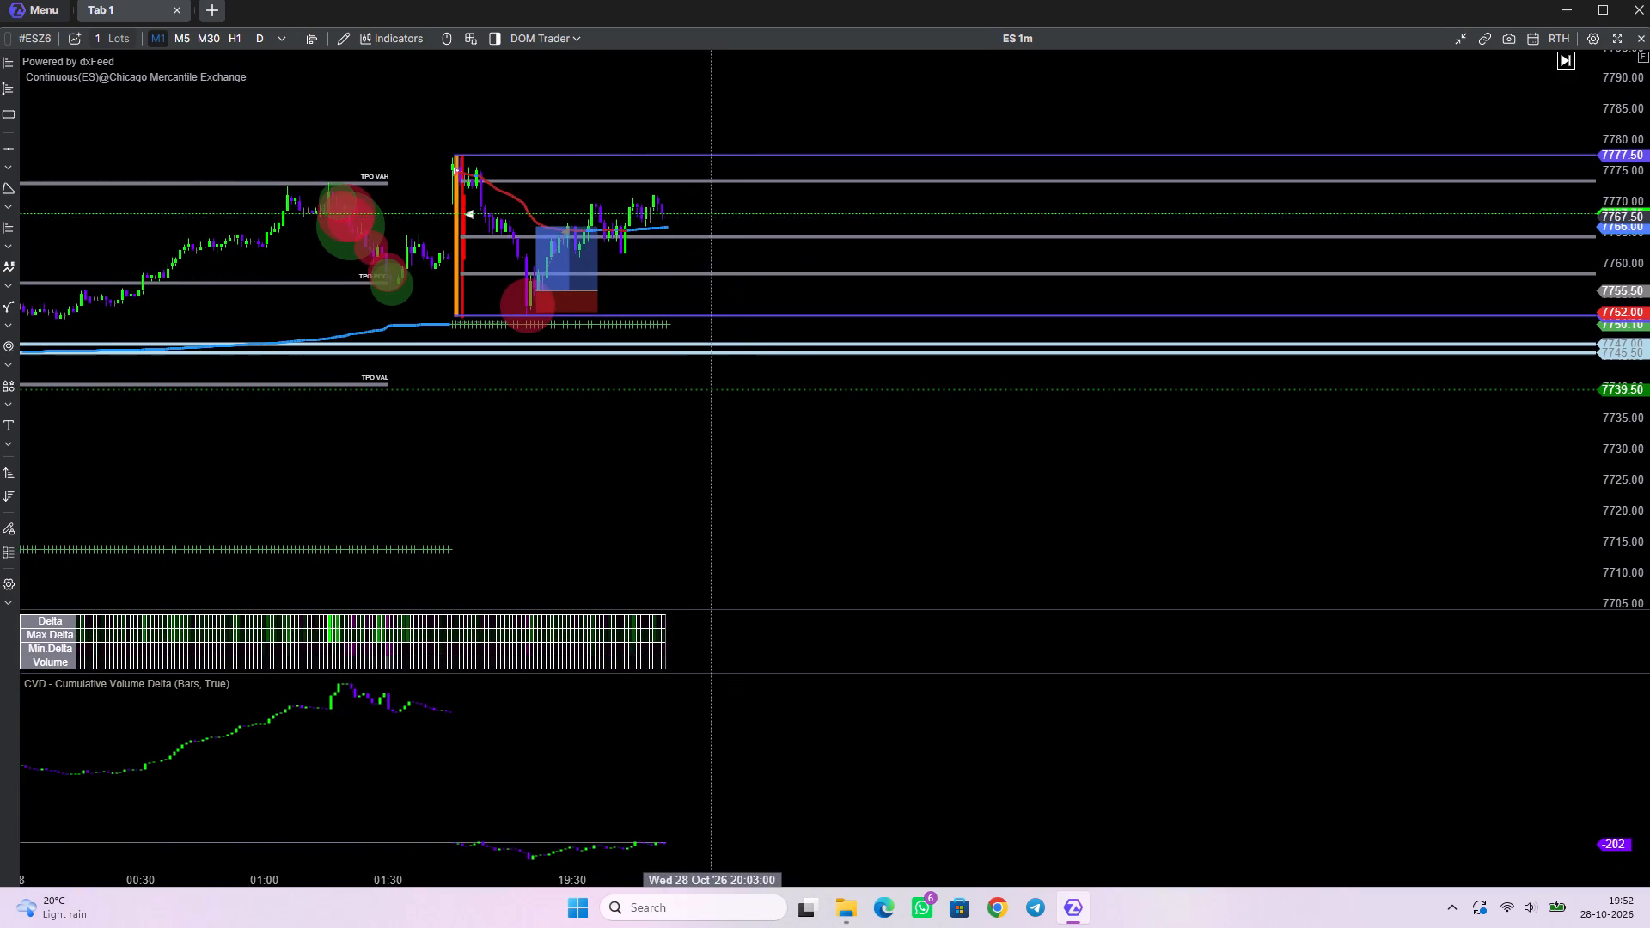
left_click_drag(718, 217, 899, 221)
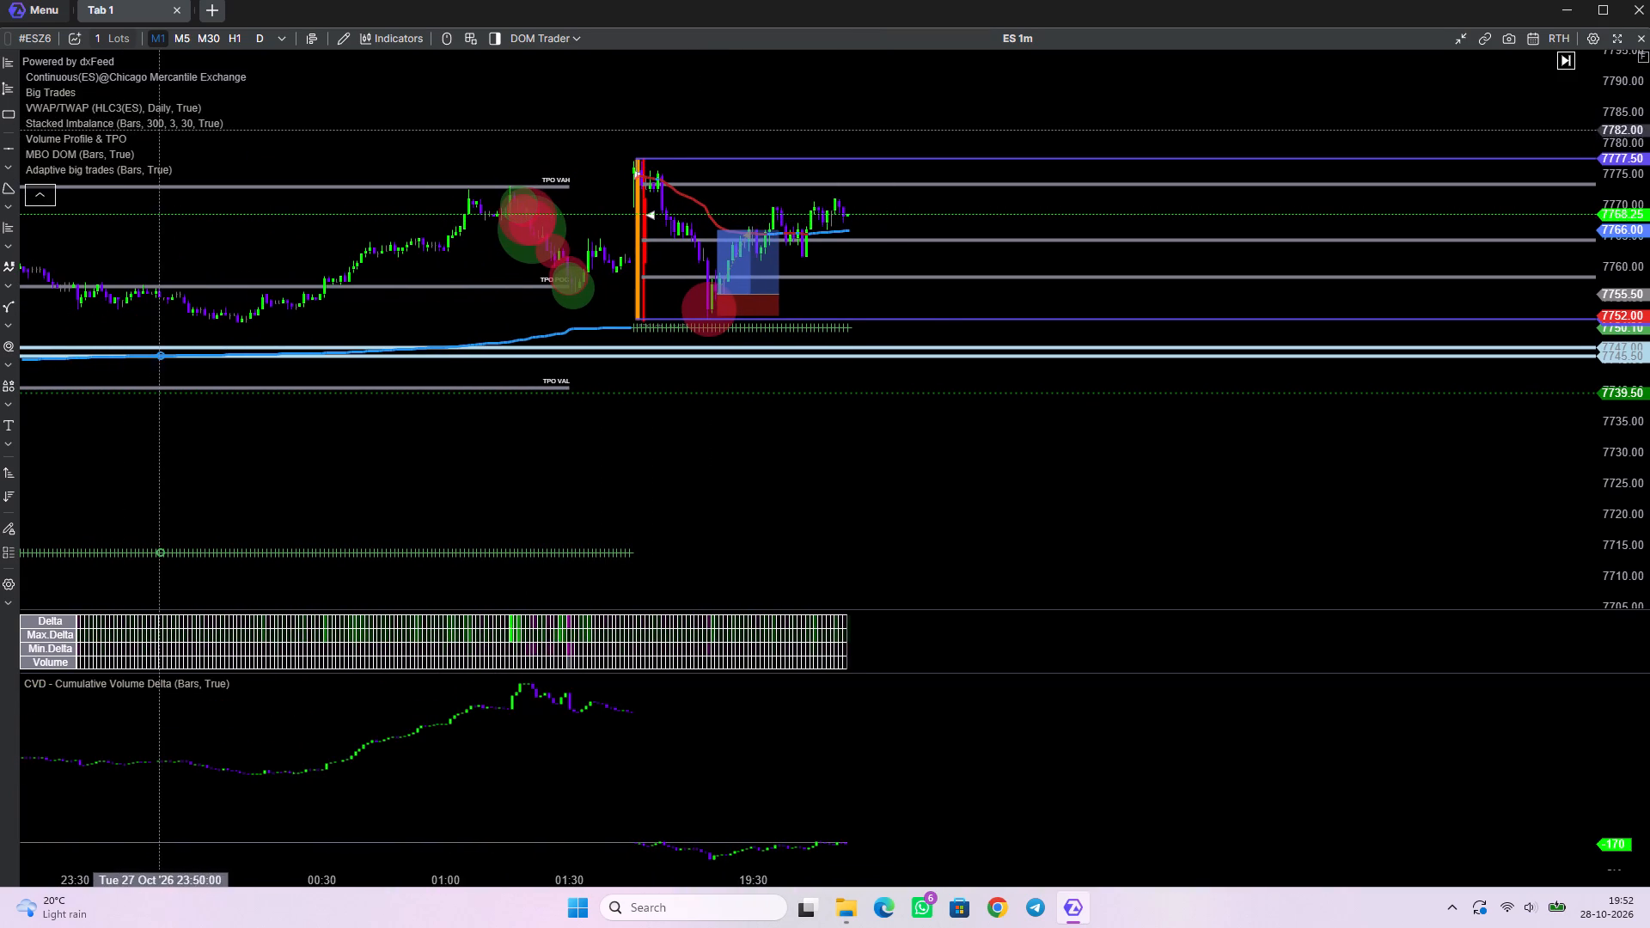
Change the Volume Profile & TPO indicator's mode to Profile and apply it.
left_click(139, 139)
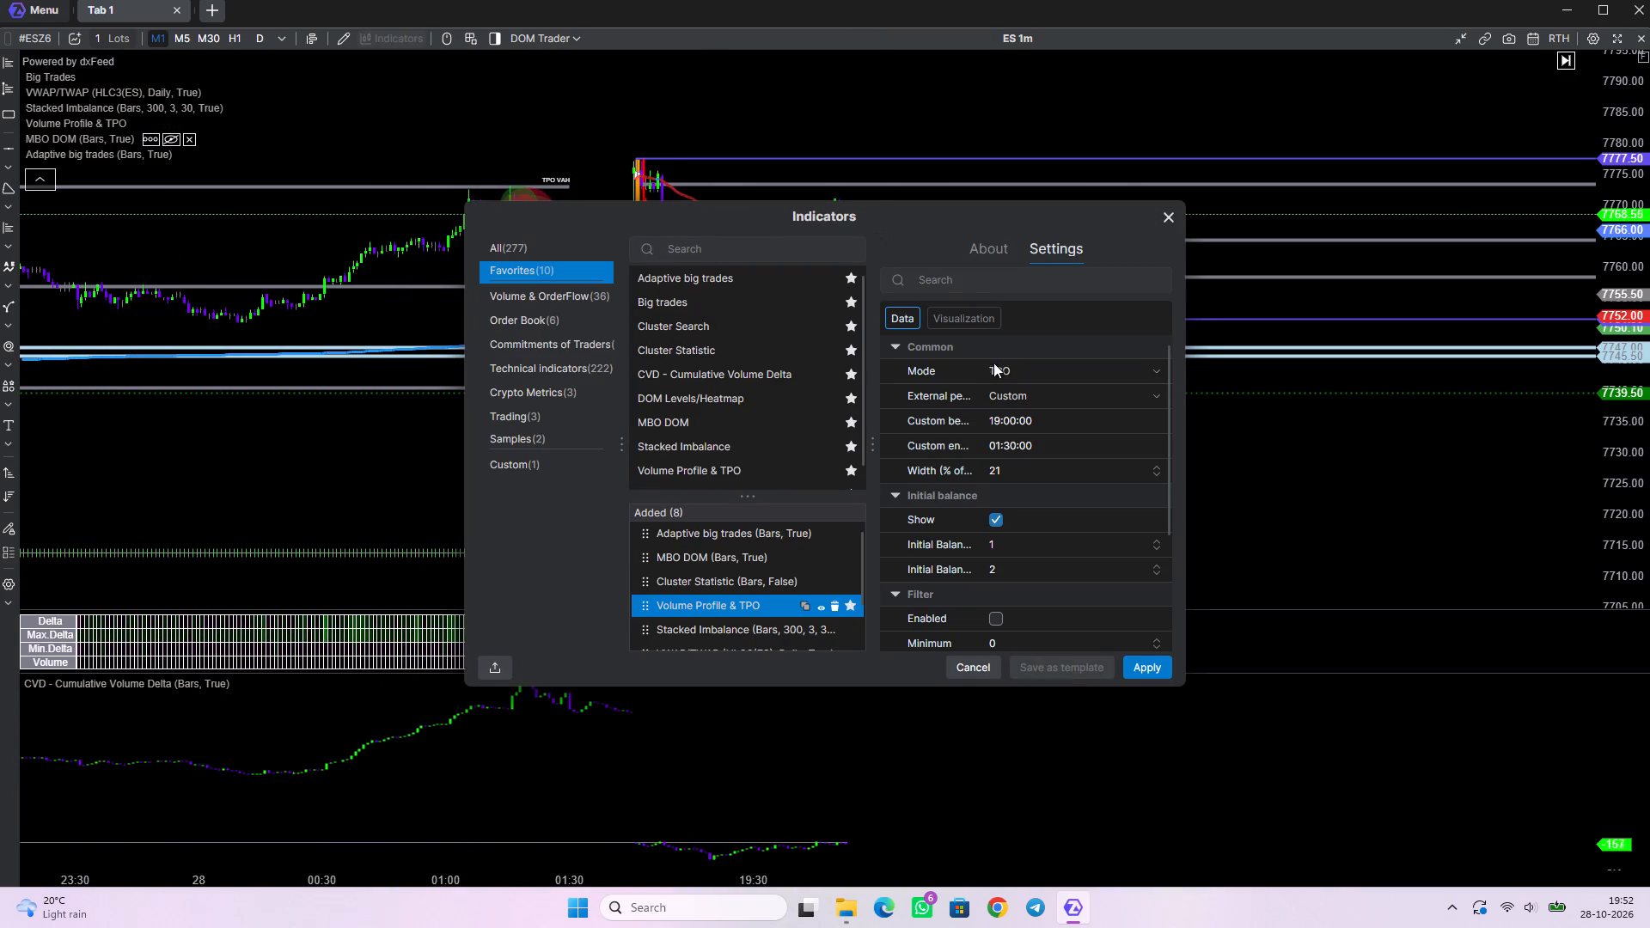
left_click(1005, 363)
left_click(1017, 401)
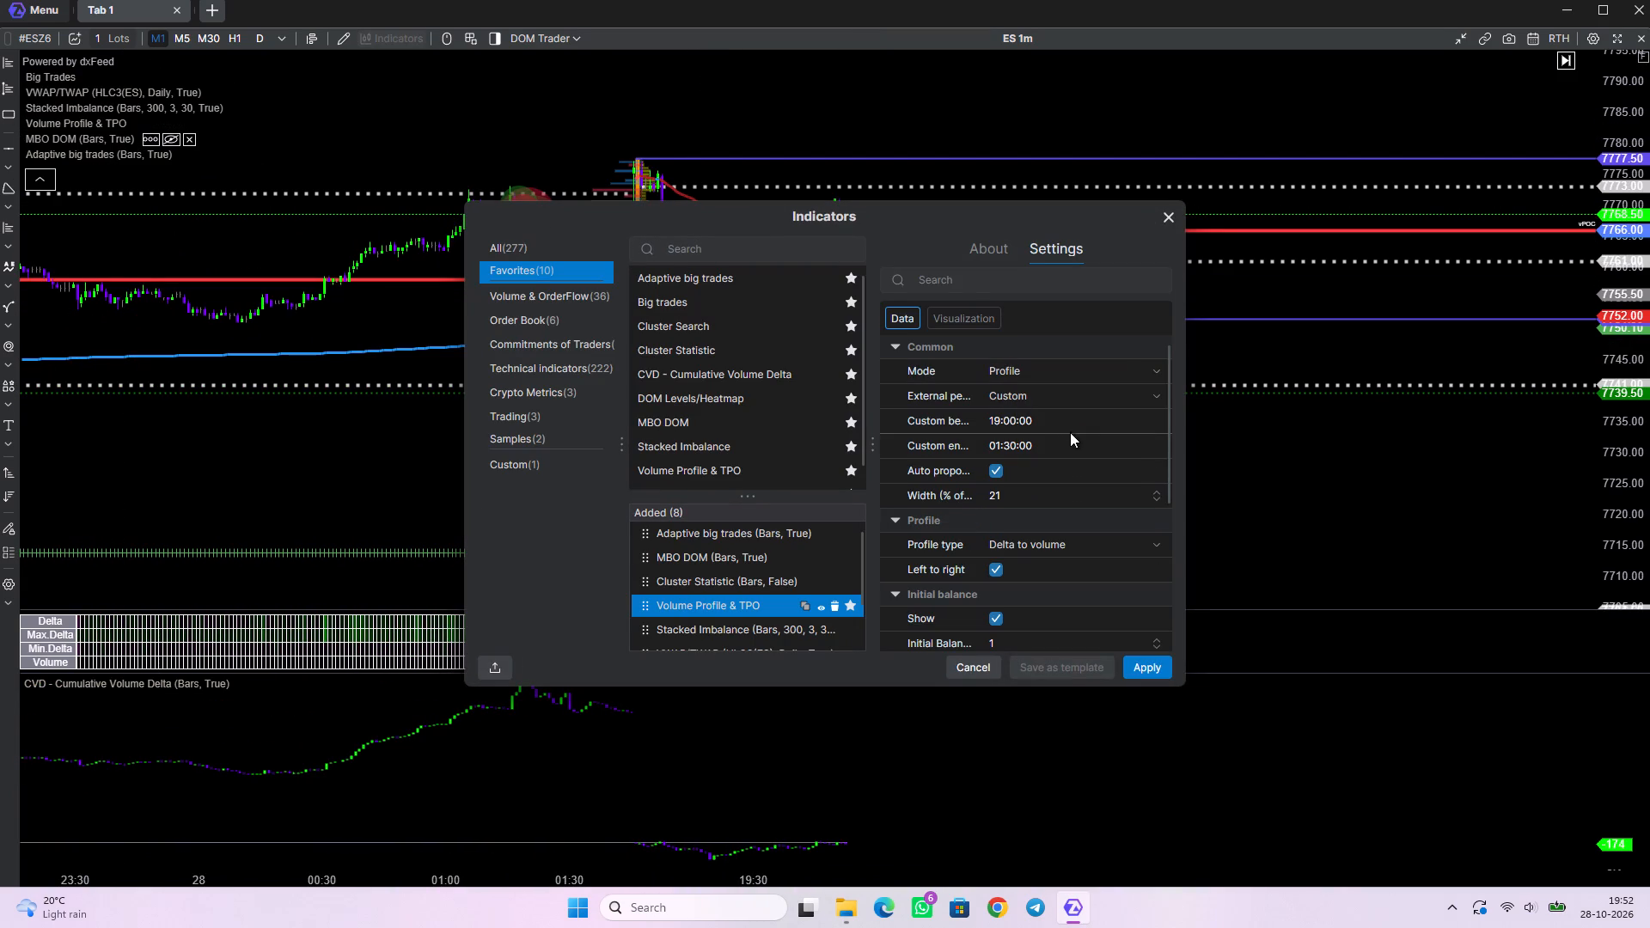
left_click(1146, 662)
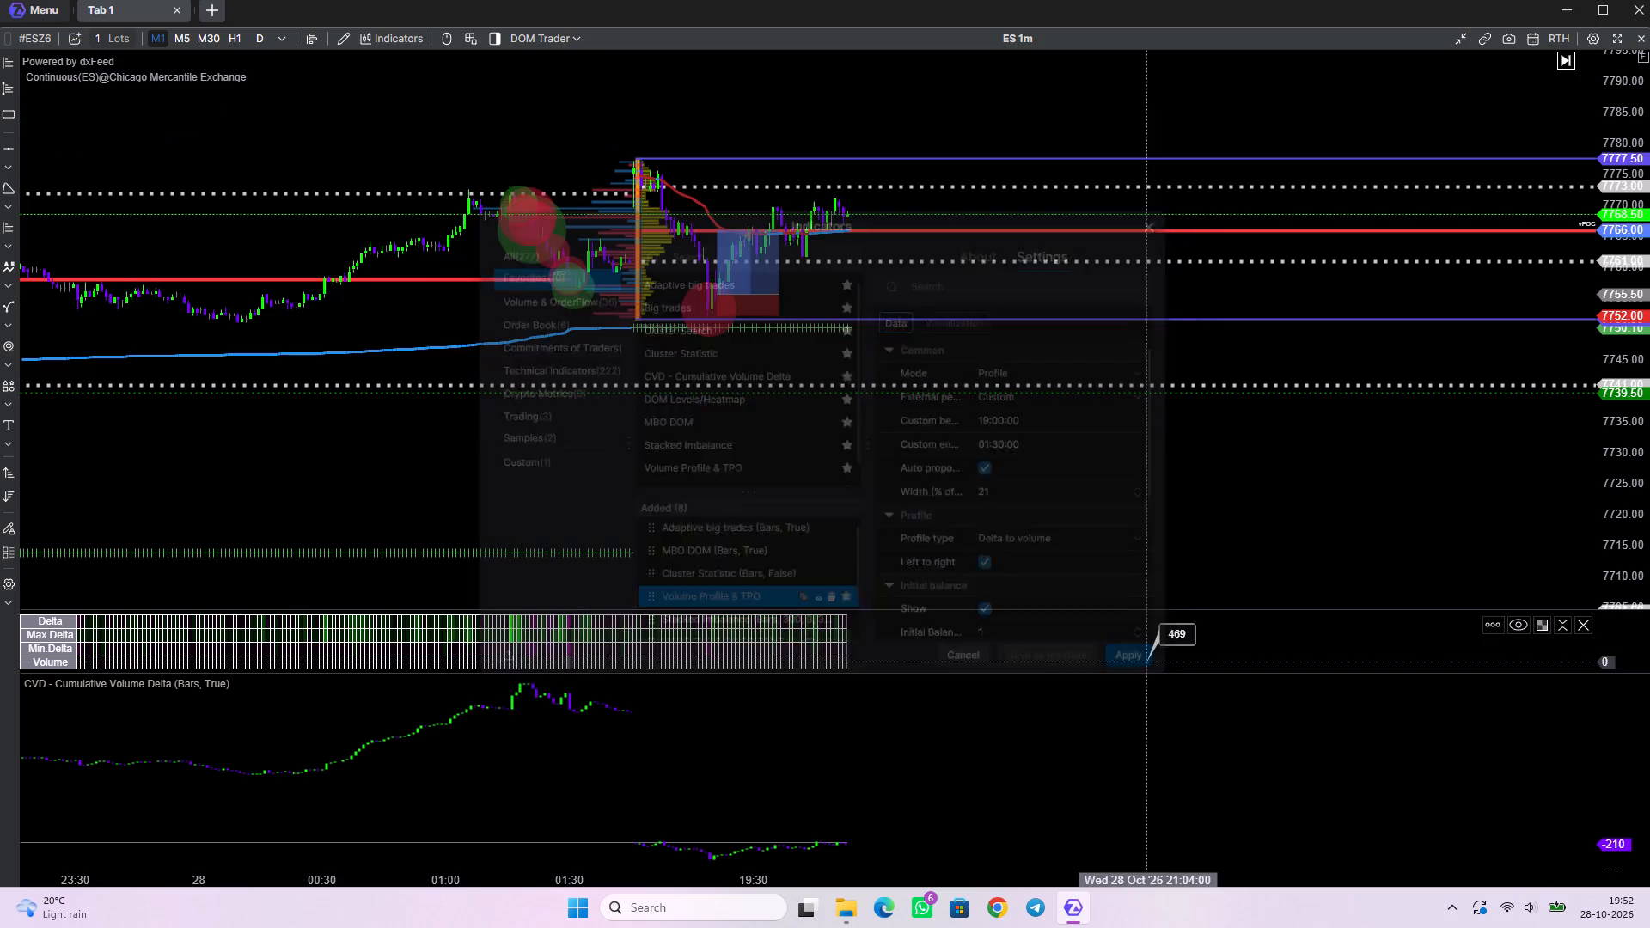
Examine the Volume Profile & TPO display around the opening range, vPOC, VWAP and long position on the 1-minute chart.
left_click_drag(878, 292, 790, 321)
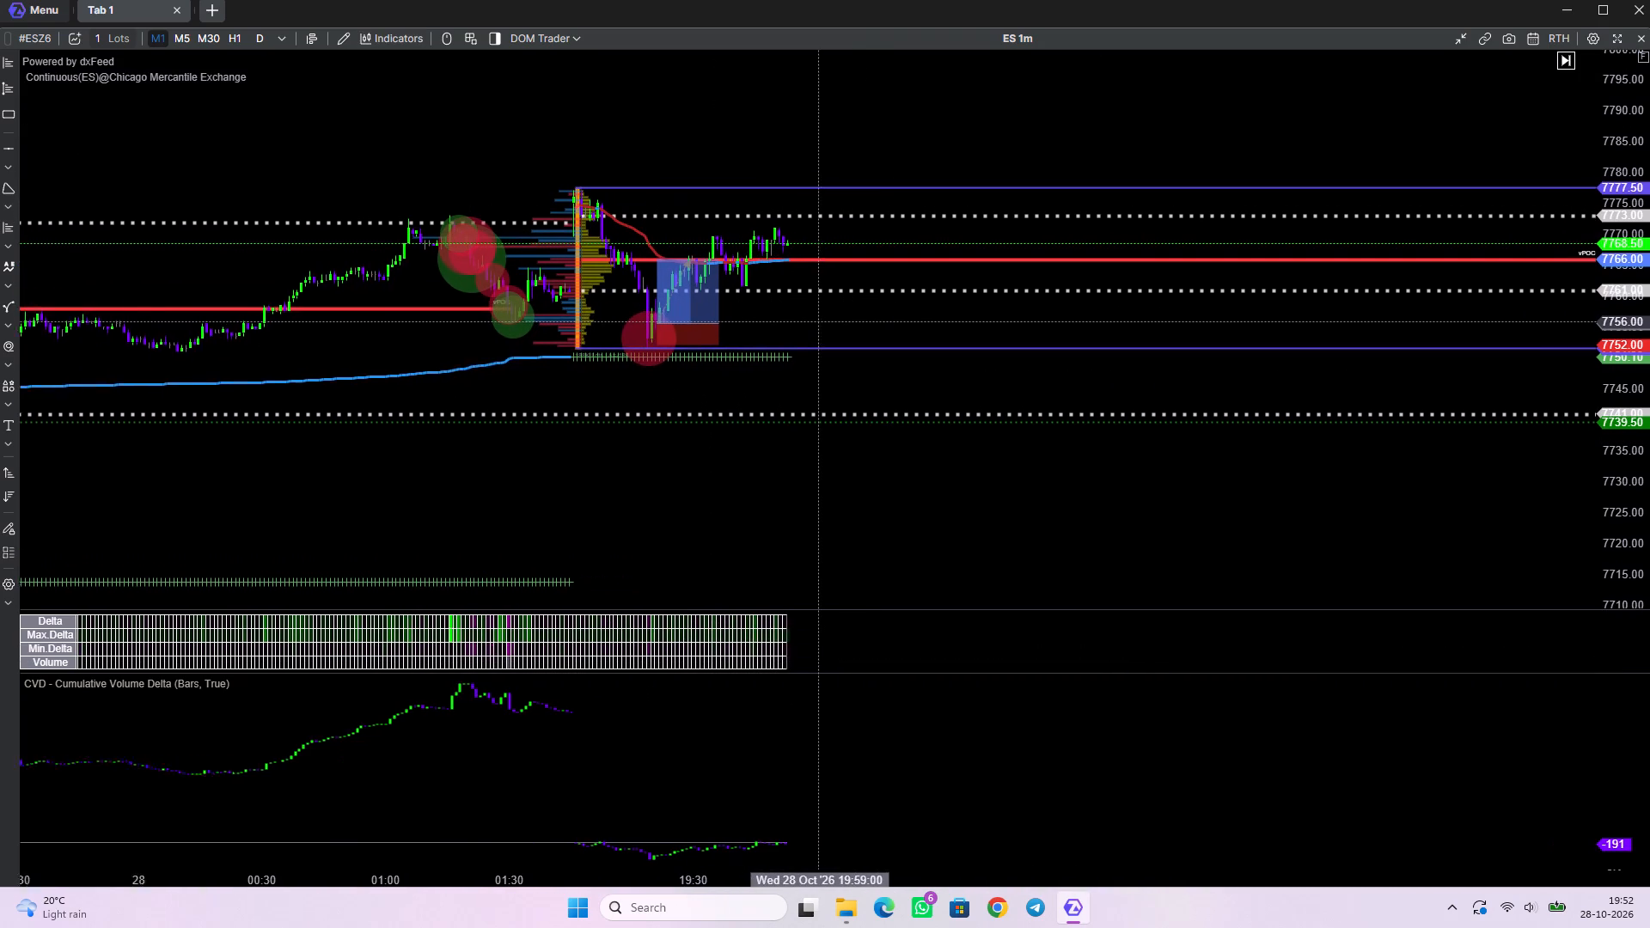
left_click_drag(790, 321, 952, 332)
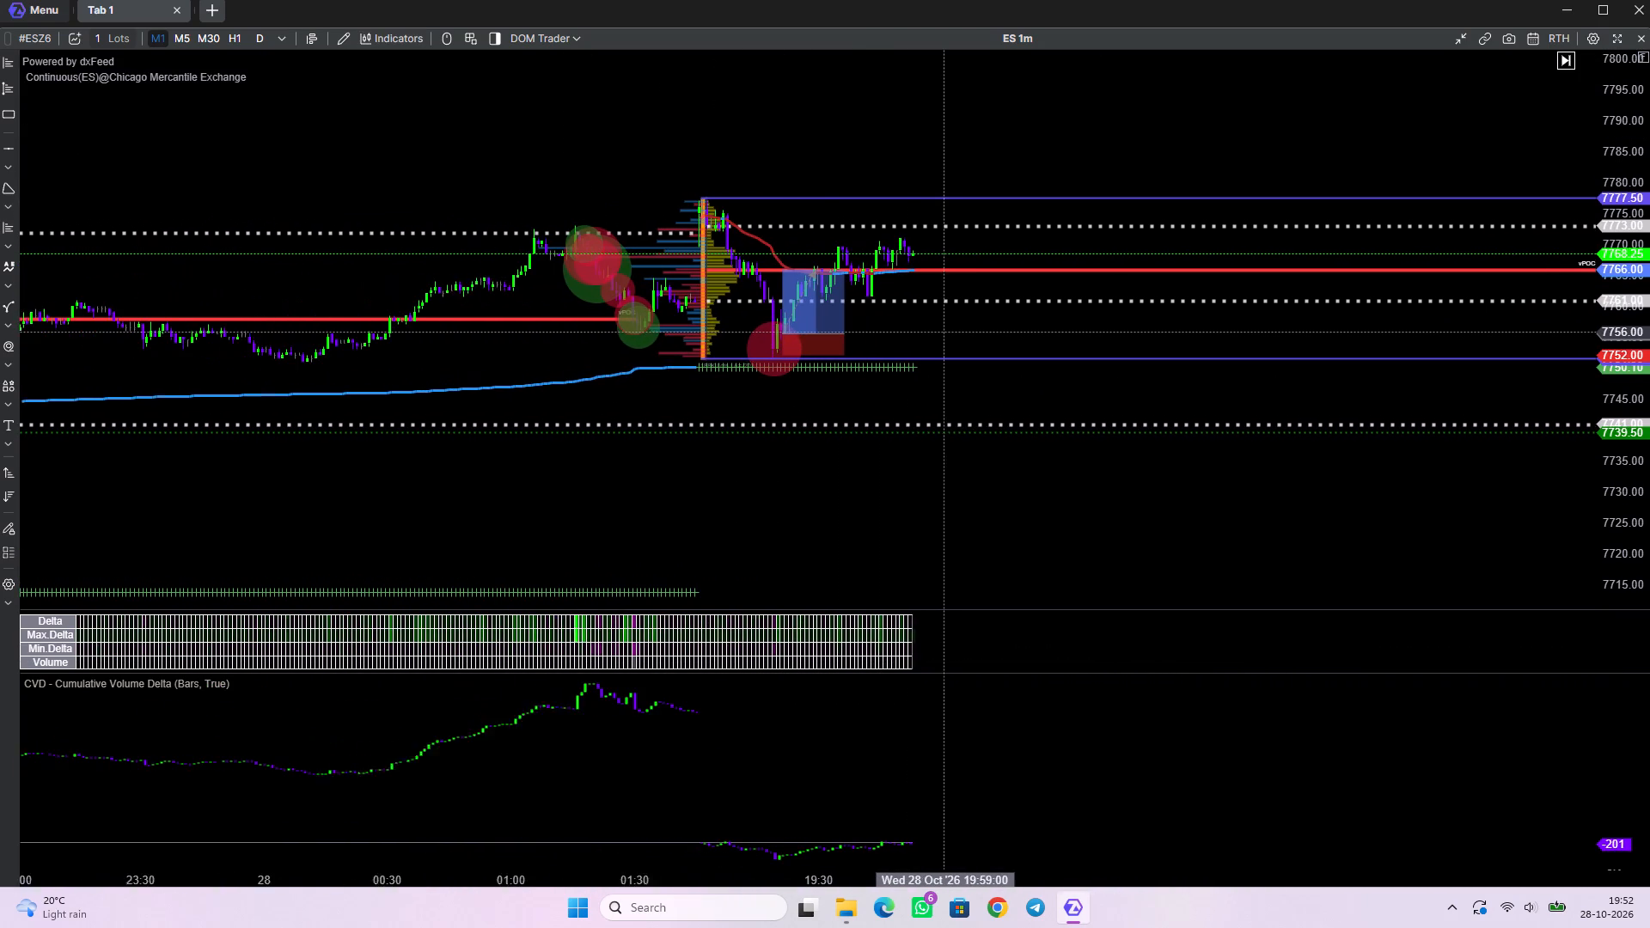
left_click_drag(952, 332, 956, 332)
scroll(1619, 357, "up", 17)
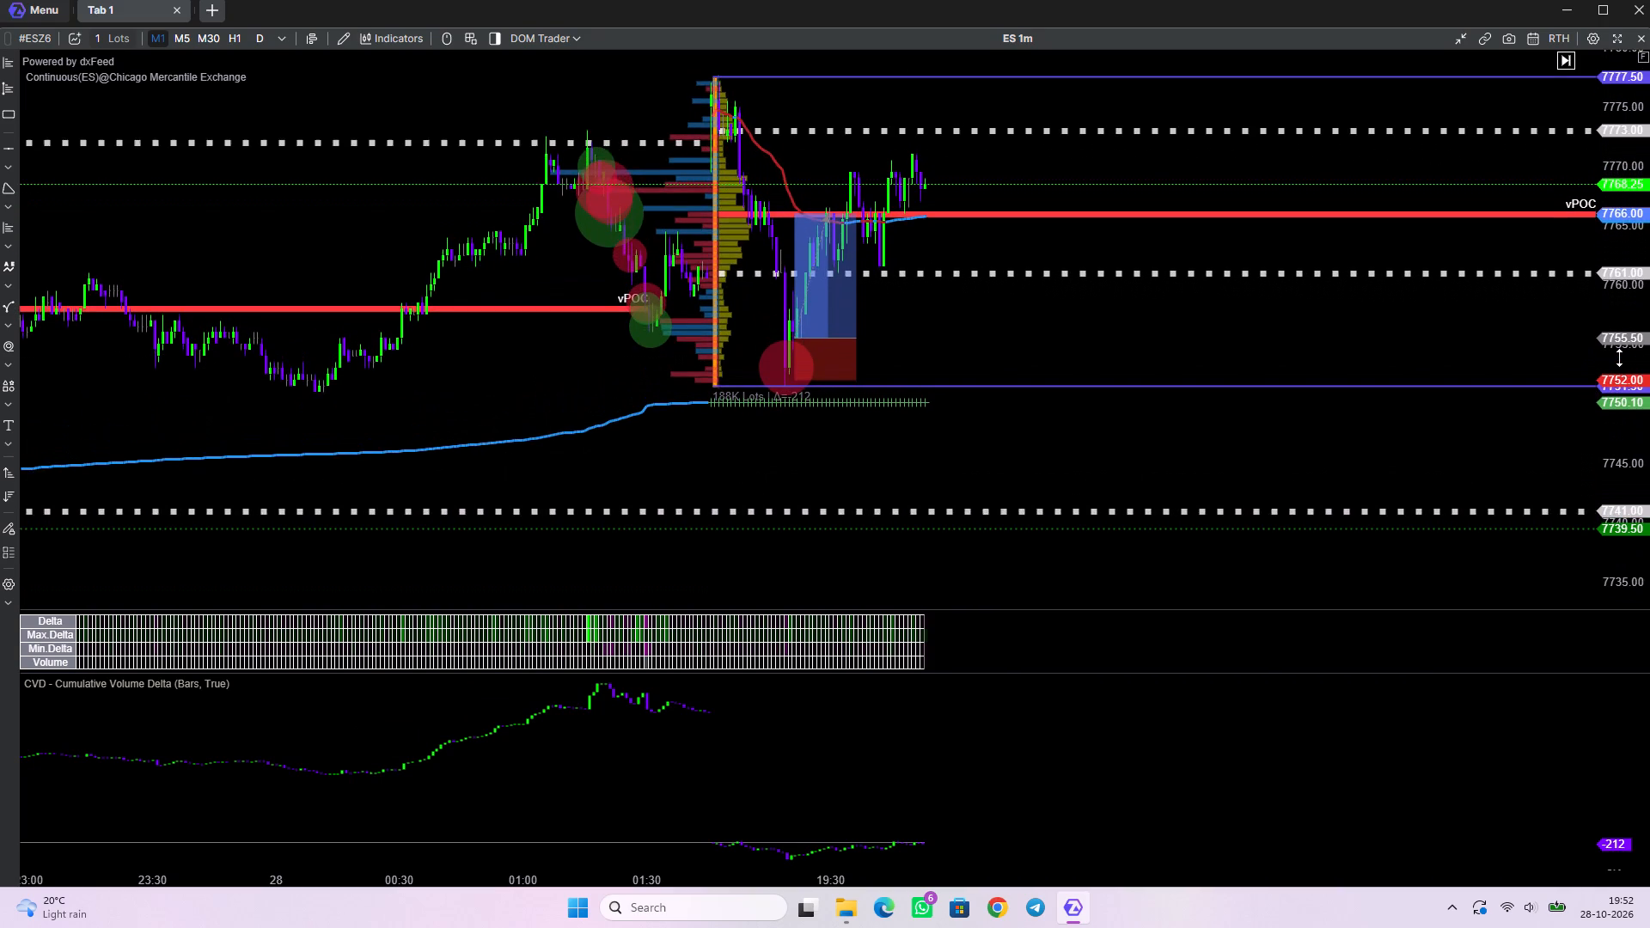
scroll(1619, 357, "up", 4)
left_click_drag(1007, 235, 921, 283)
left_click_drag(915, 280, 889, 309)
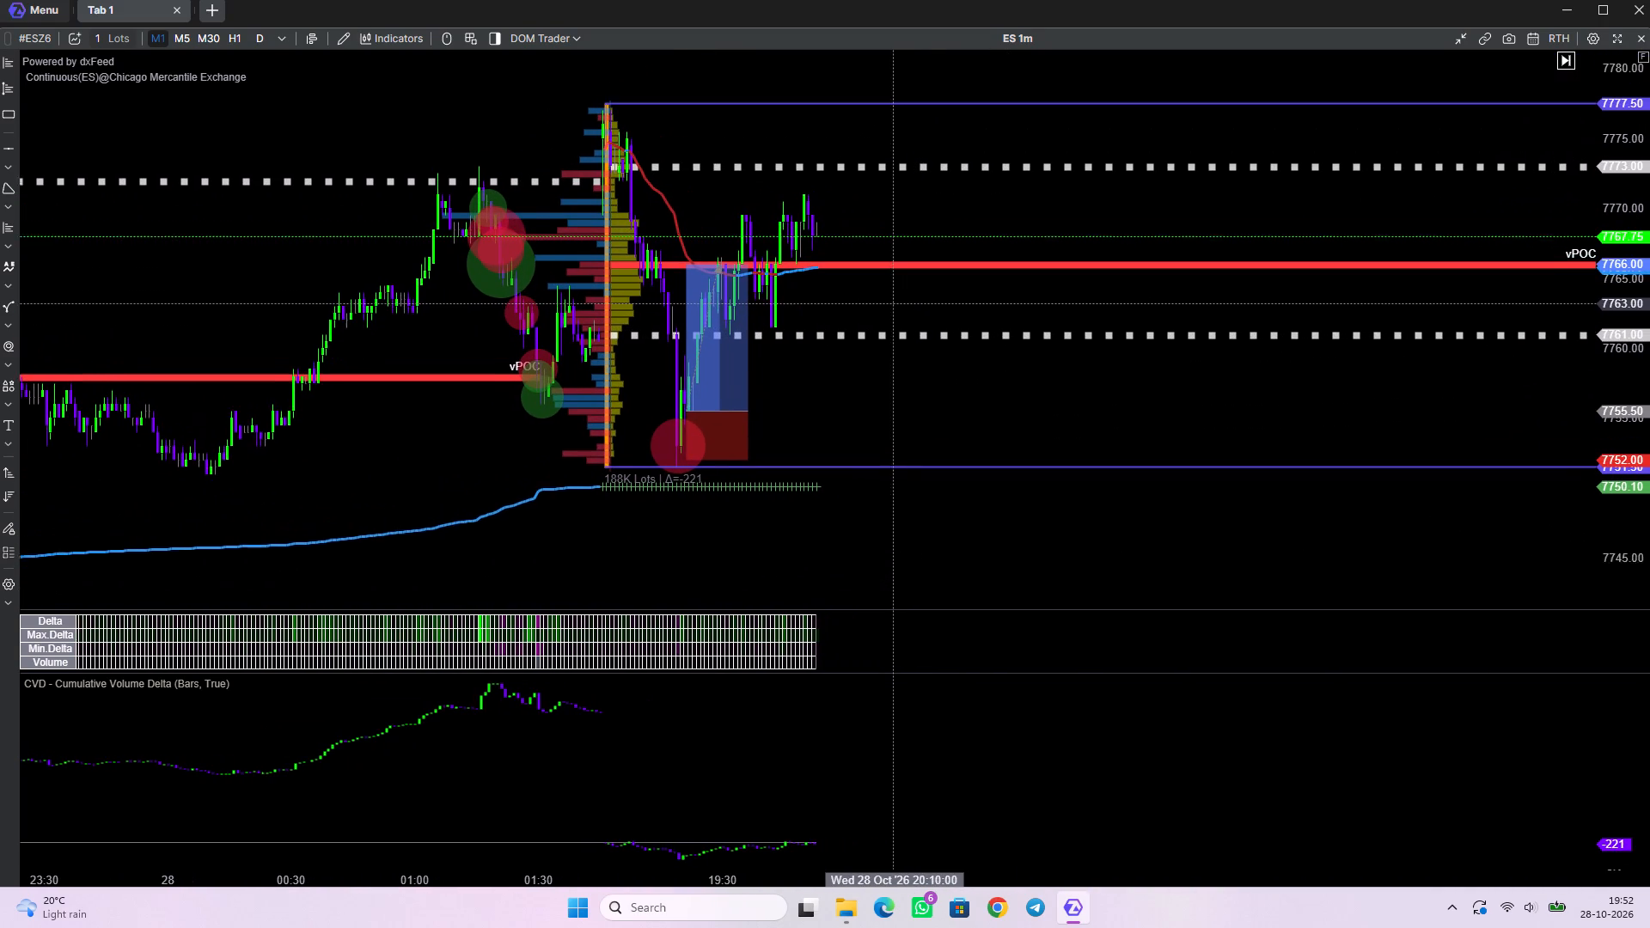
left_click_drag(889, 309, 875, 339)
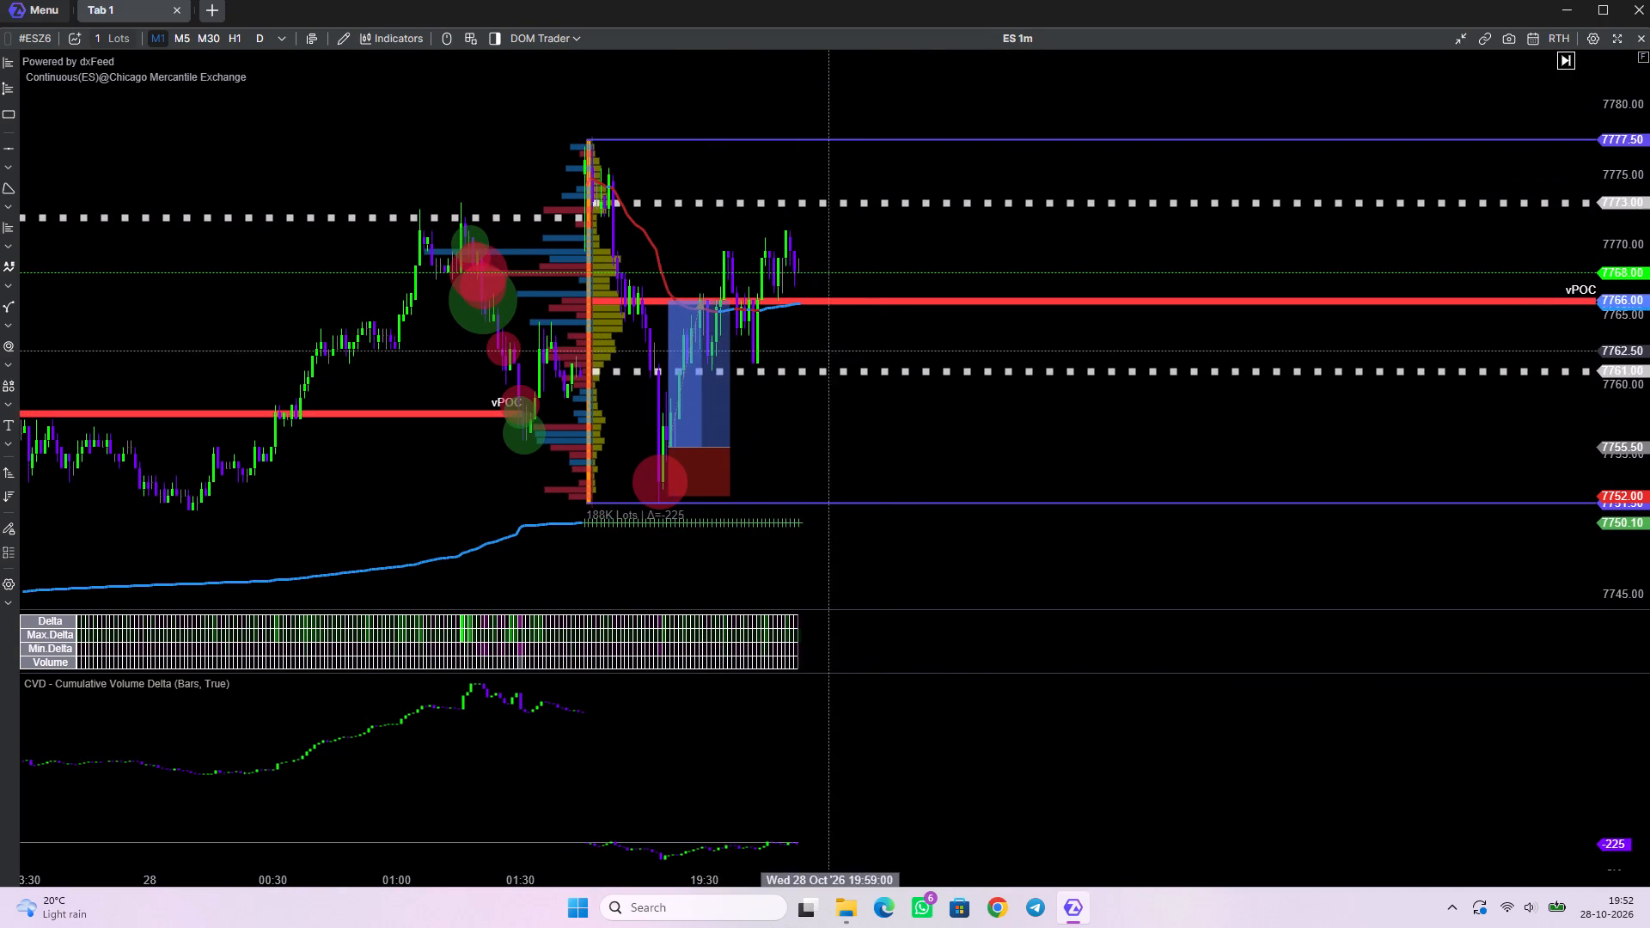
scroll(829, 344, "up", 3)
left_click_drag(979, 198, 969, 229)
scroll(1623, 359, "up", 5)
scroll(665, 354, "up", 7)
scroll(748, 327, "down", 5)
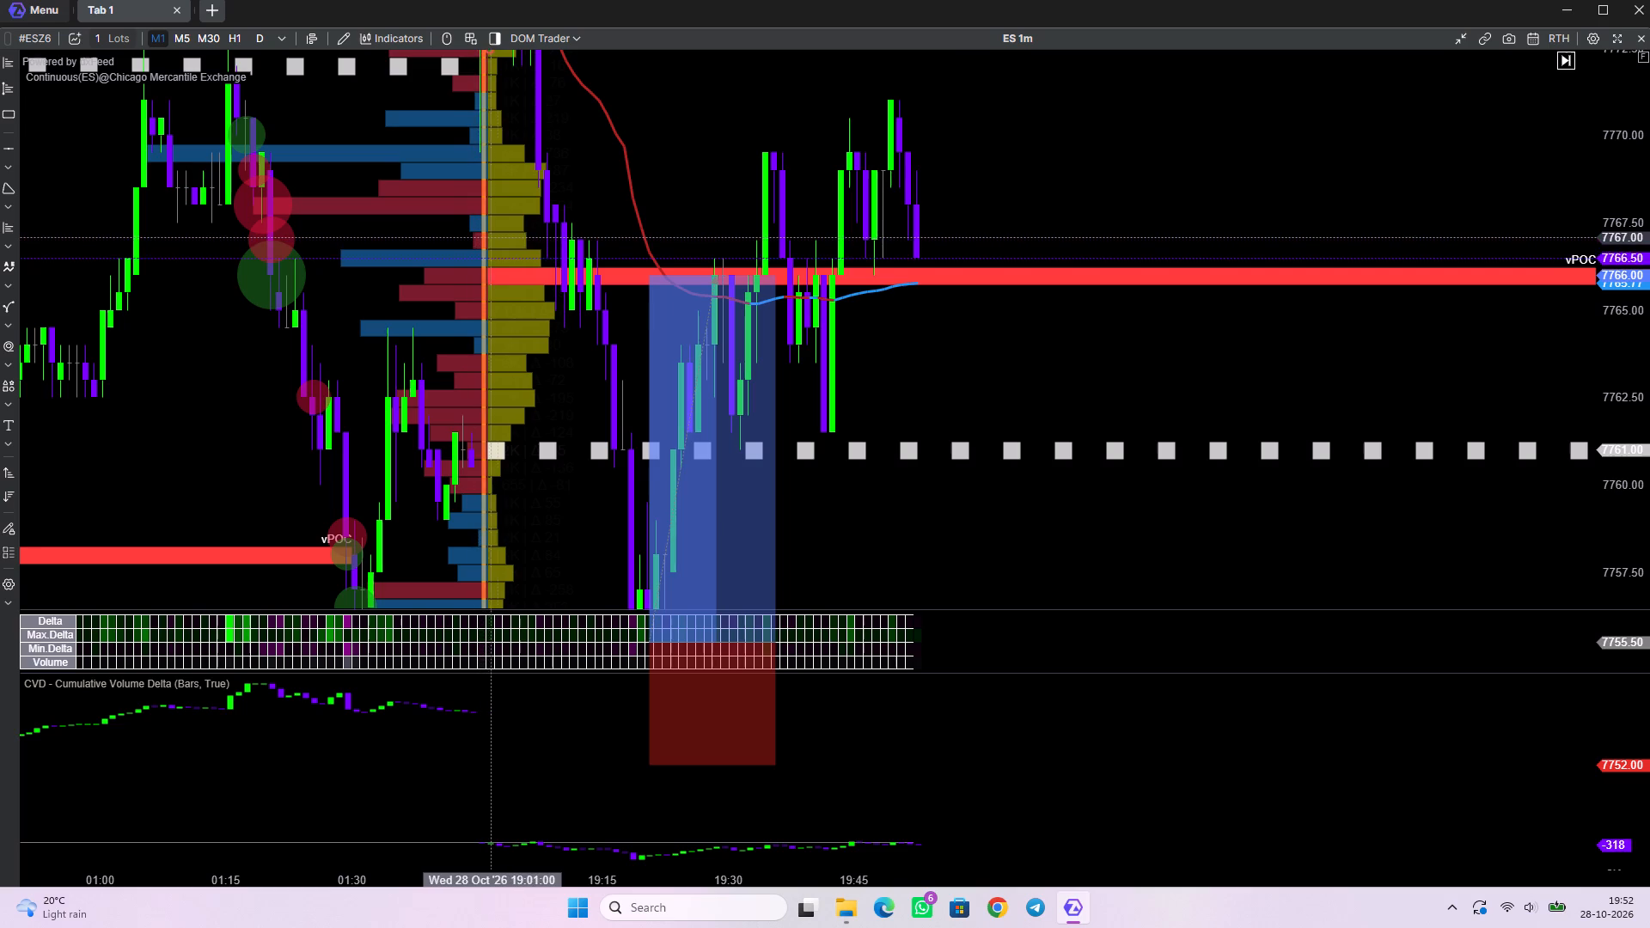
scroll(944, 260, "up", 4)
scroll(382, 253, "down", 4)
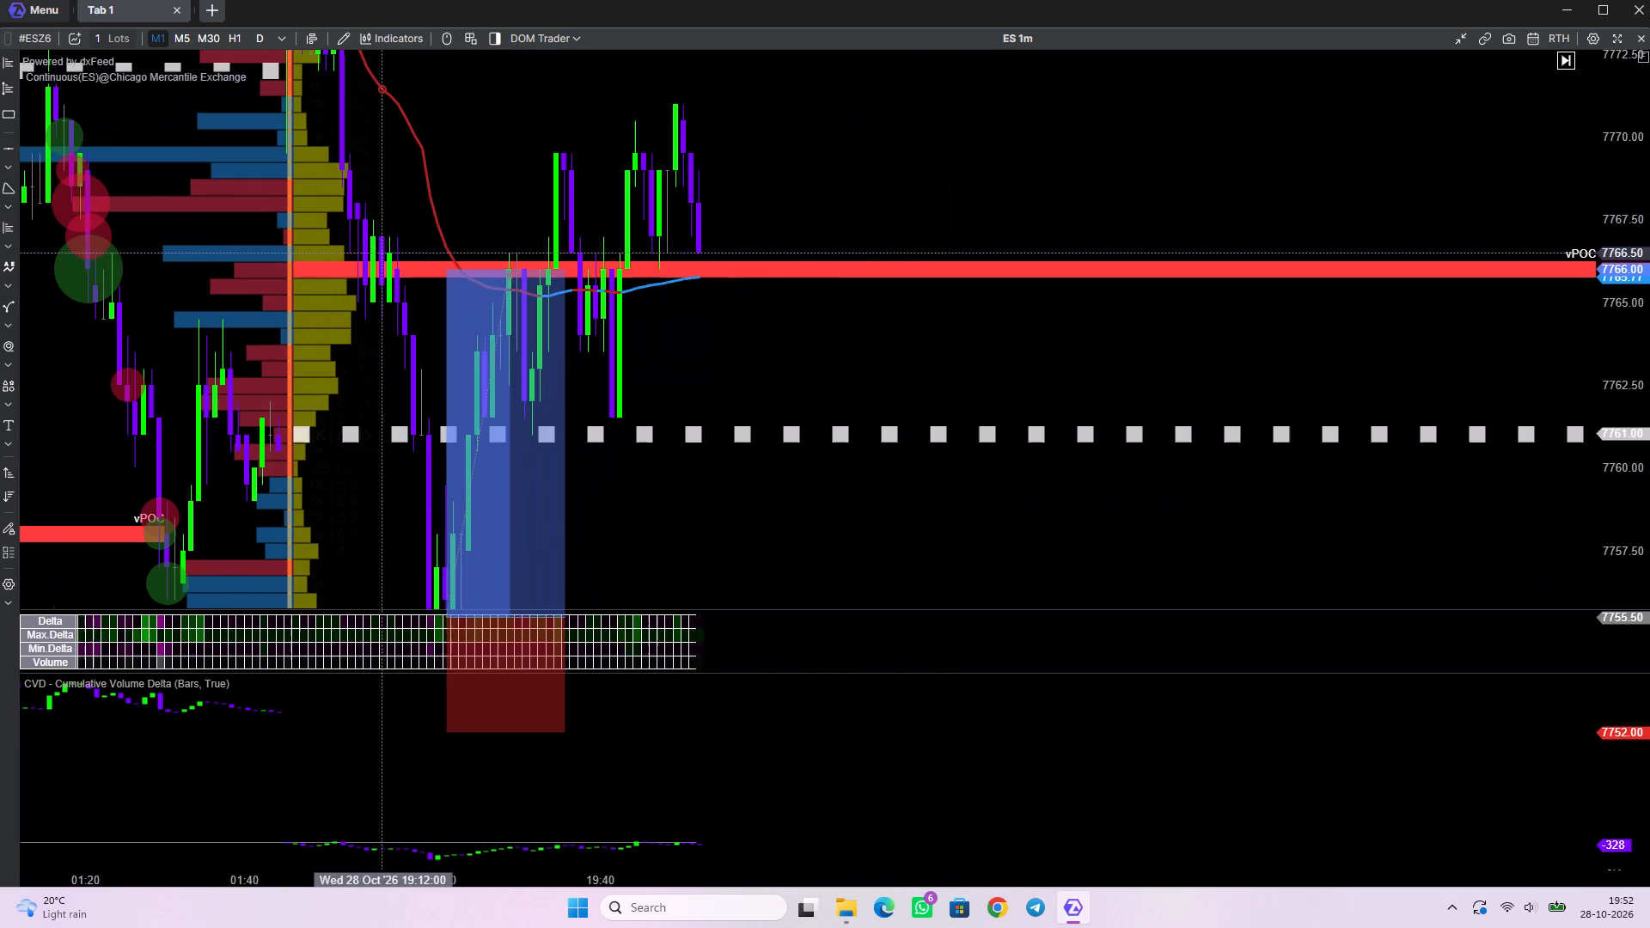
scroll(382, 253, "down", 1)
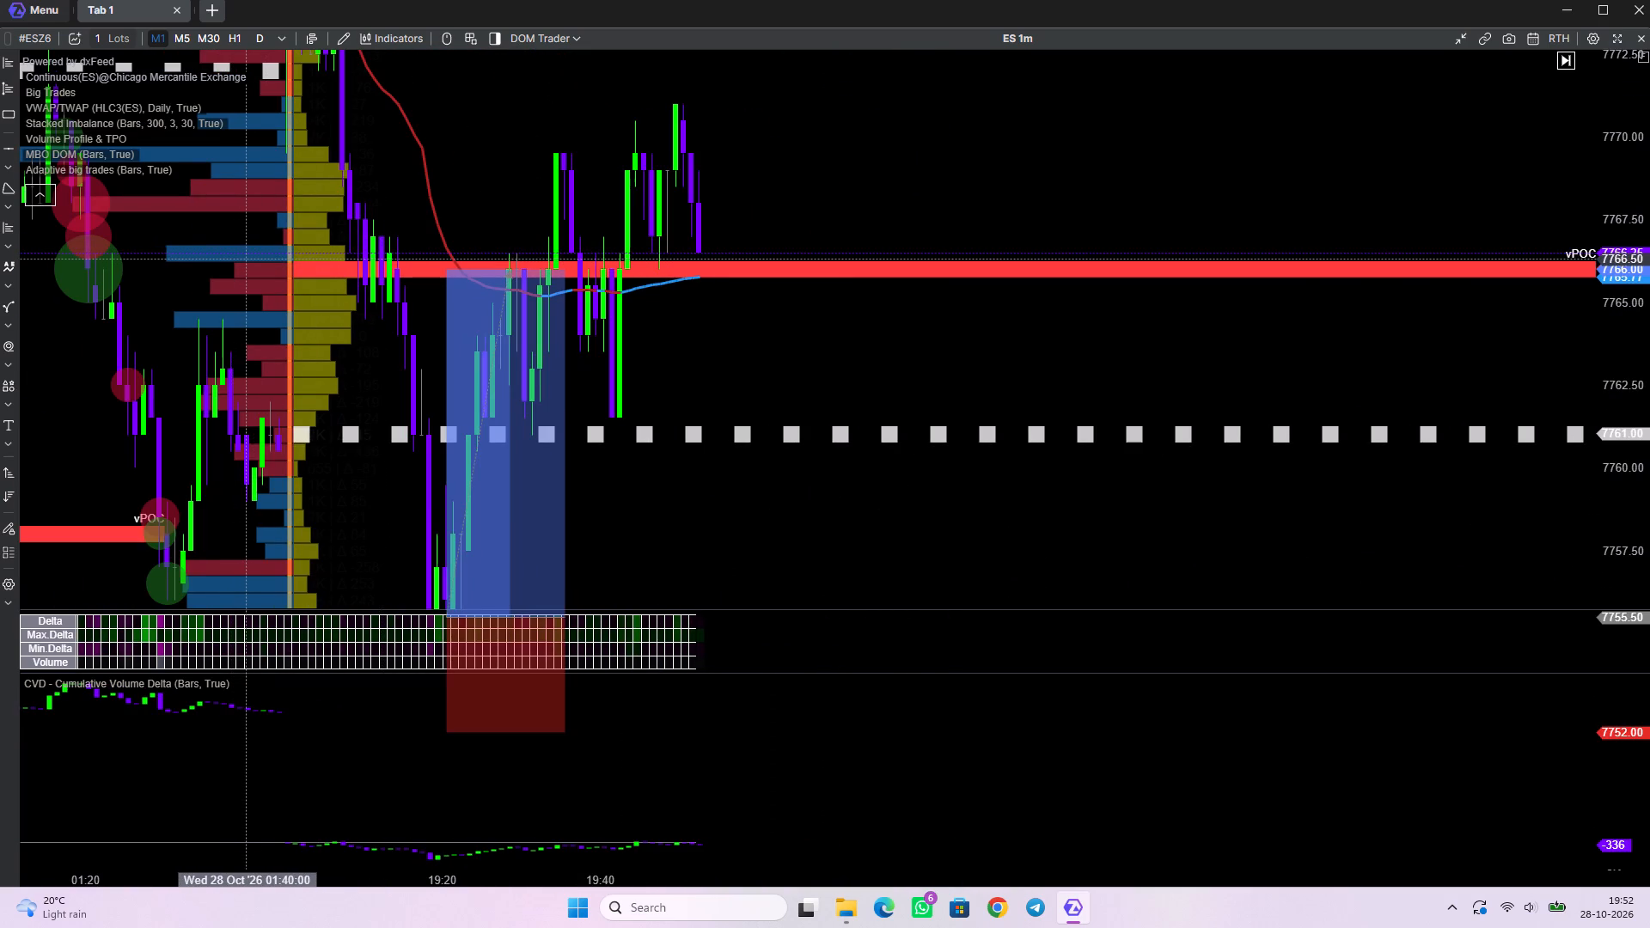
Inspect the footprint bid/ask volumes and per-bar delta of the latest candles around the 7766.00 vPOC and VWAP.
scroll(724, 259, "up", 5)
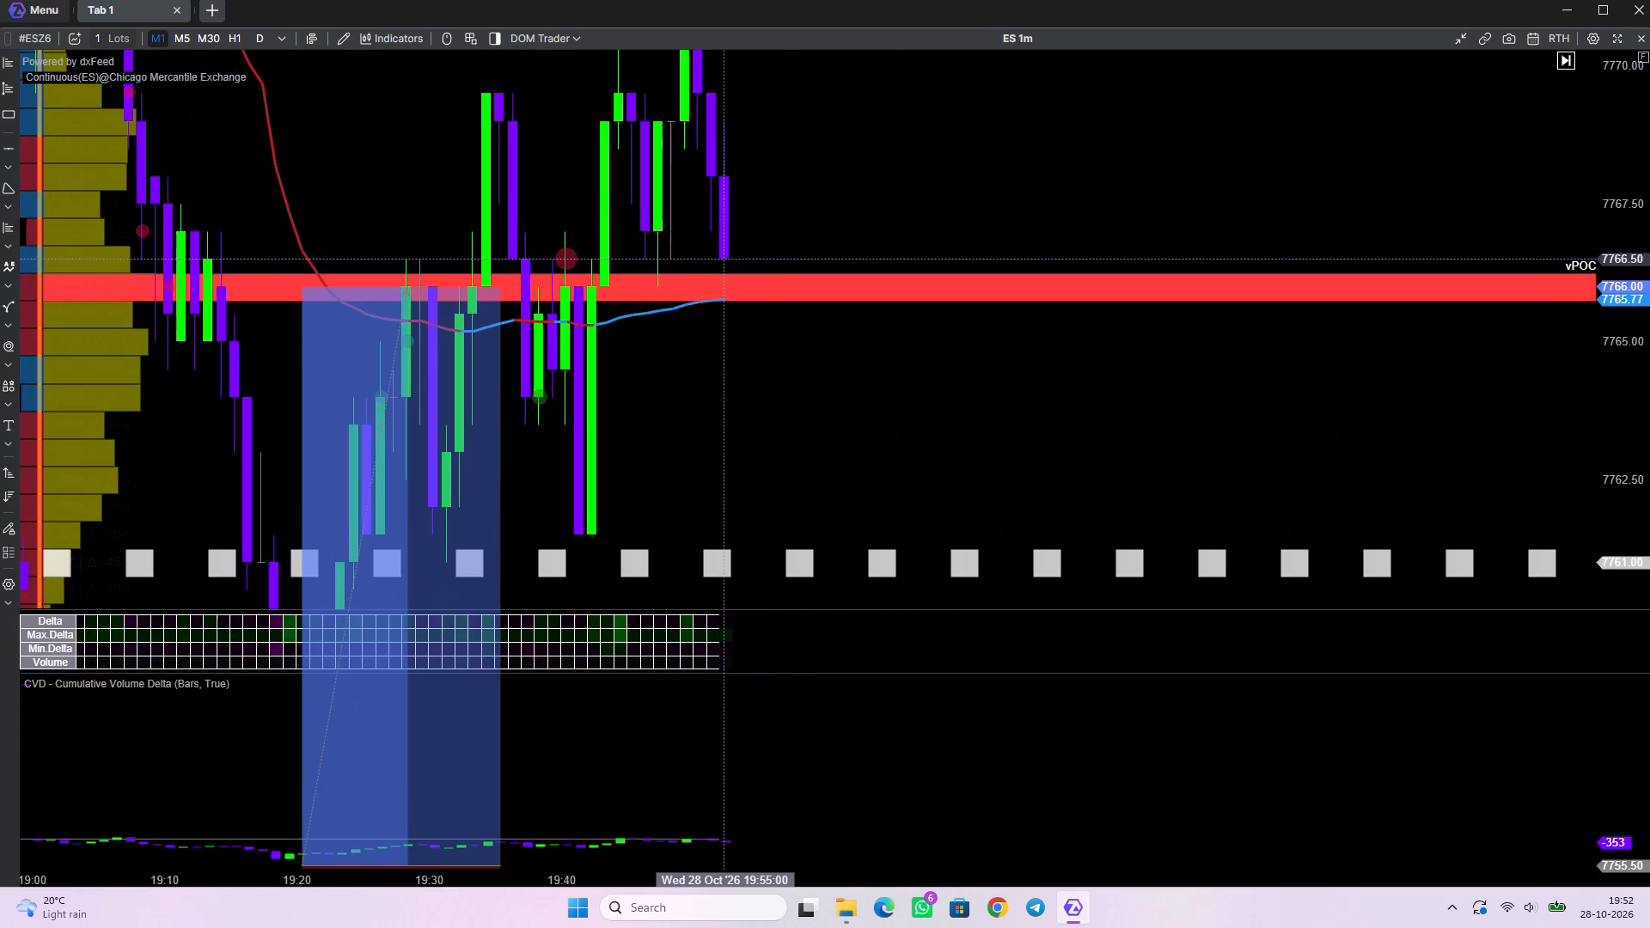
scroll(724, 259, "up", 10)
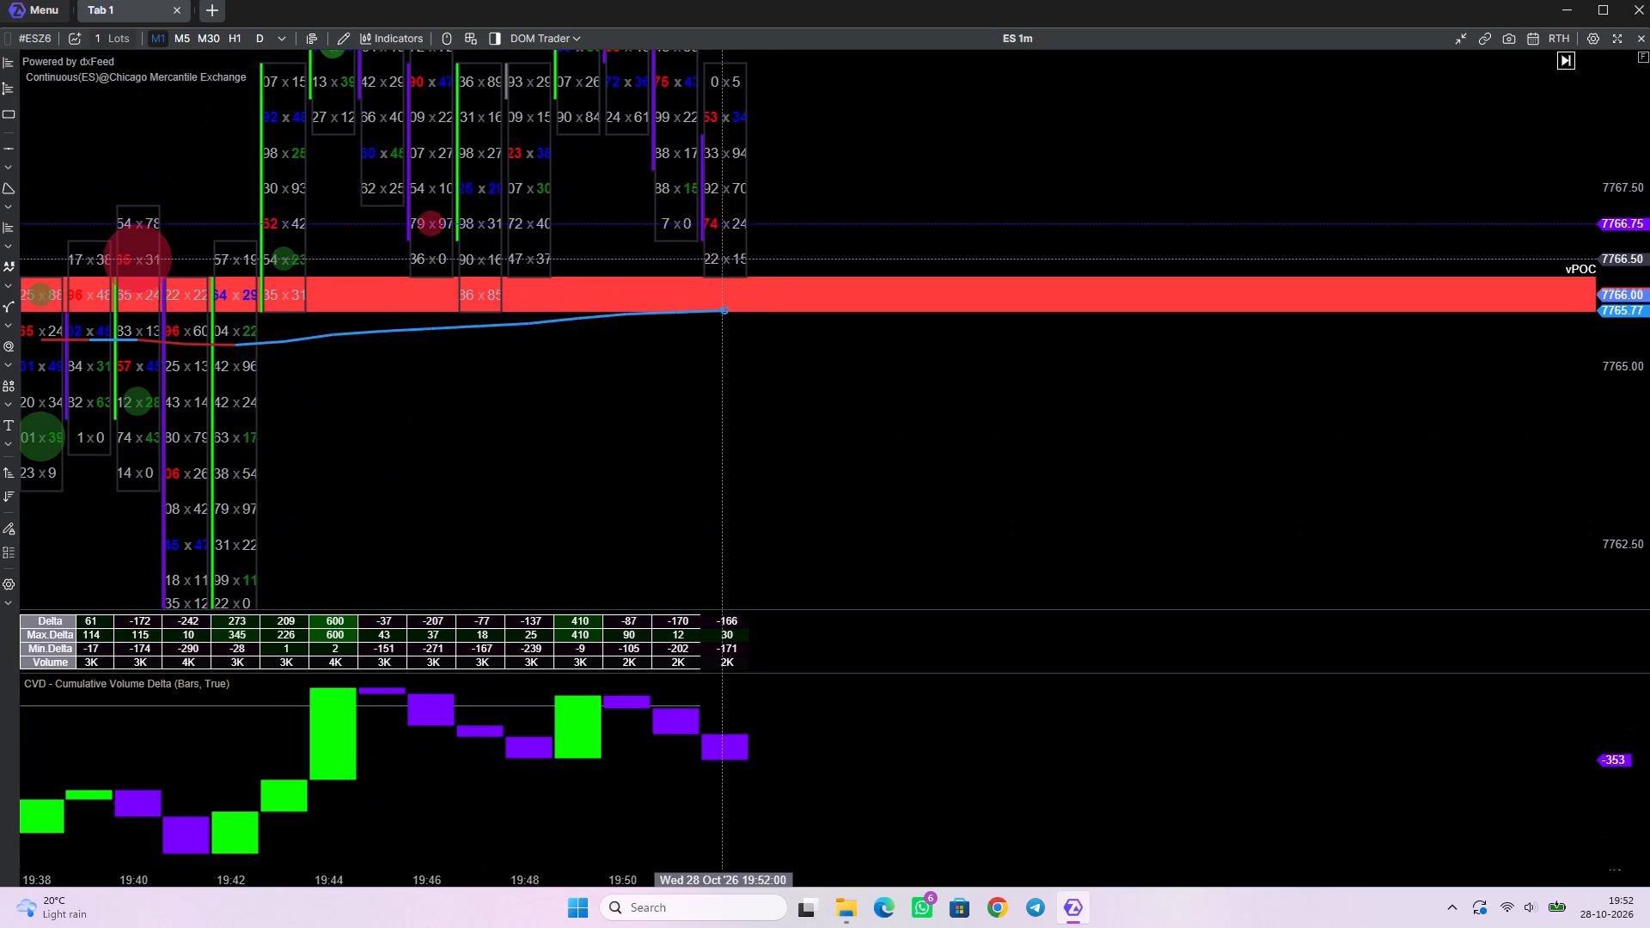
scroll(772, 272, "up", 11)
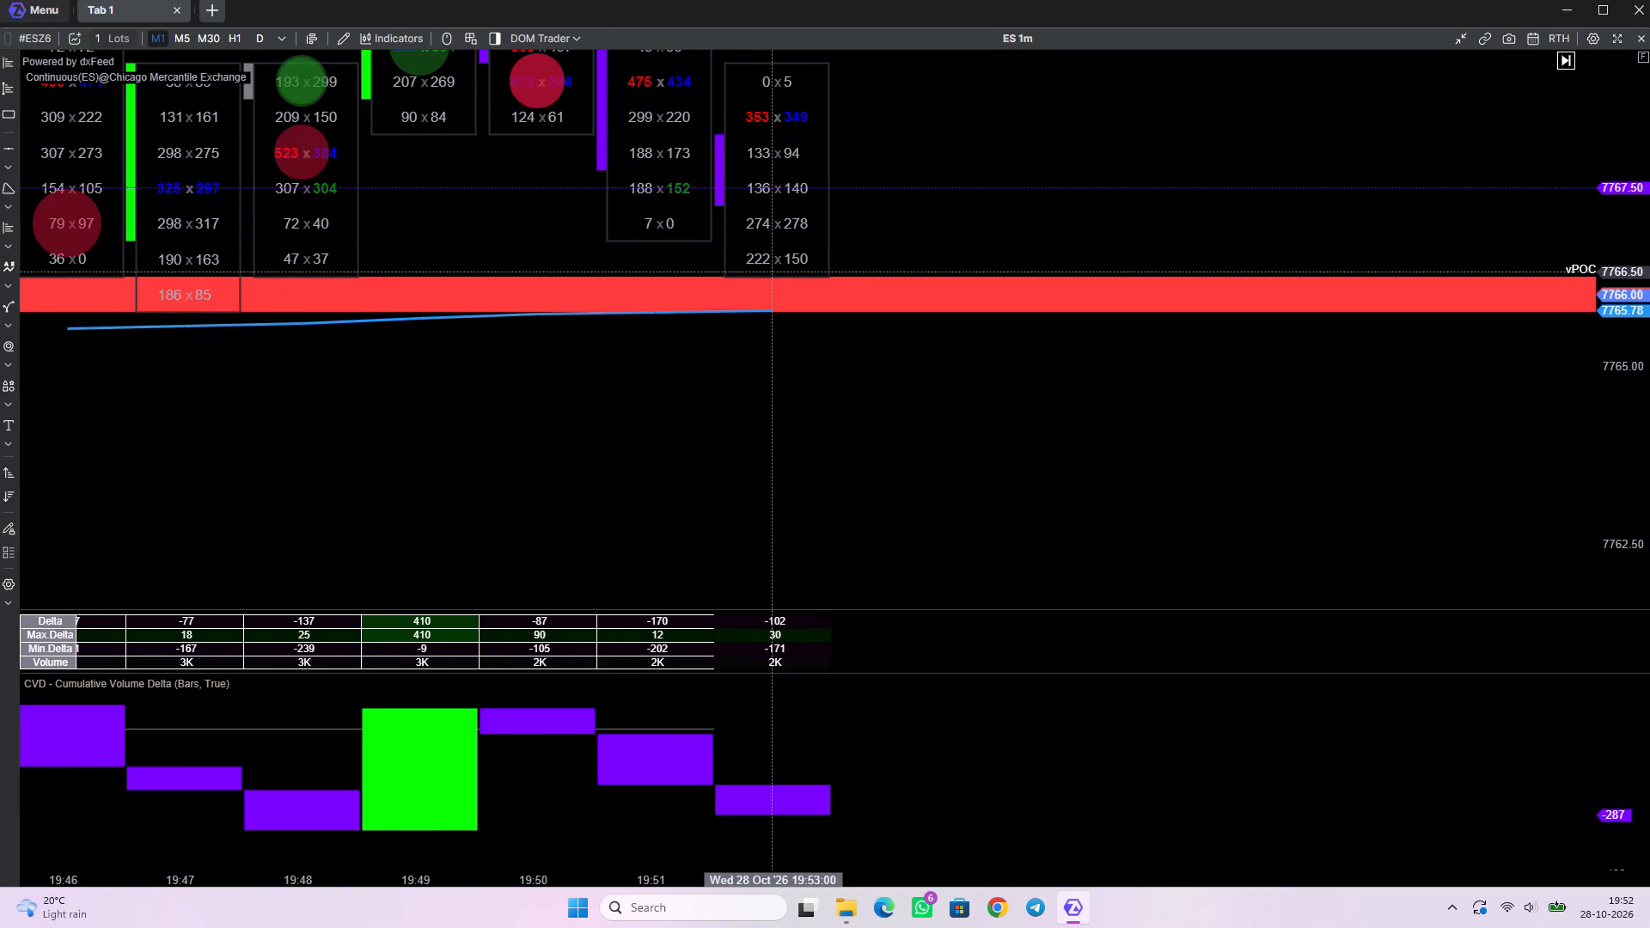
scroll(772, 272, "down", 6)
left_click_drag(859, 142, 911, 332)
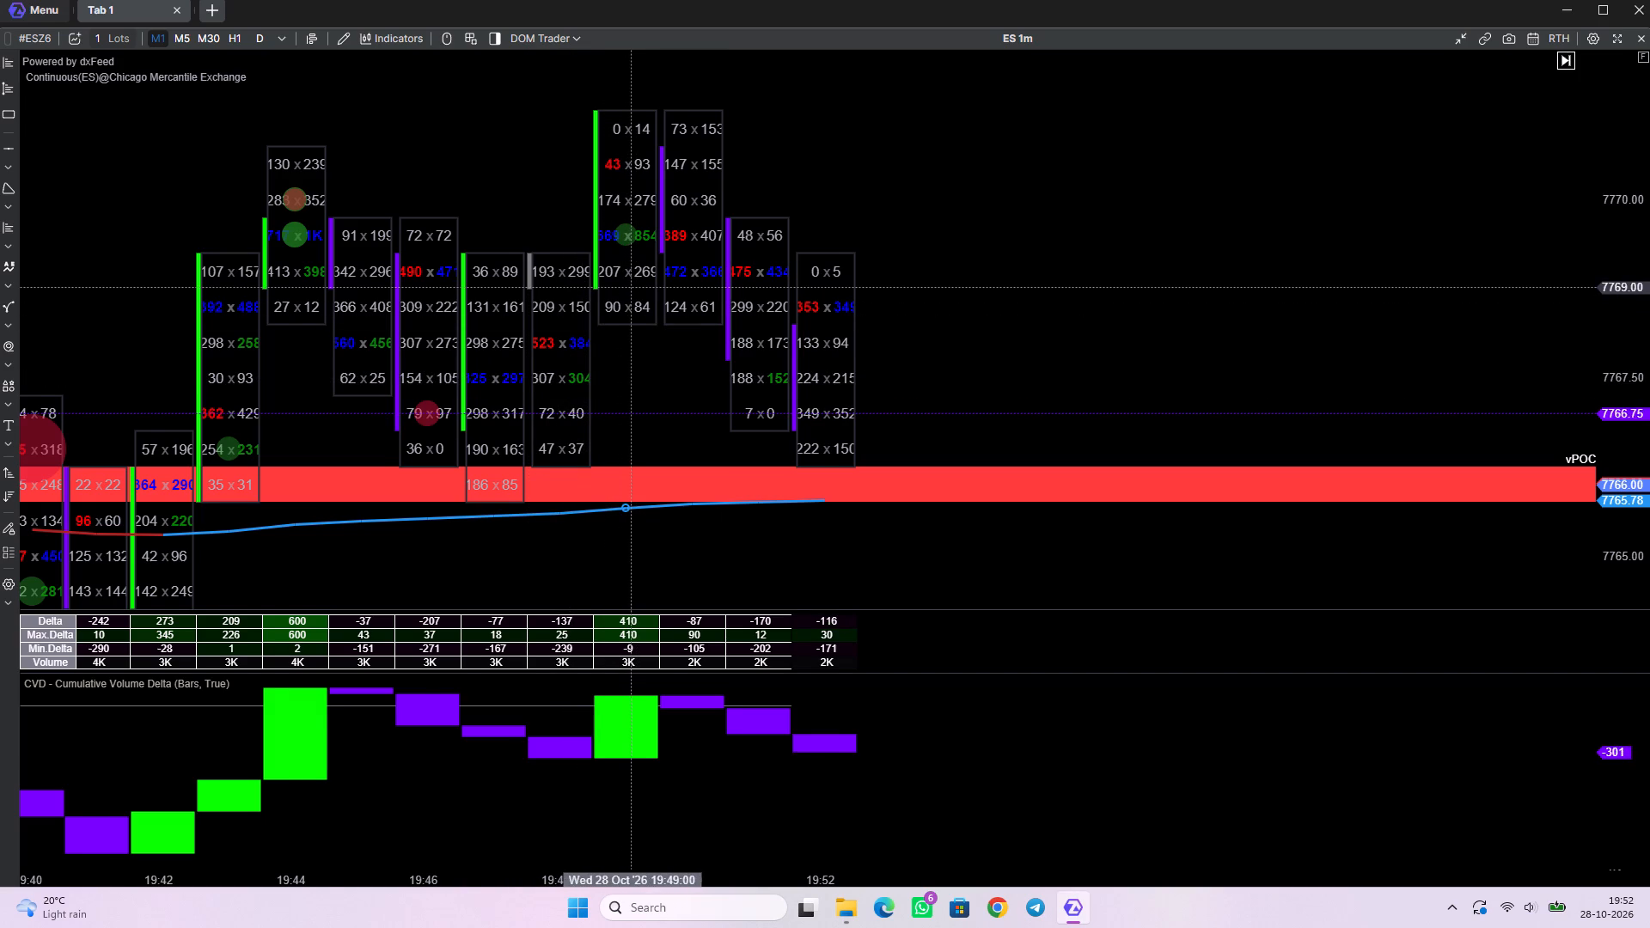
scroll(631, 287, "down", 1)
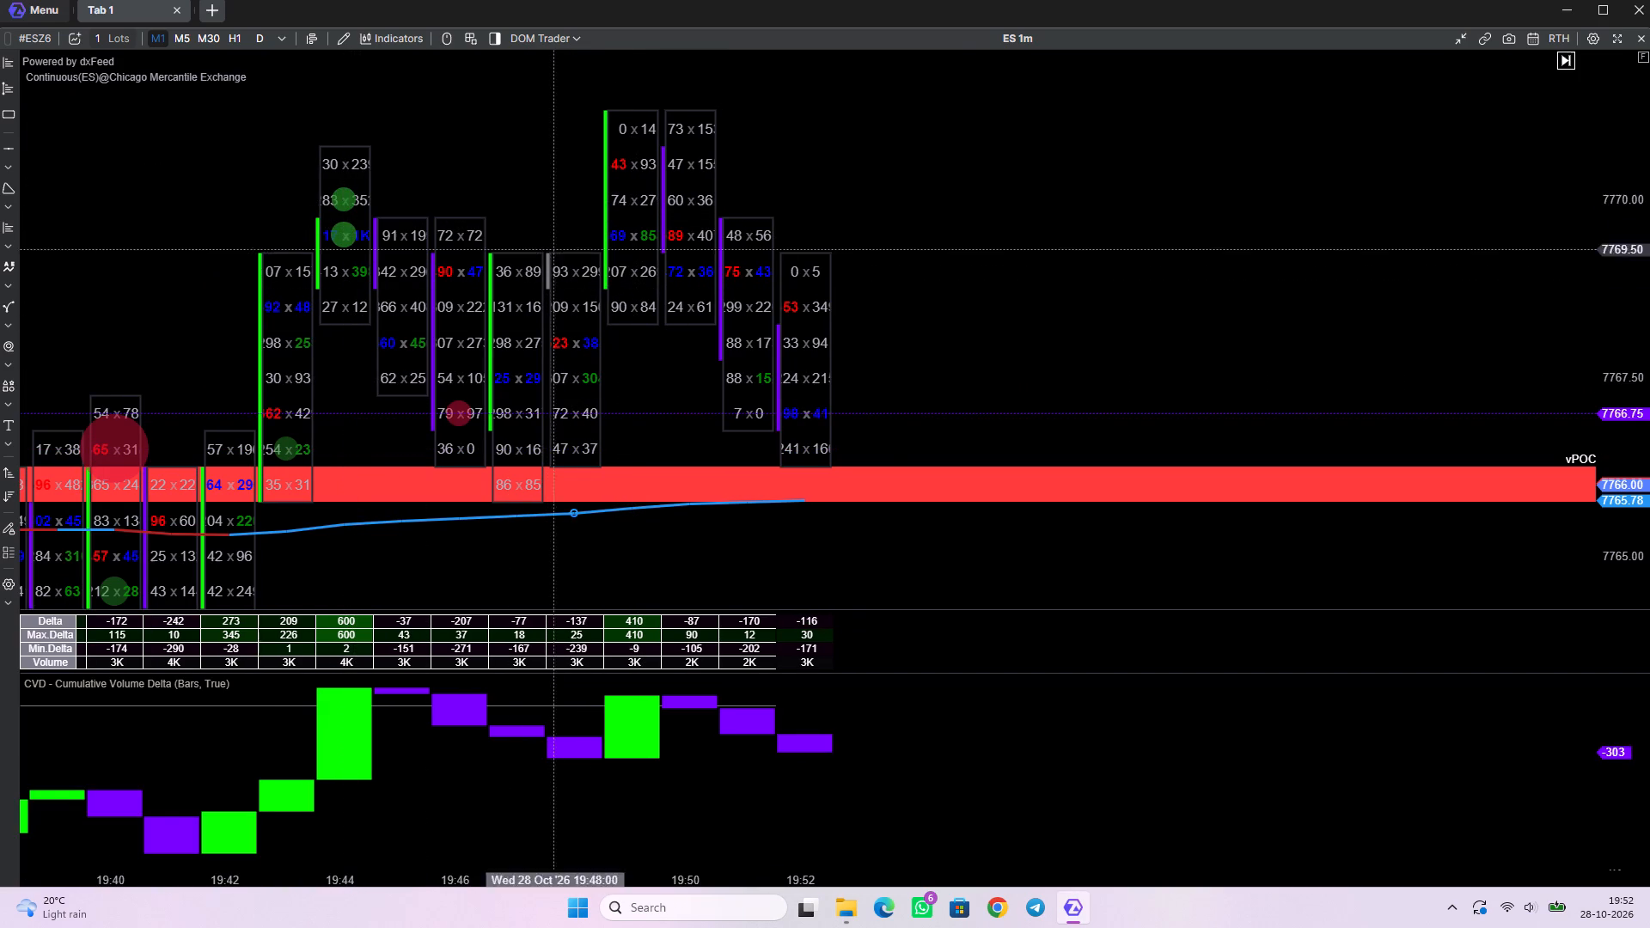
left_click_drag(999, 398, 1008, 268)
left_click(1018, 249)
left_click_drag(895, 436, 924, 394)
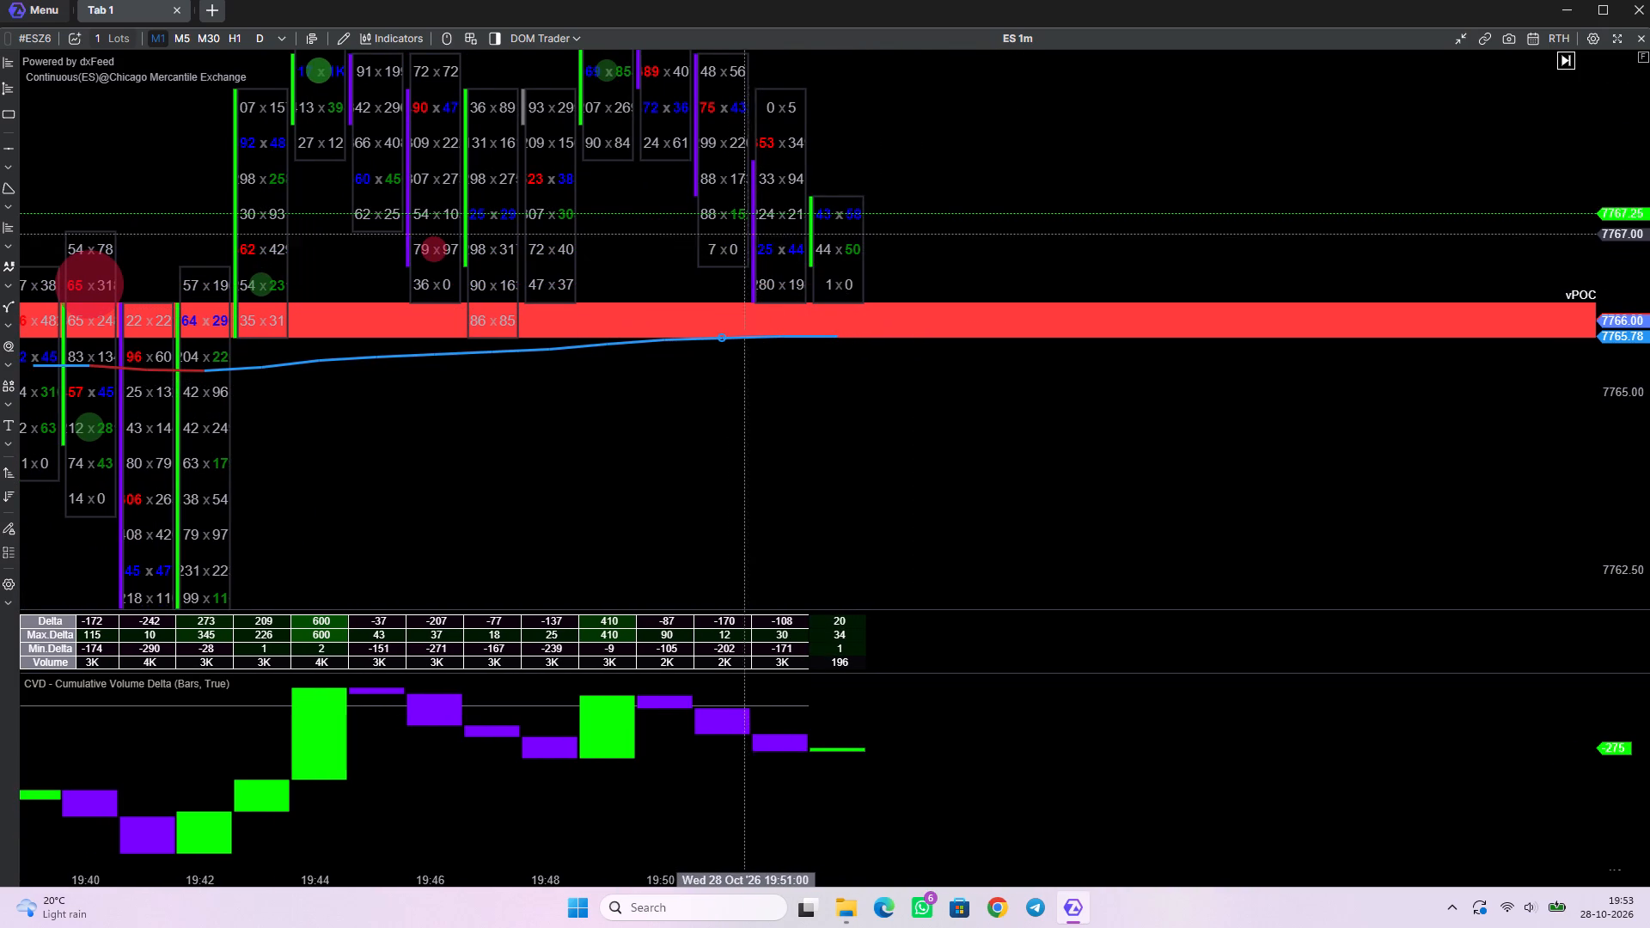
scroll(651, 247, "down", 3)
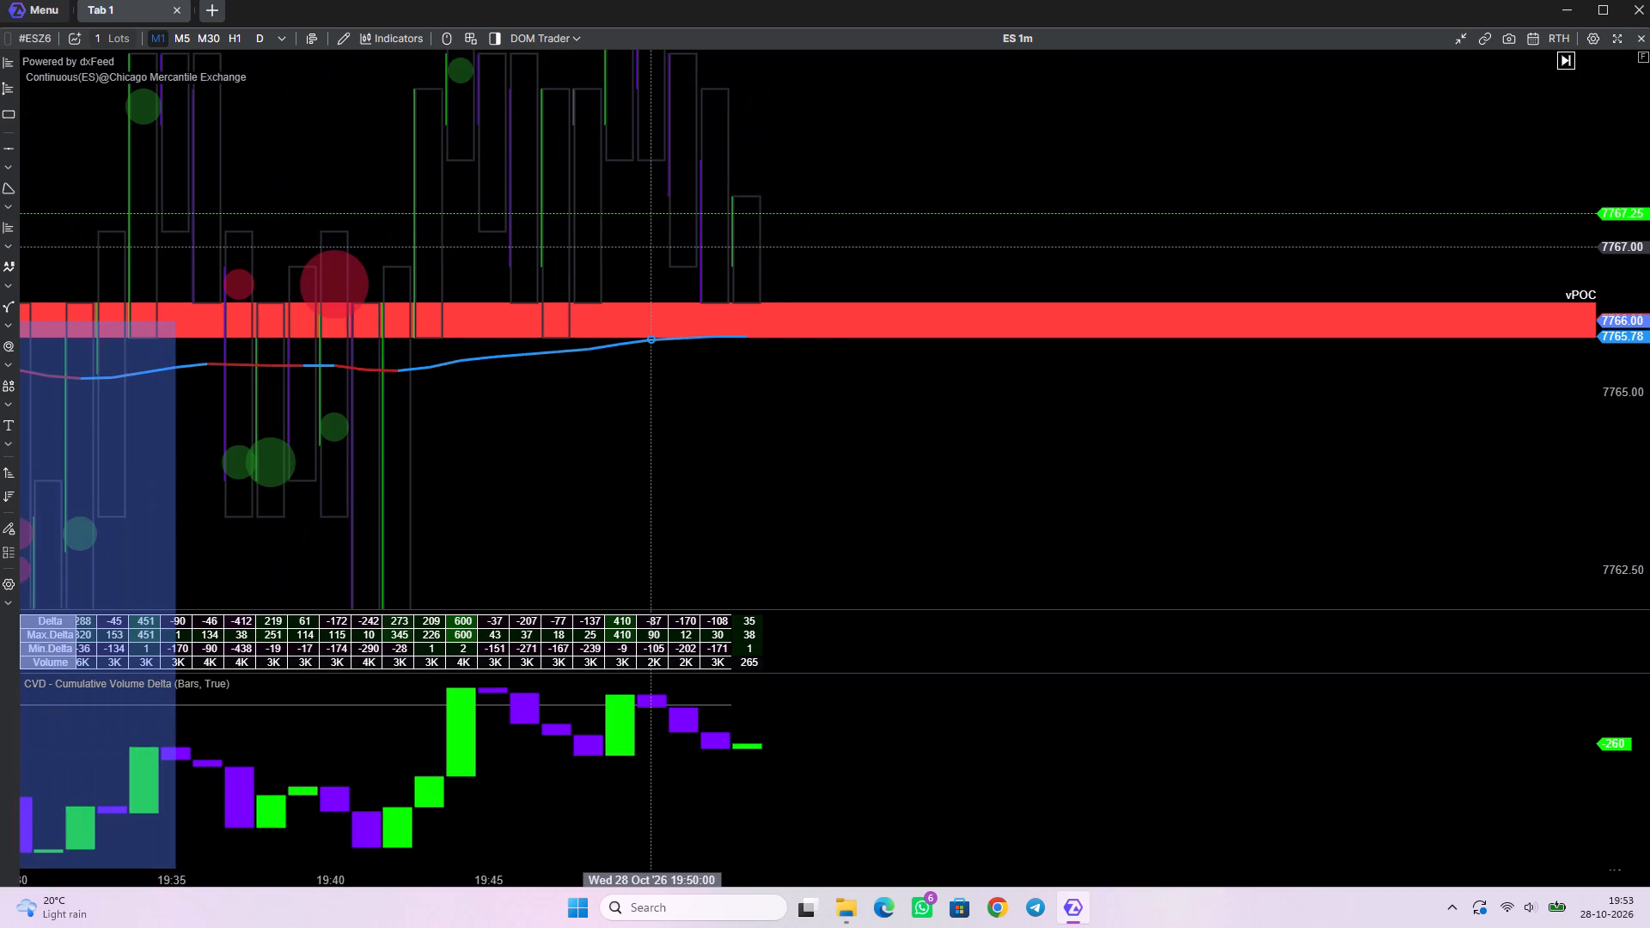
left_click_drag(612, 375, 1009, 394)
scroll(928, 296, "up", 3)
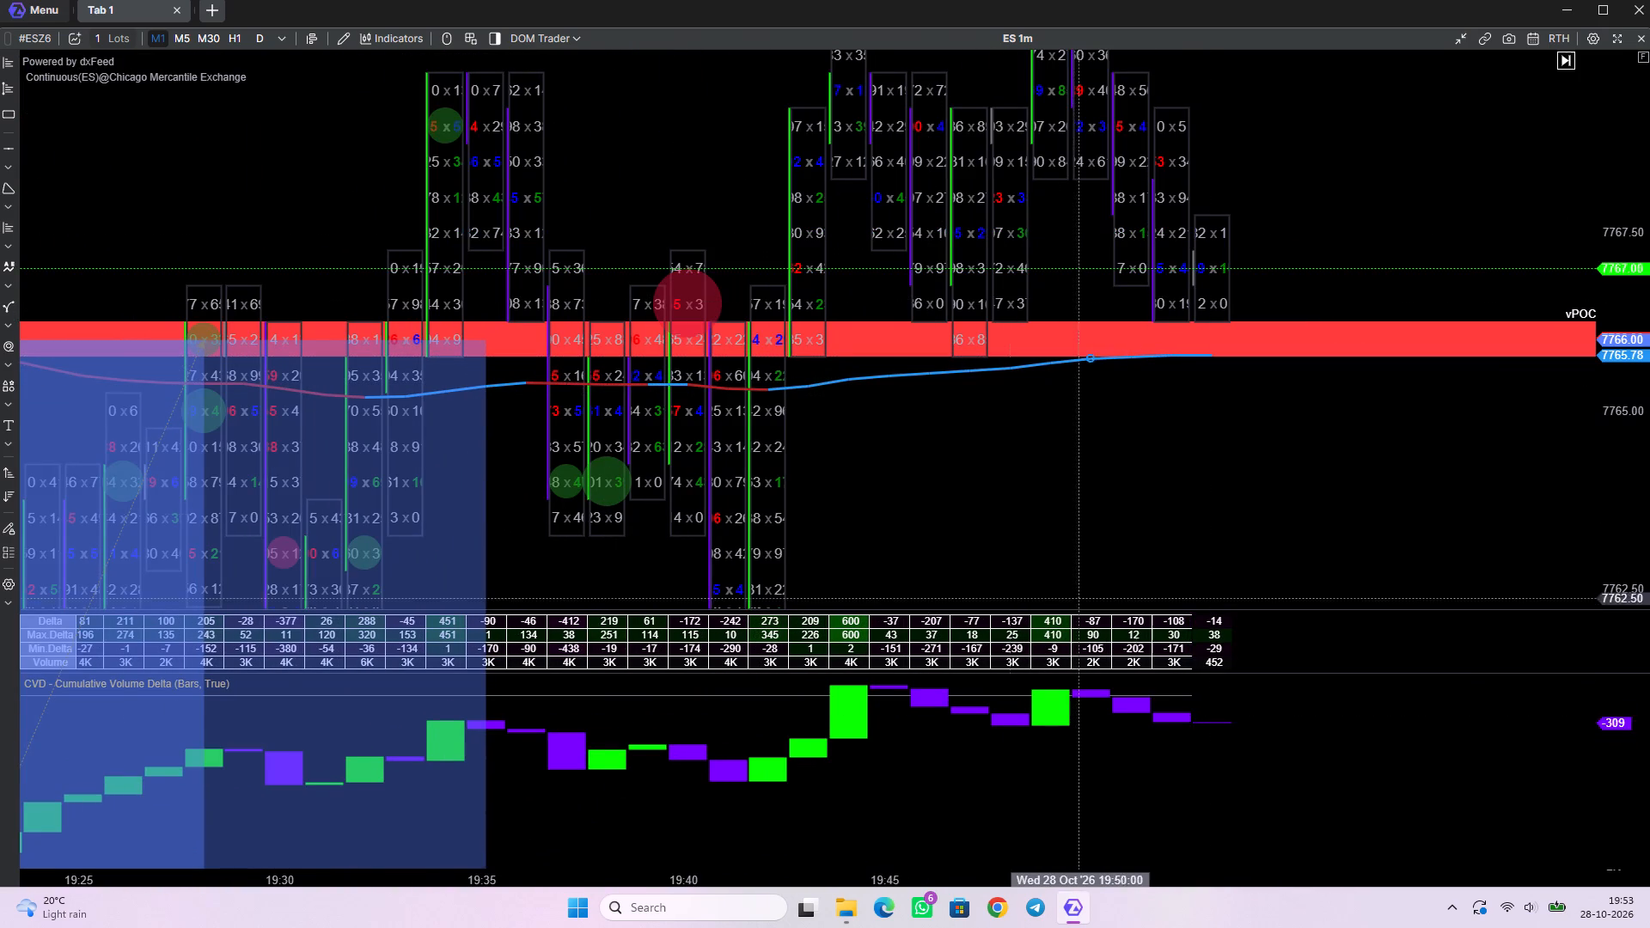
scroll(1052, 708, "down", 4)
left_click_drag(998, 760, 988, 802)
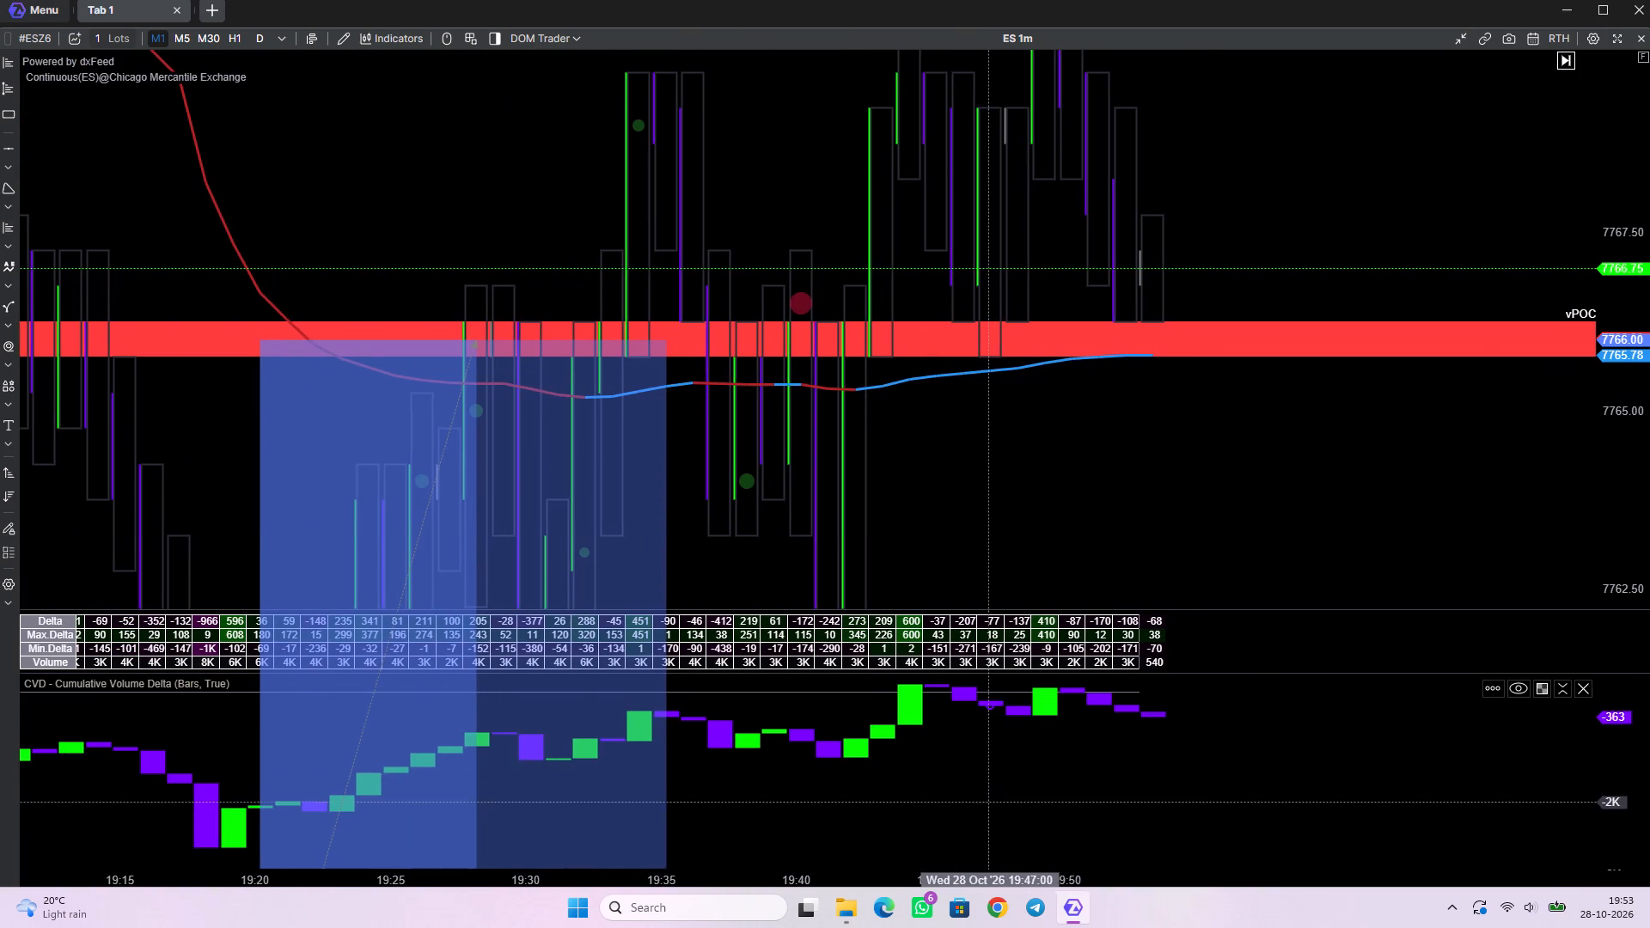
Compare the current session's Cumulative Volume Delta with the price action, enlarging the CVD scale enough to read its swings.
scroll(1234, 345, "down", 8)
left_click_drag(1273, 513, 1154, 153)
scroll(1641, 234, "down", 9)
scroll(1641, 235, "up", 1)
scroll(1641, 235, "down", 13)
scroll(1634, 245, "up", 1)
scroll(1634, 245, "down", 3)
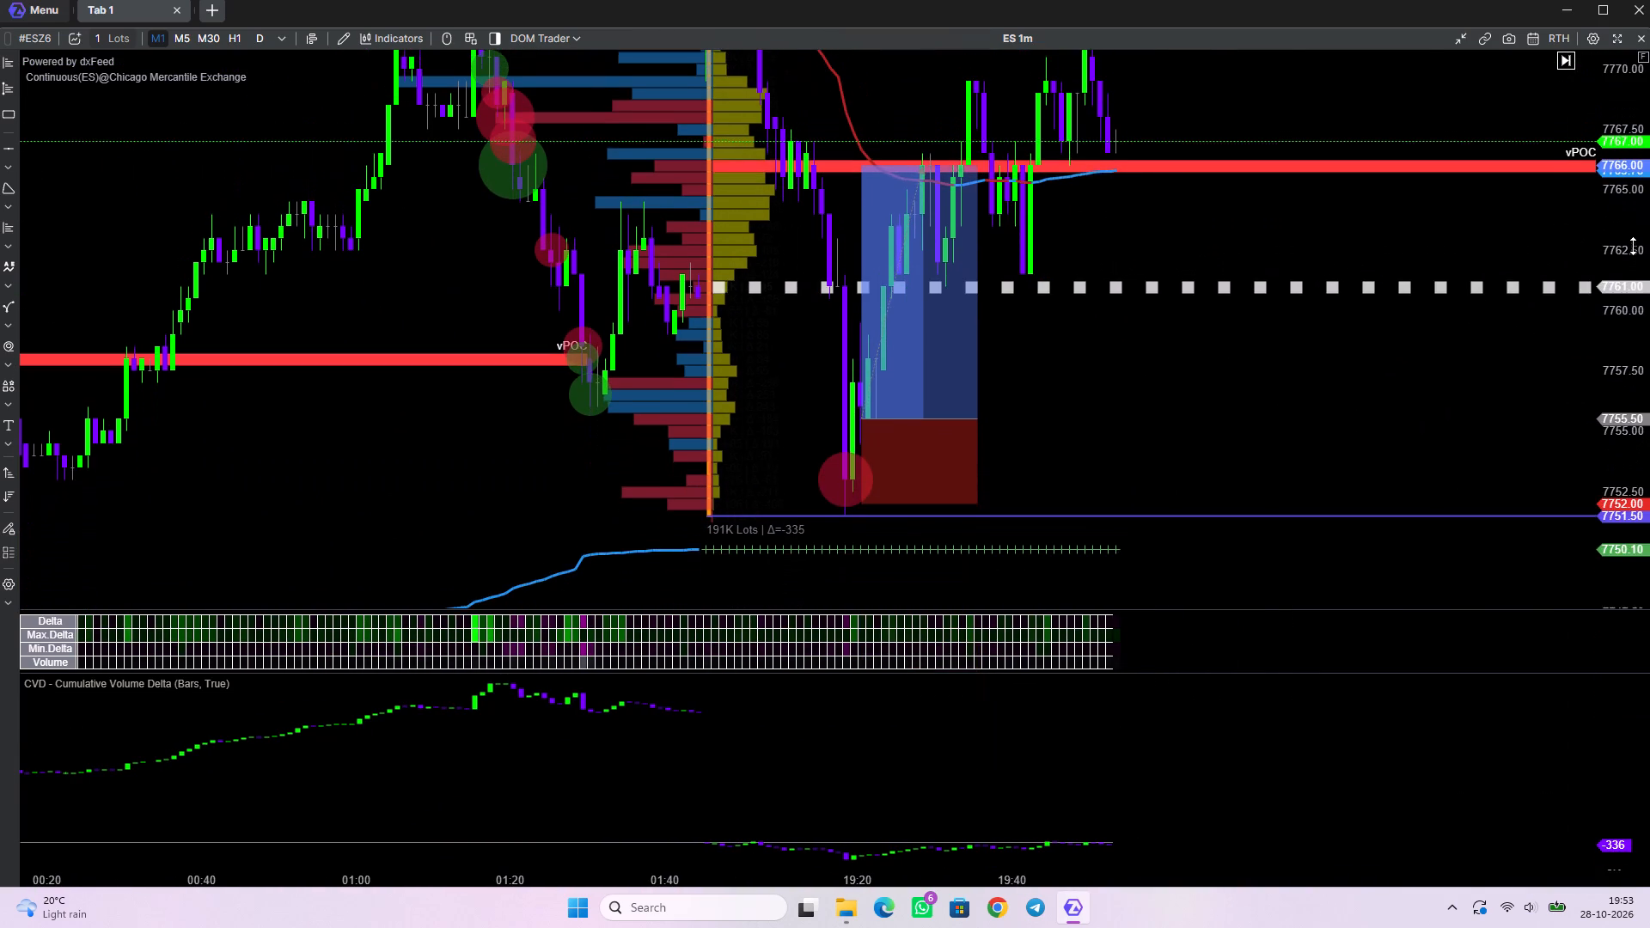
left_click_drag(1145, 830, 1135, 682)
scroll(1613, 809, "up", 5)
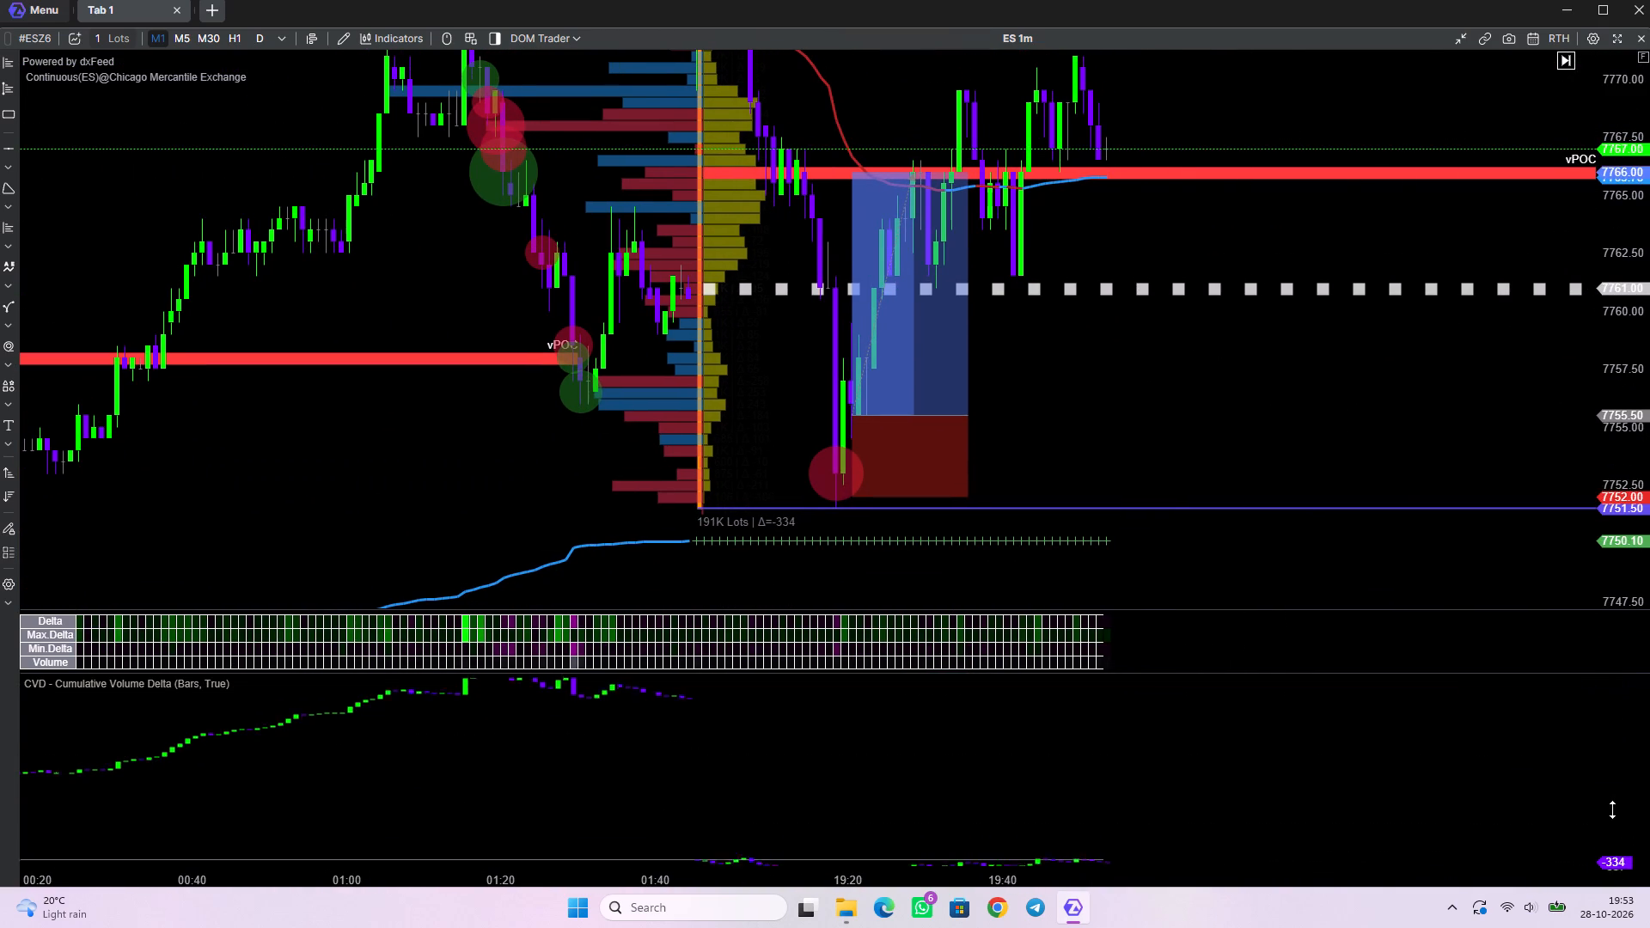
scroll(1612, 809, "up", 1)
left_click_drag(1133, 849, 1116, 653)
scroll(1604, 777, "up", 2)
scroll(1604, 777, "down", 1)
scroll(1604, 777, "up", 3)
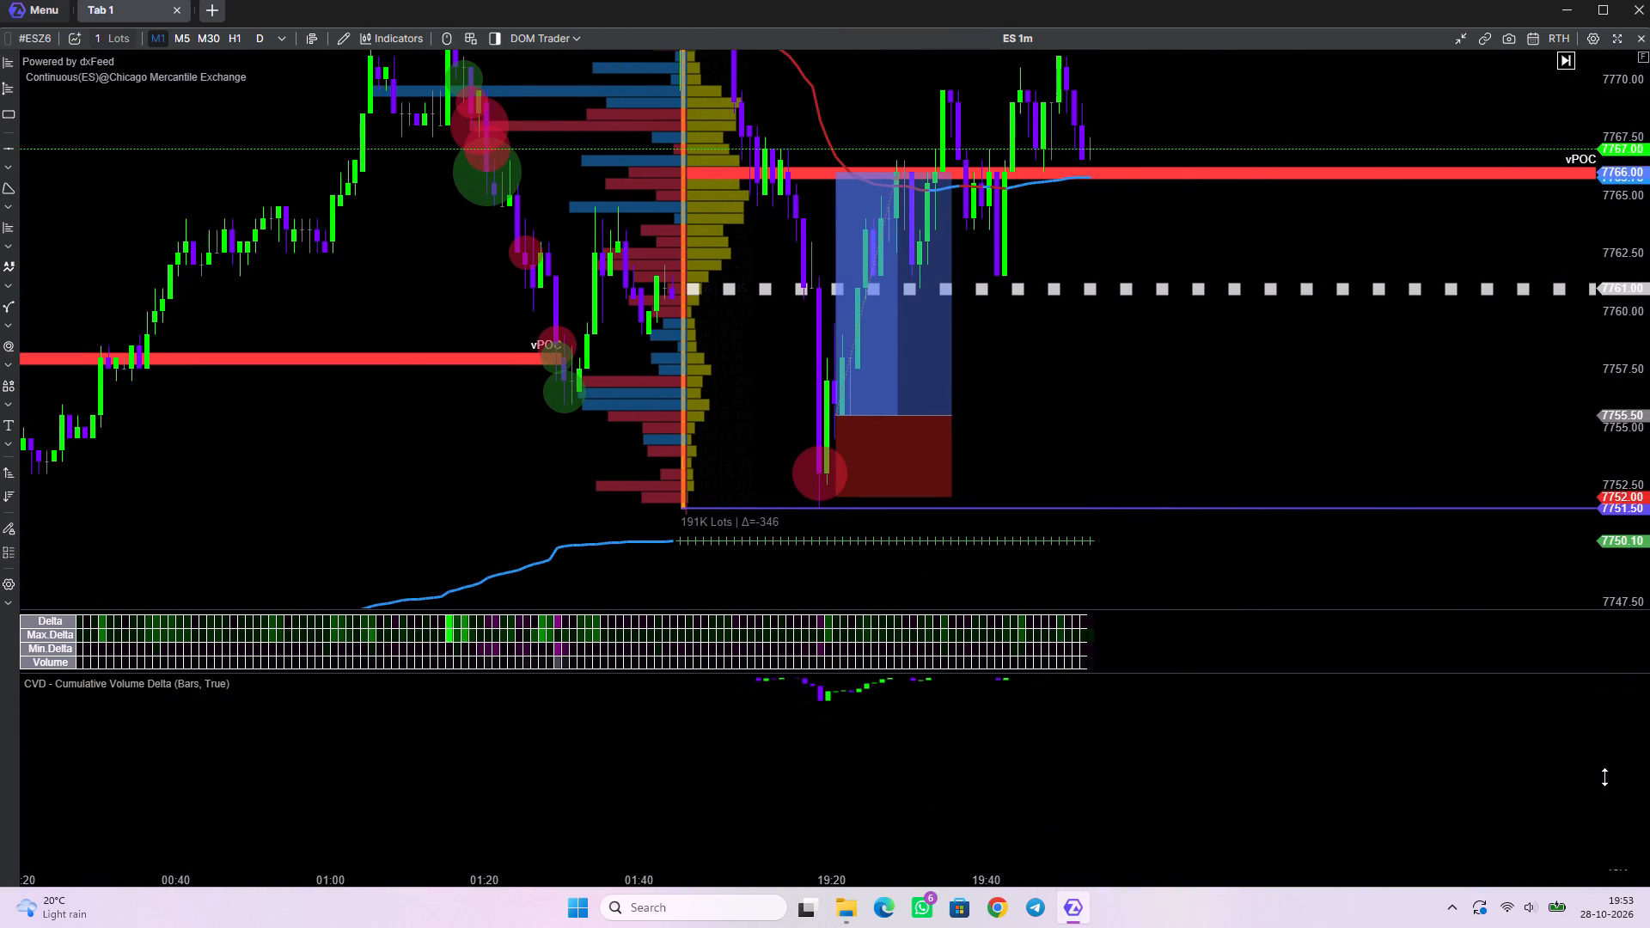
scroll(1604, 777, "up", 12)
left_click_drag(1008, 722, 975, 888)
left_click_drag(1006, 724, 984, 856)
left_click_drag(1009, 777, 991, 816)
scroll(1605, 797, "up", 7)
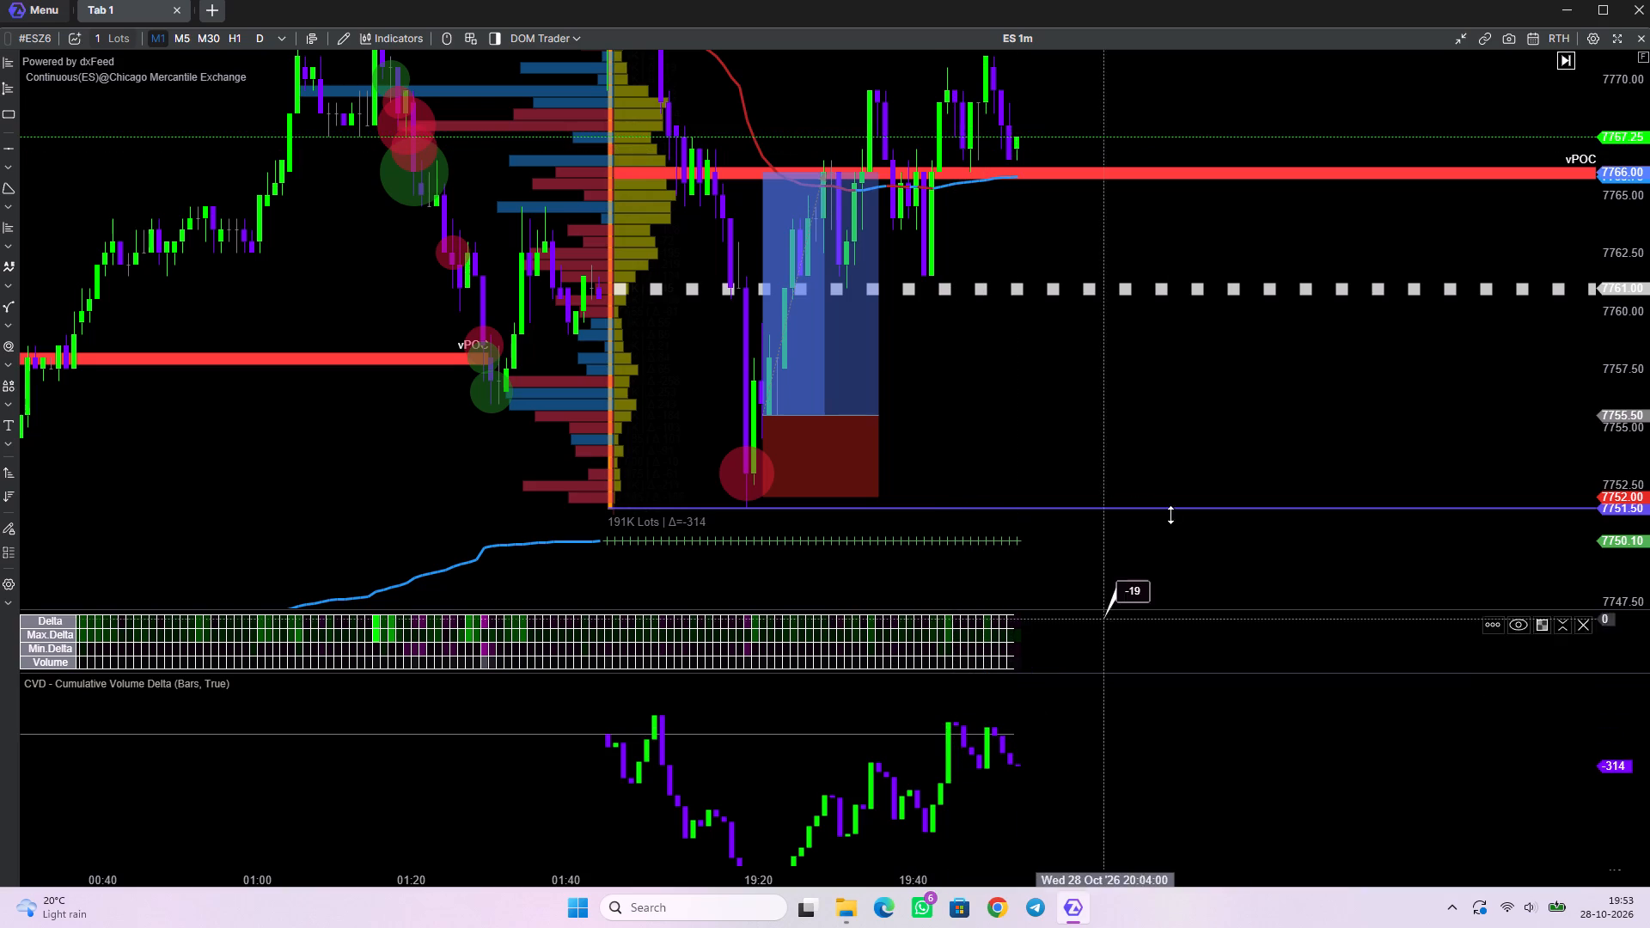
Draw a trend line on the price chart joining the 19:44 and 19:49 highs, from about 7770.50 to about 7771.
left_click_drag(1123, 235, 1066, 375)
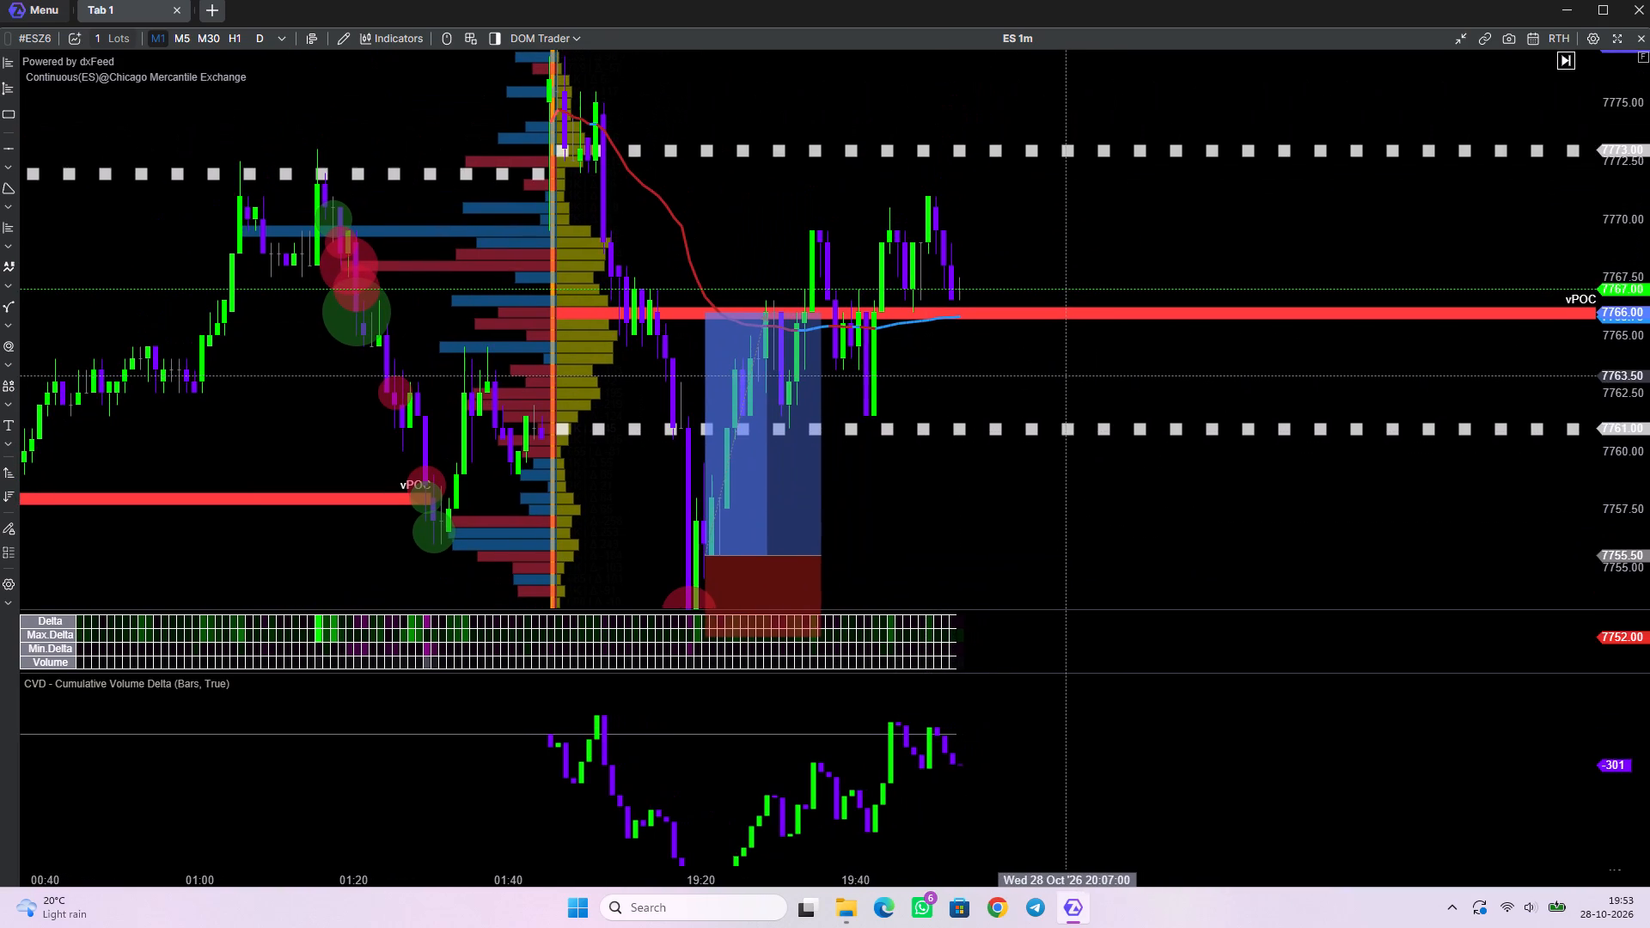
left_click(2, 156)
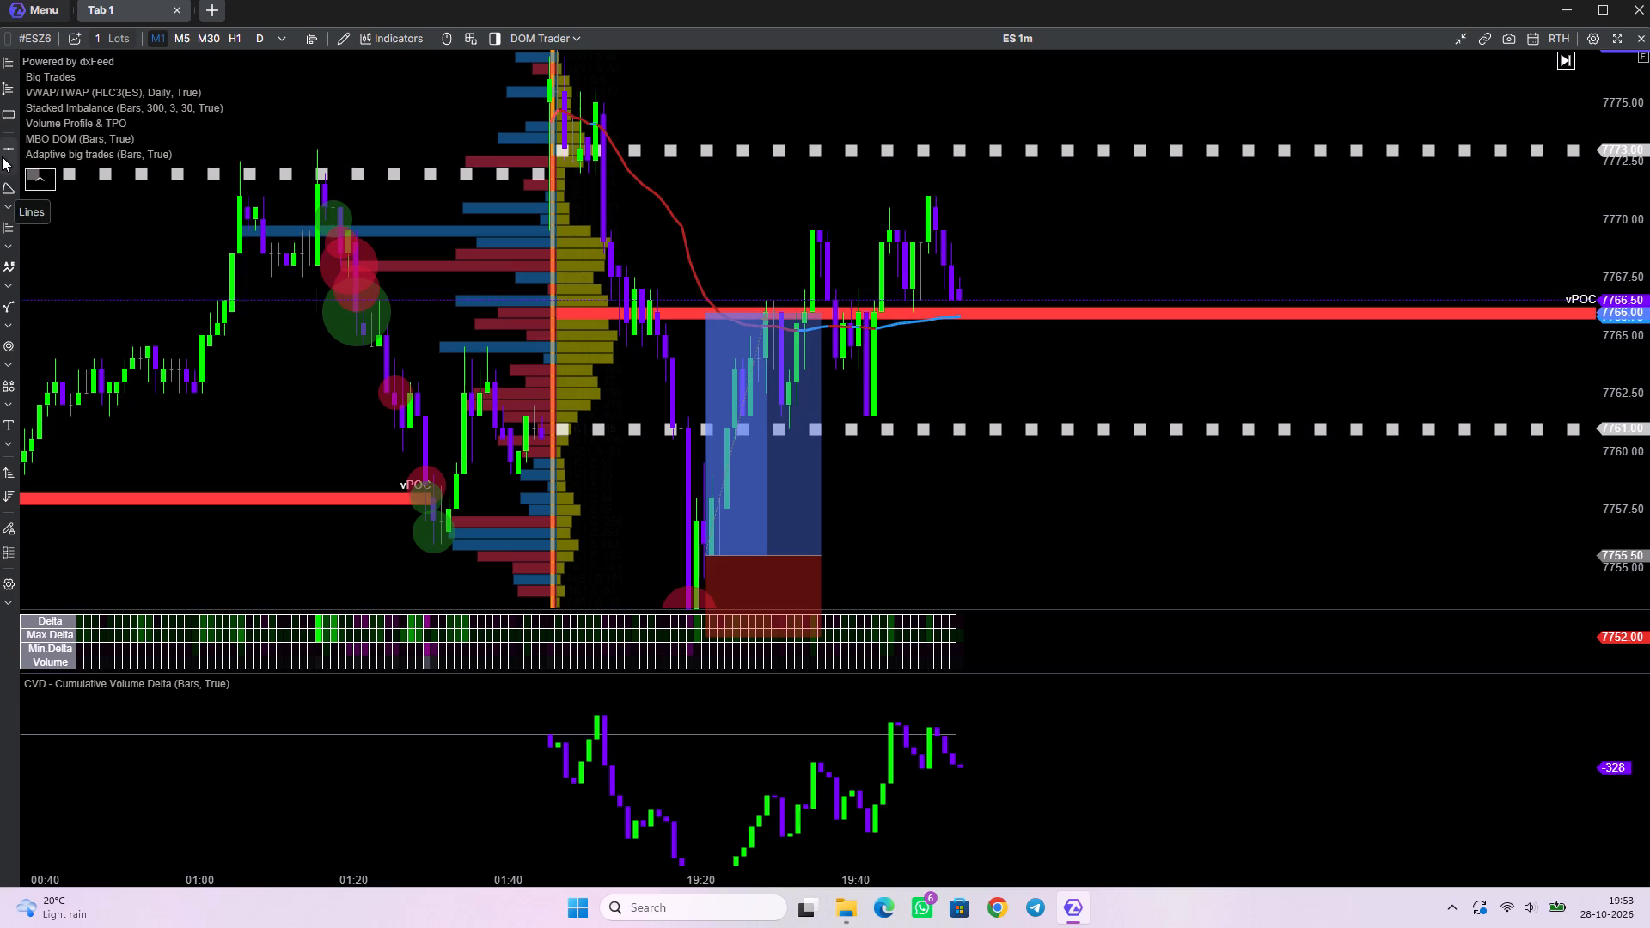
left_click(46, 162)
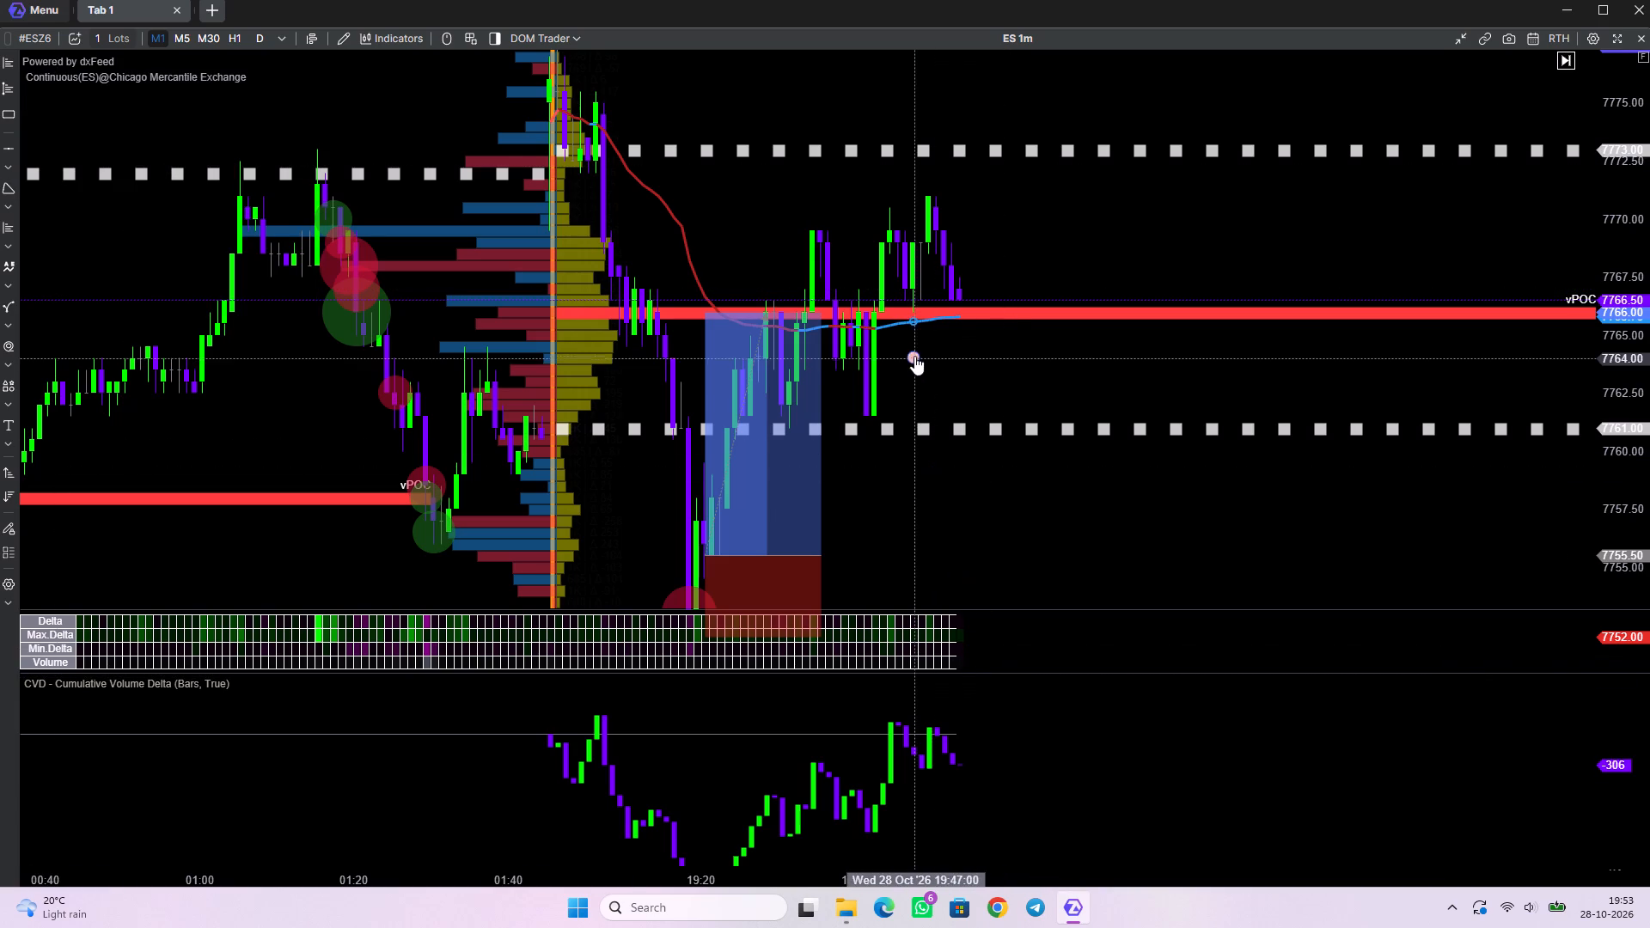
left_click(893, 206)
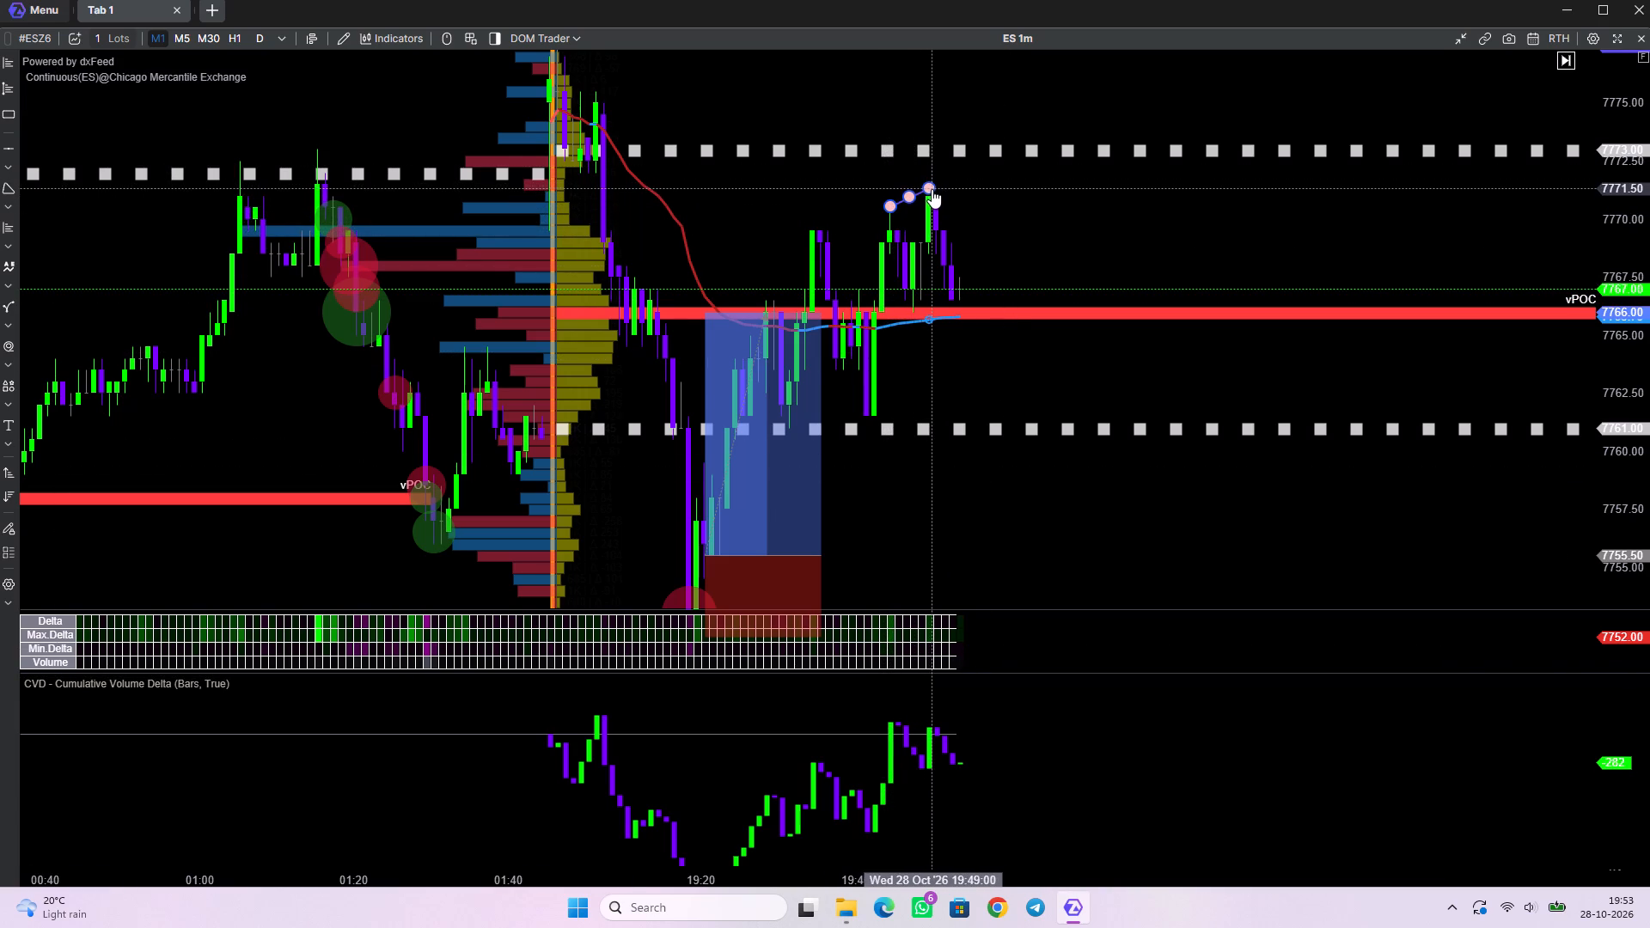
left_click(932, 193)
left_click(1012, 209)
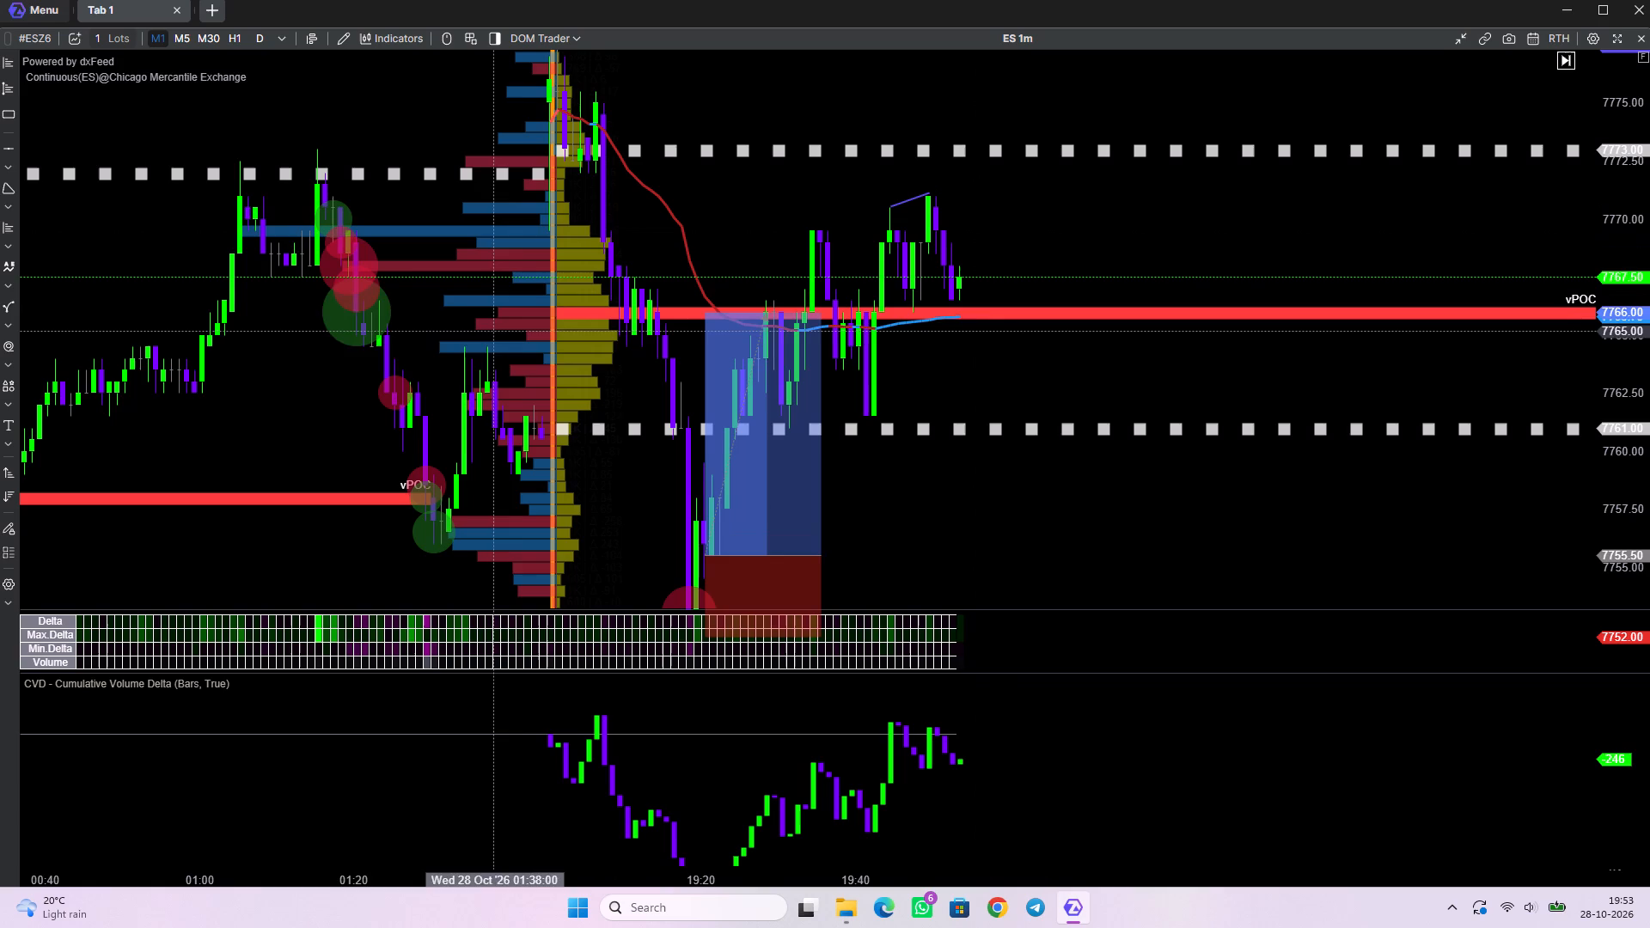
Draw a matching trend line on the Cumulative Volume Delta pane joining its 19:44 and 19:49 peaks.
left_click(9, 151)
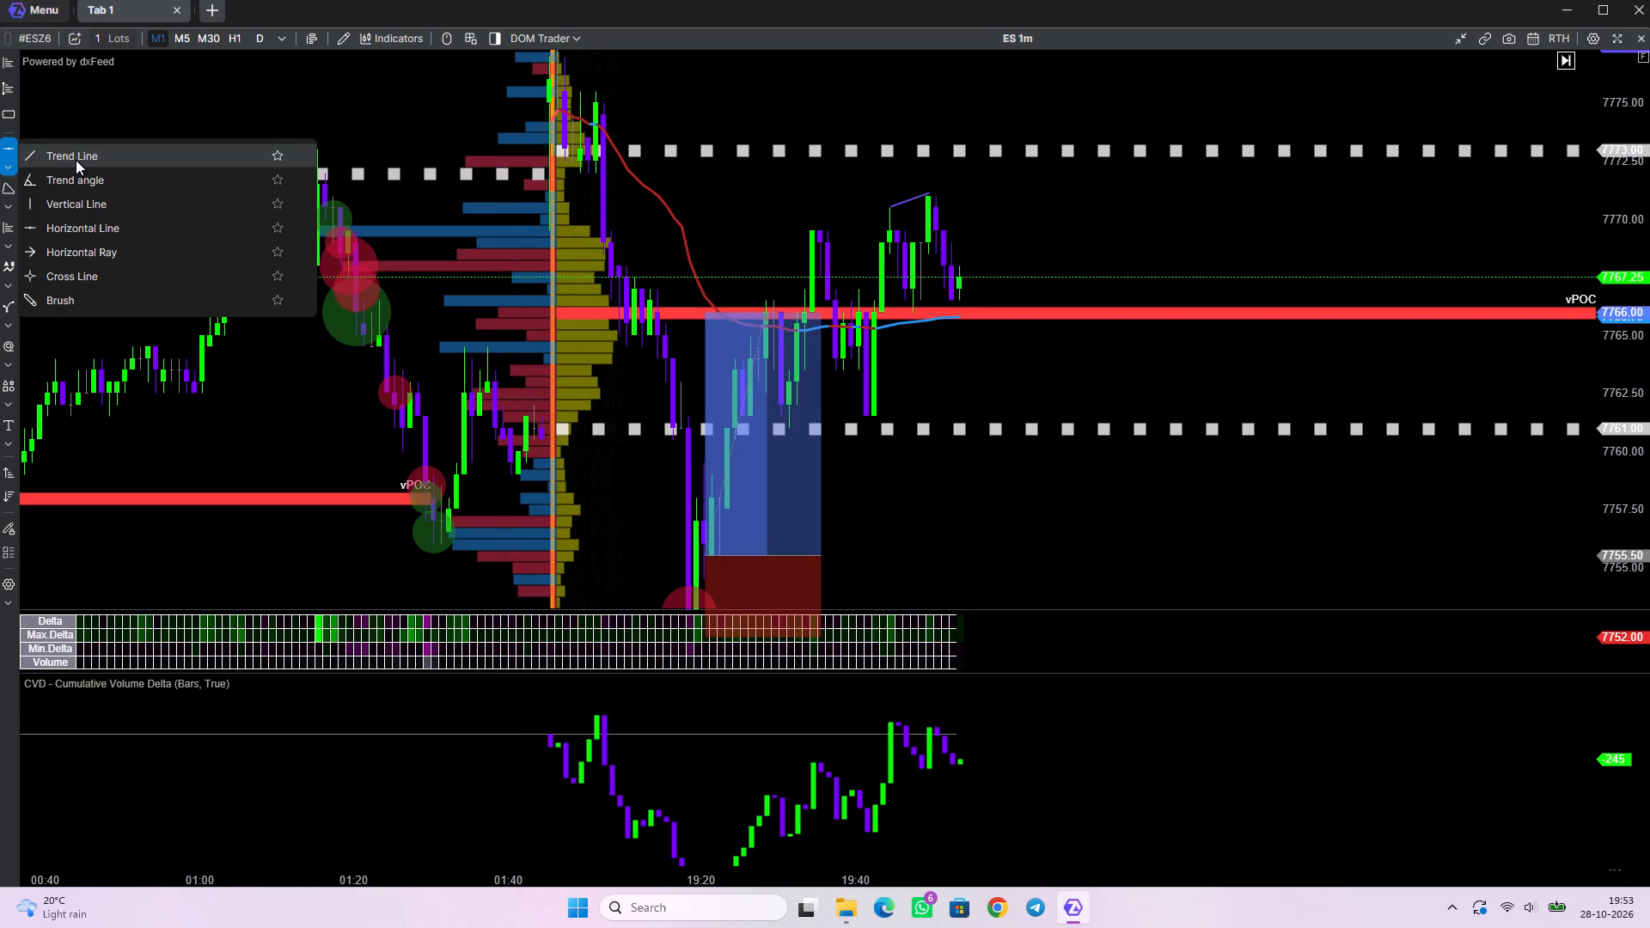
left_click(76, 160)
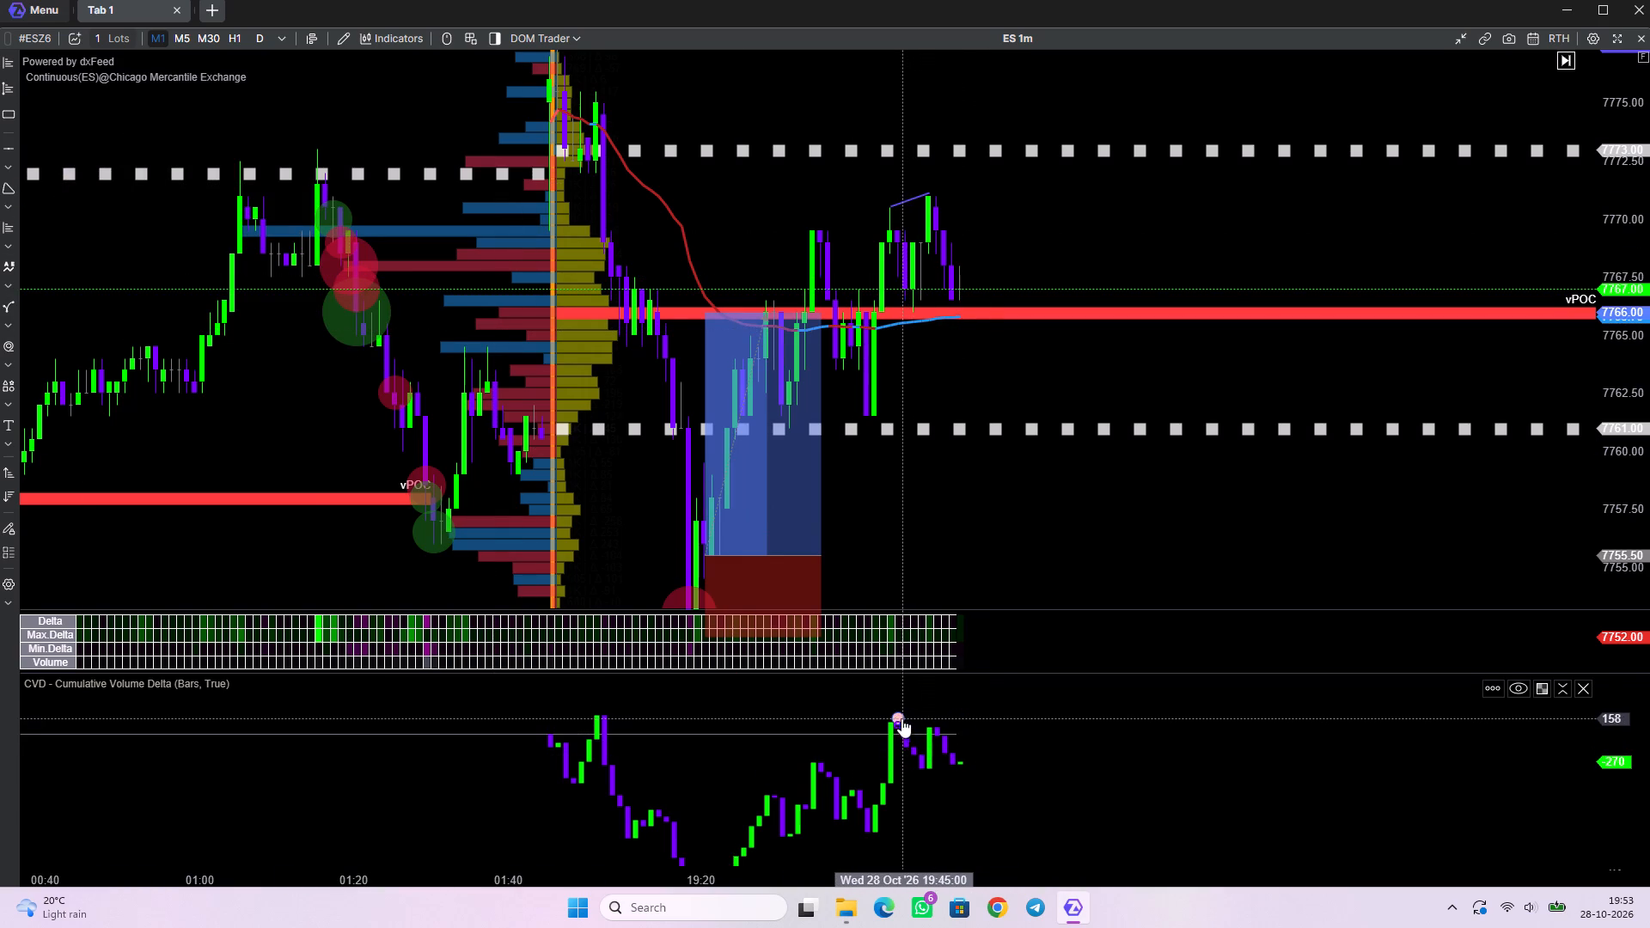
left_click(892, 720)
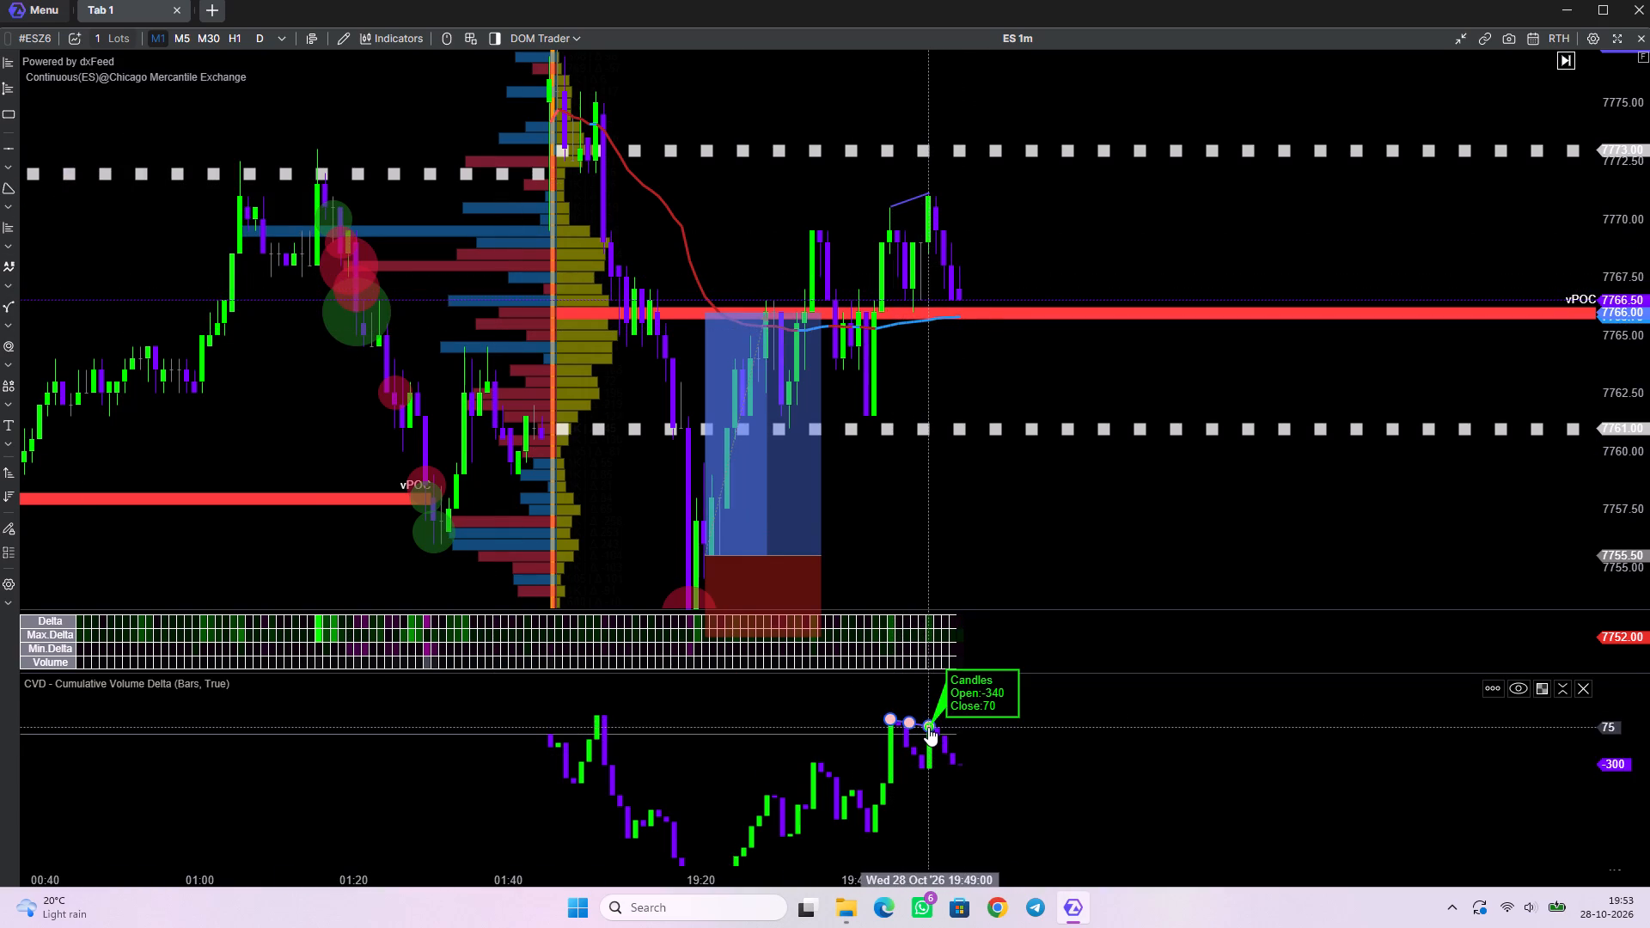
left_click(928, 727)
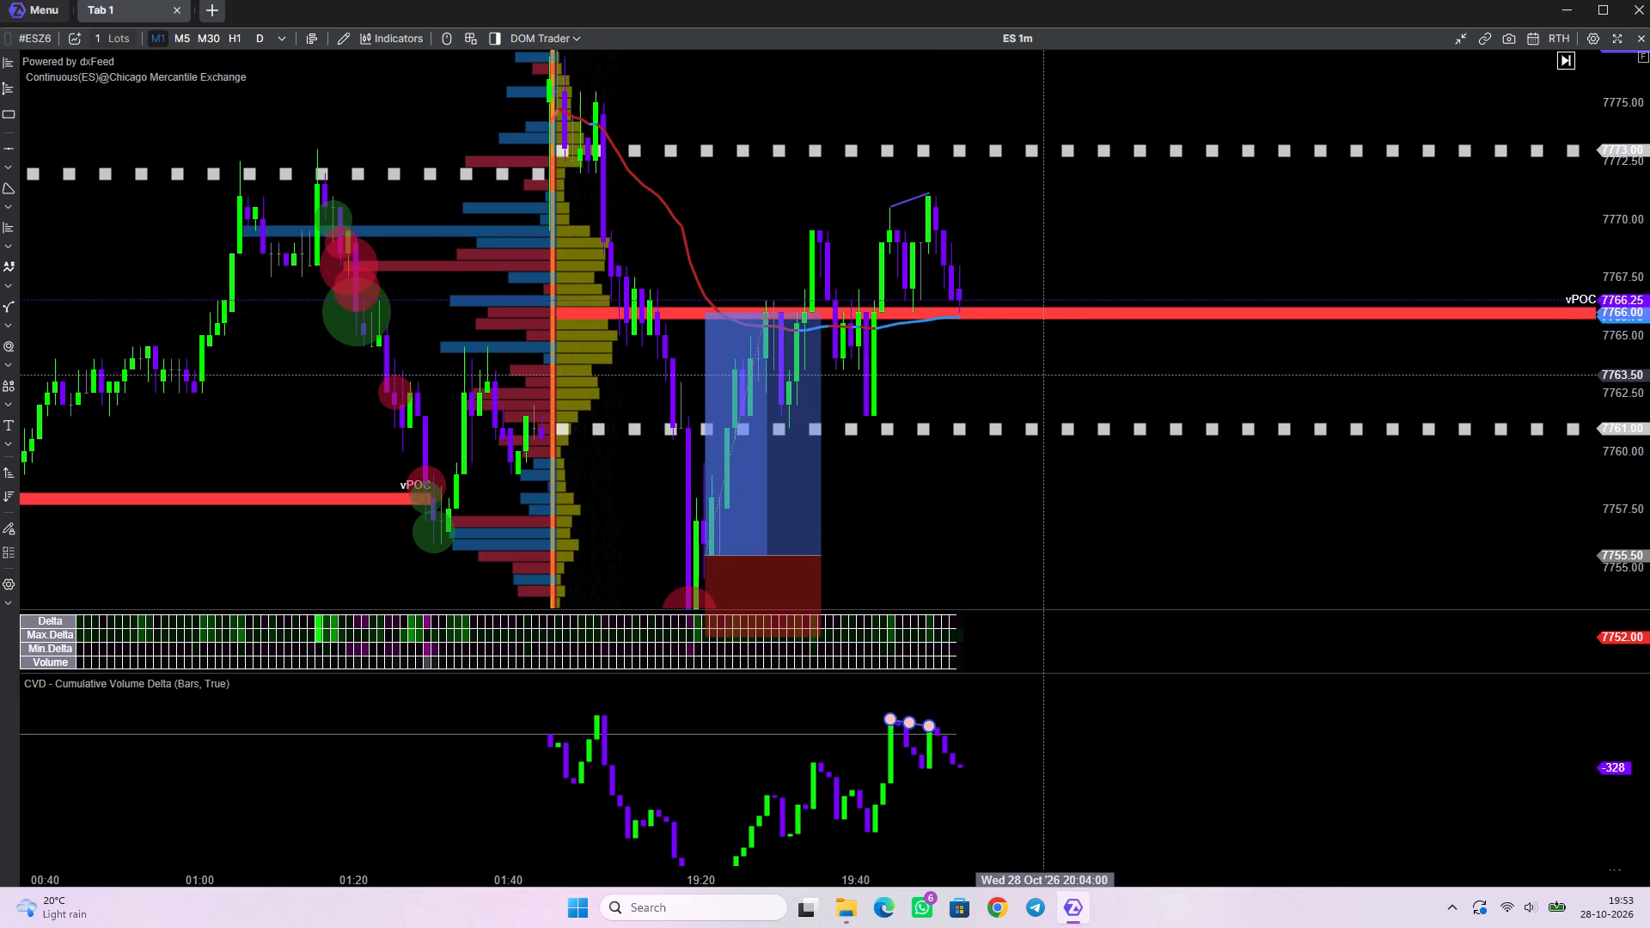
left_click(1043, 375)
Compare the price and CVD trend lines with the vPOC, VWAP, TPO levels and opening range.
left_click_drag(975, 385, 1007, 334)
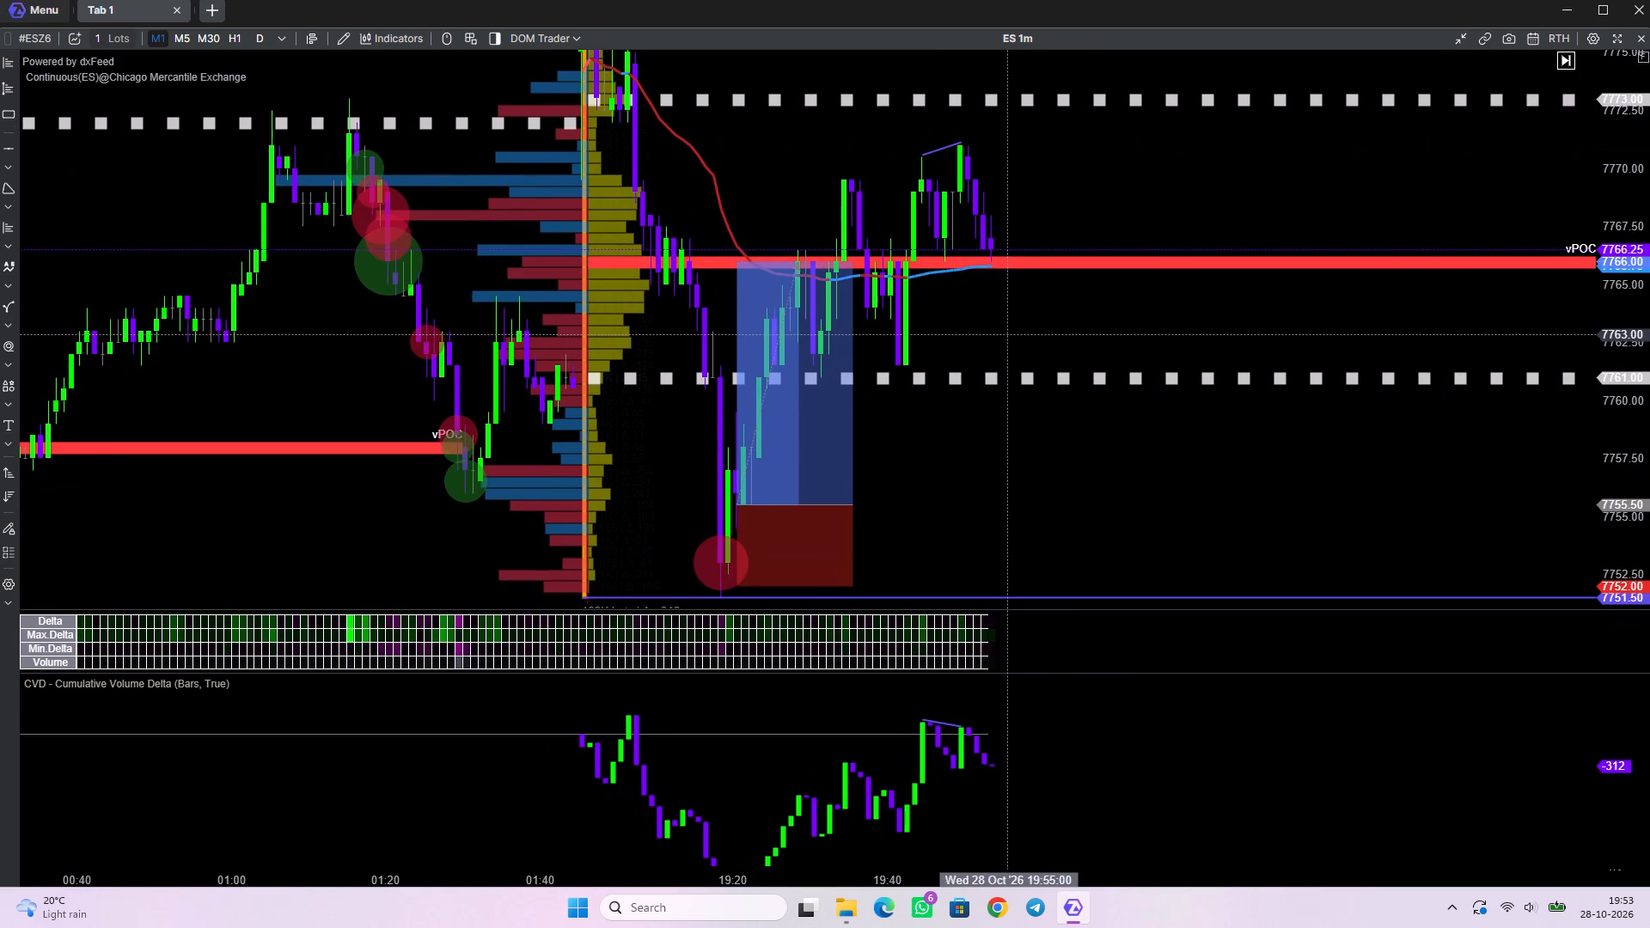
scroll(999, 403, "down", 2)
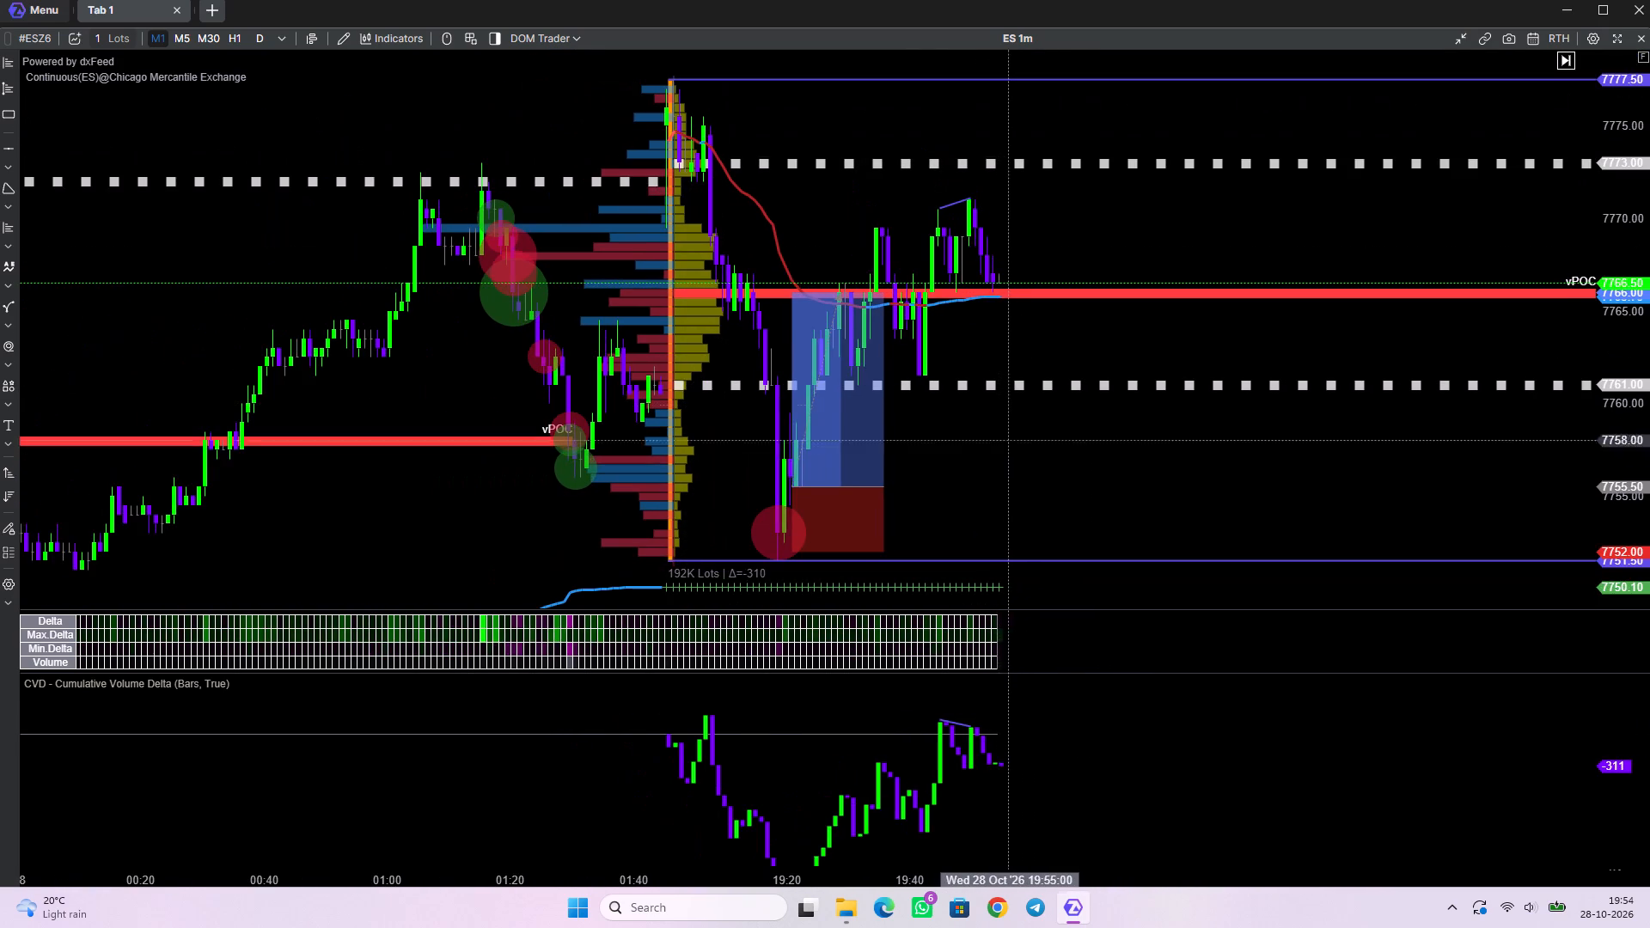
left_click_drag(987, 479, 1031, 425)
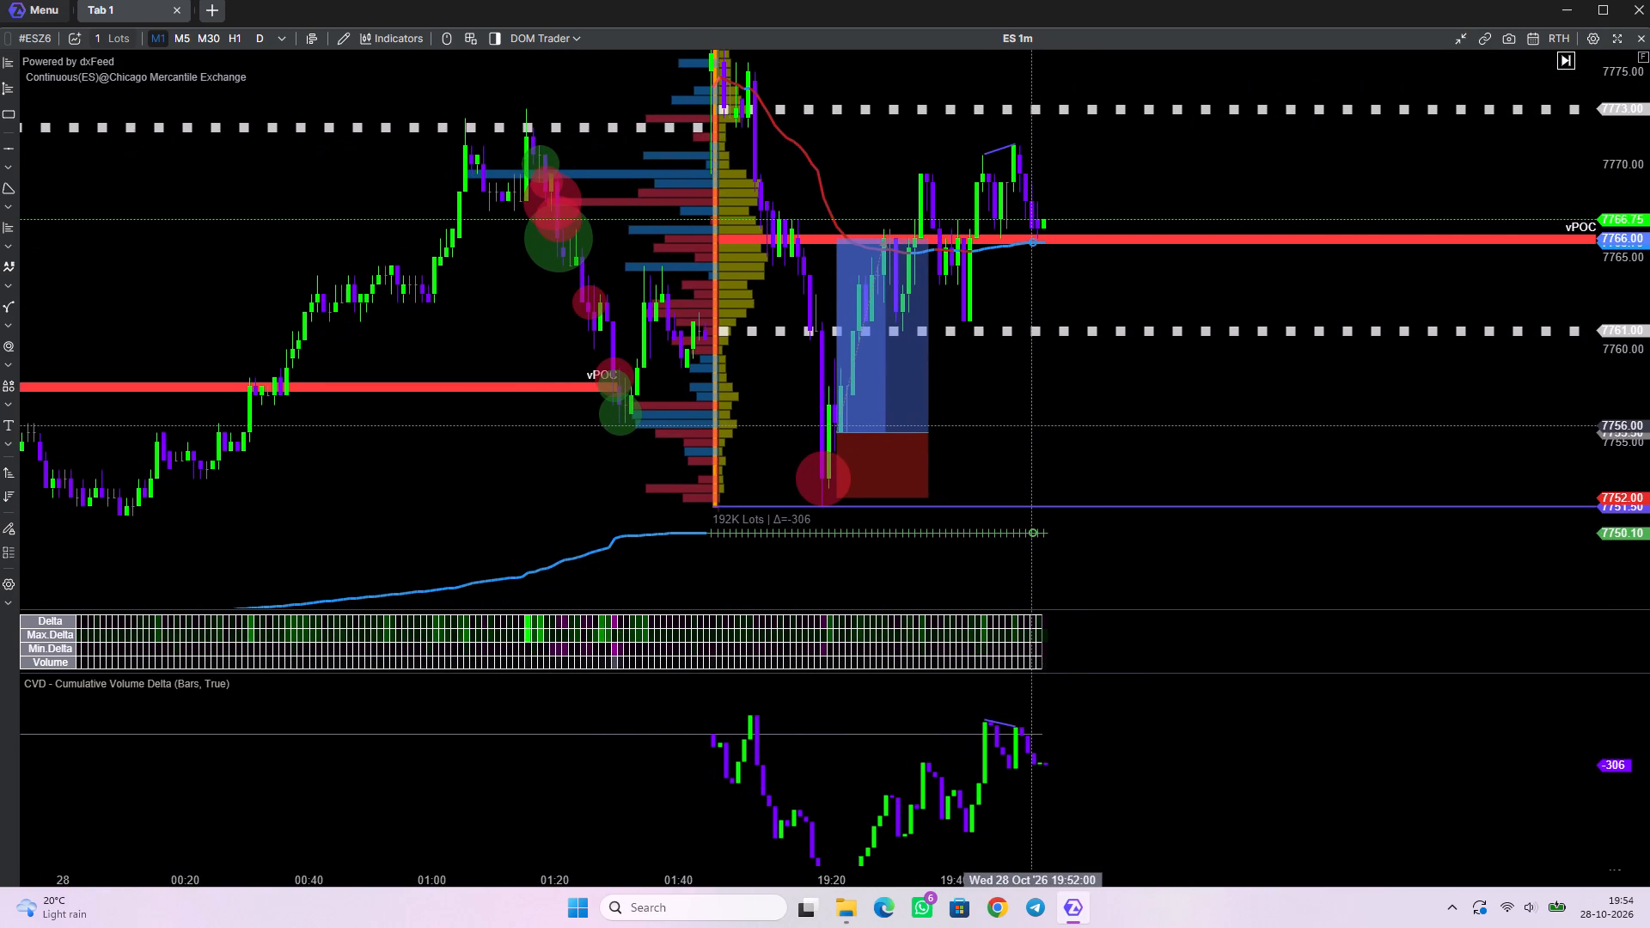
left_click_drag(1031, 425, 978, 487)
scroll(1005, 745, "up", 3)
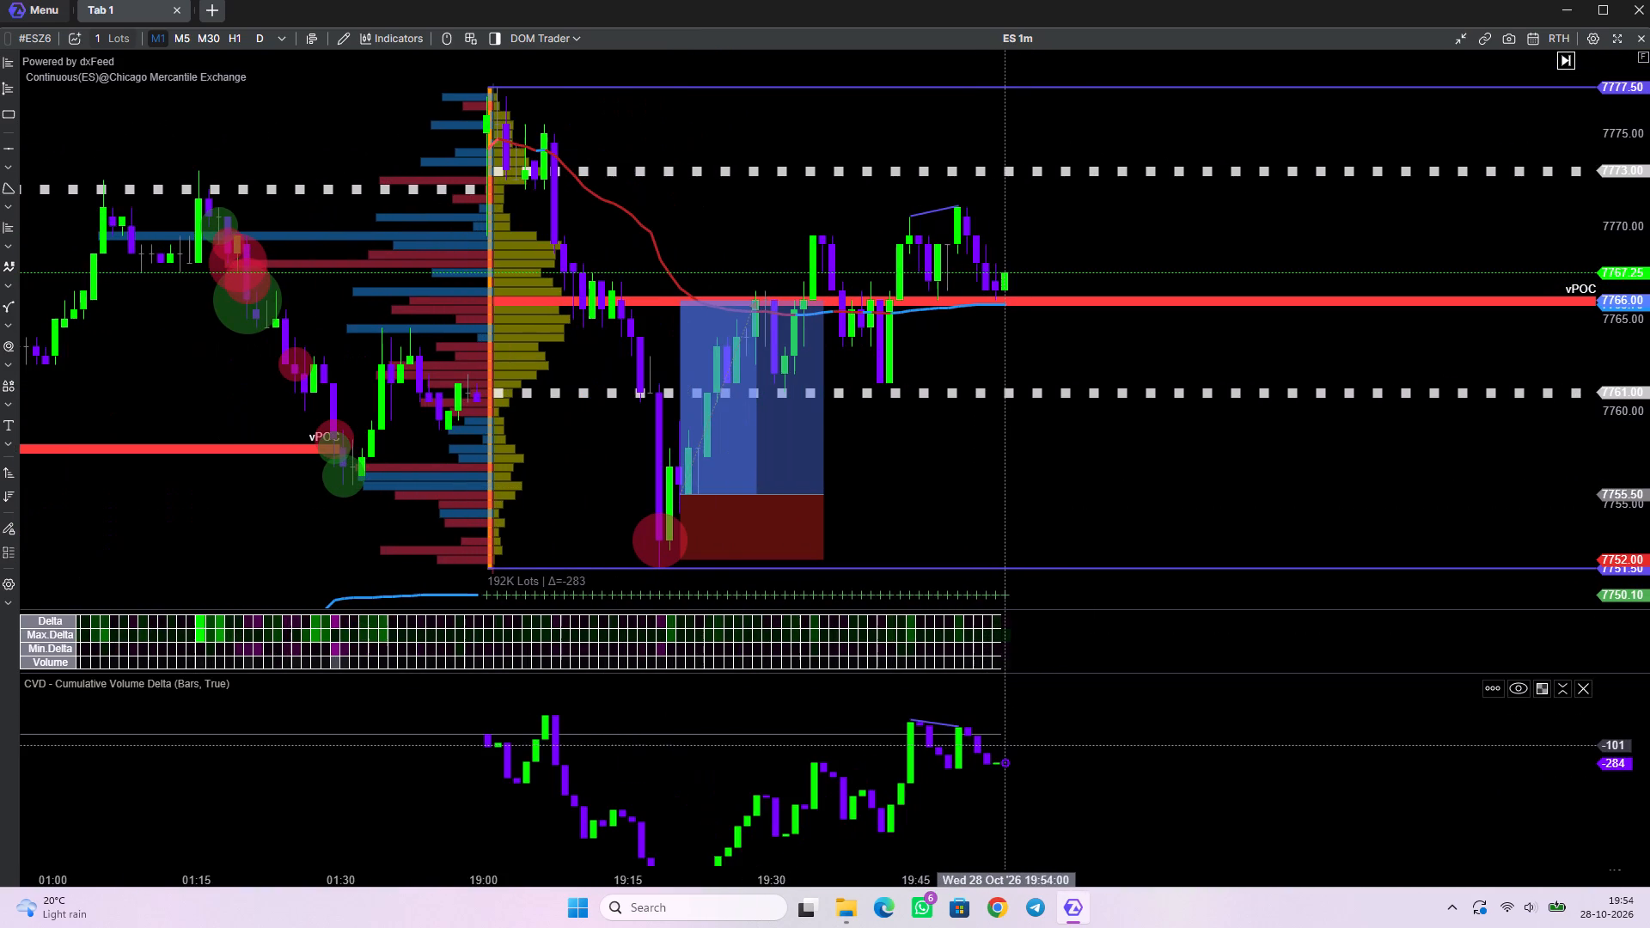
scroll(1616, 388, "up", 5)
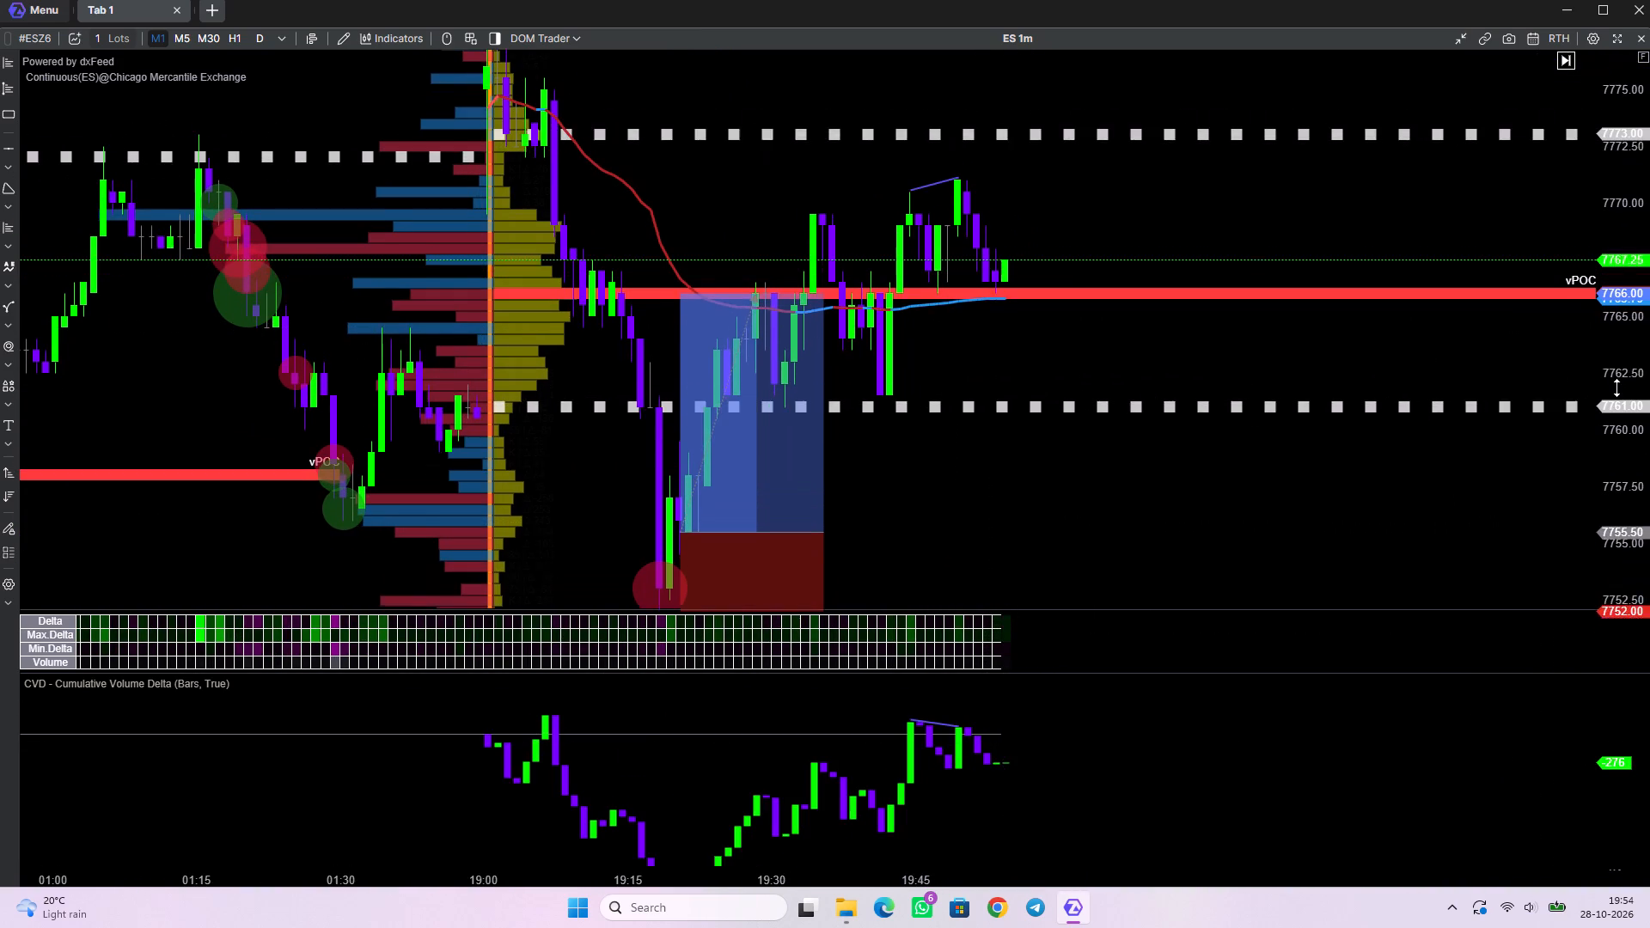
Shorten the long position entered at 7755.50 so that its time span ends at about 19:29.
scroll(1616, 388, "up", 3)
left_click_drag(1103, 192, 1049, 235)
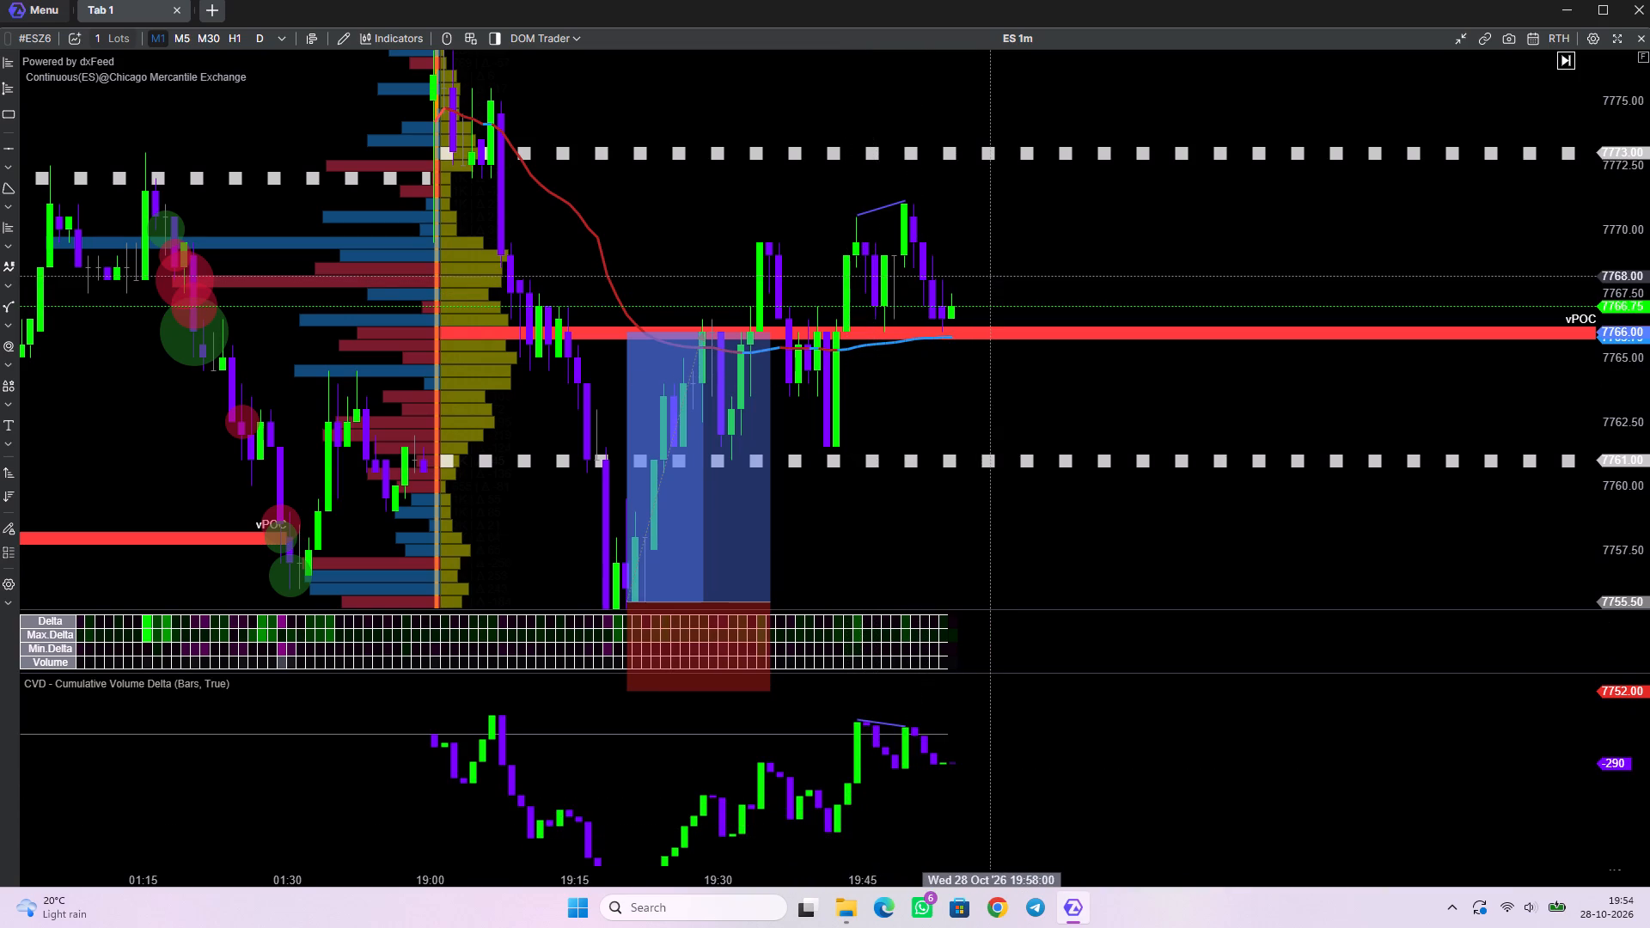
left_click_drag(1016, 261, 1002, 261)
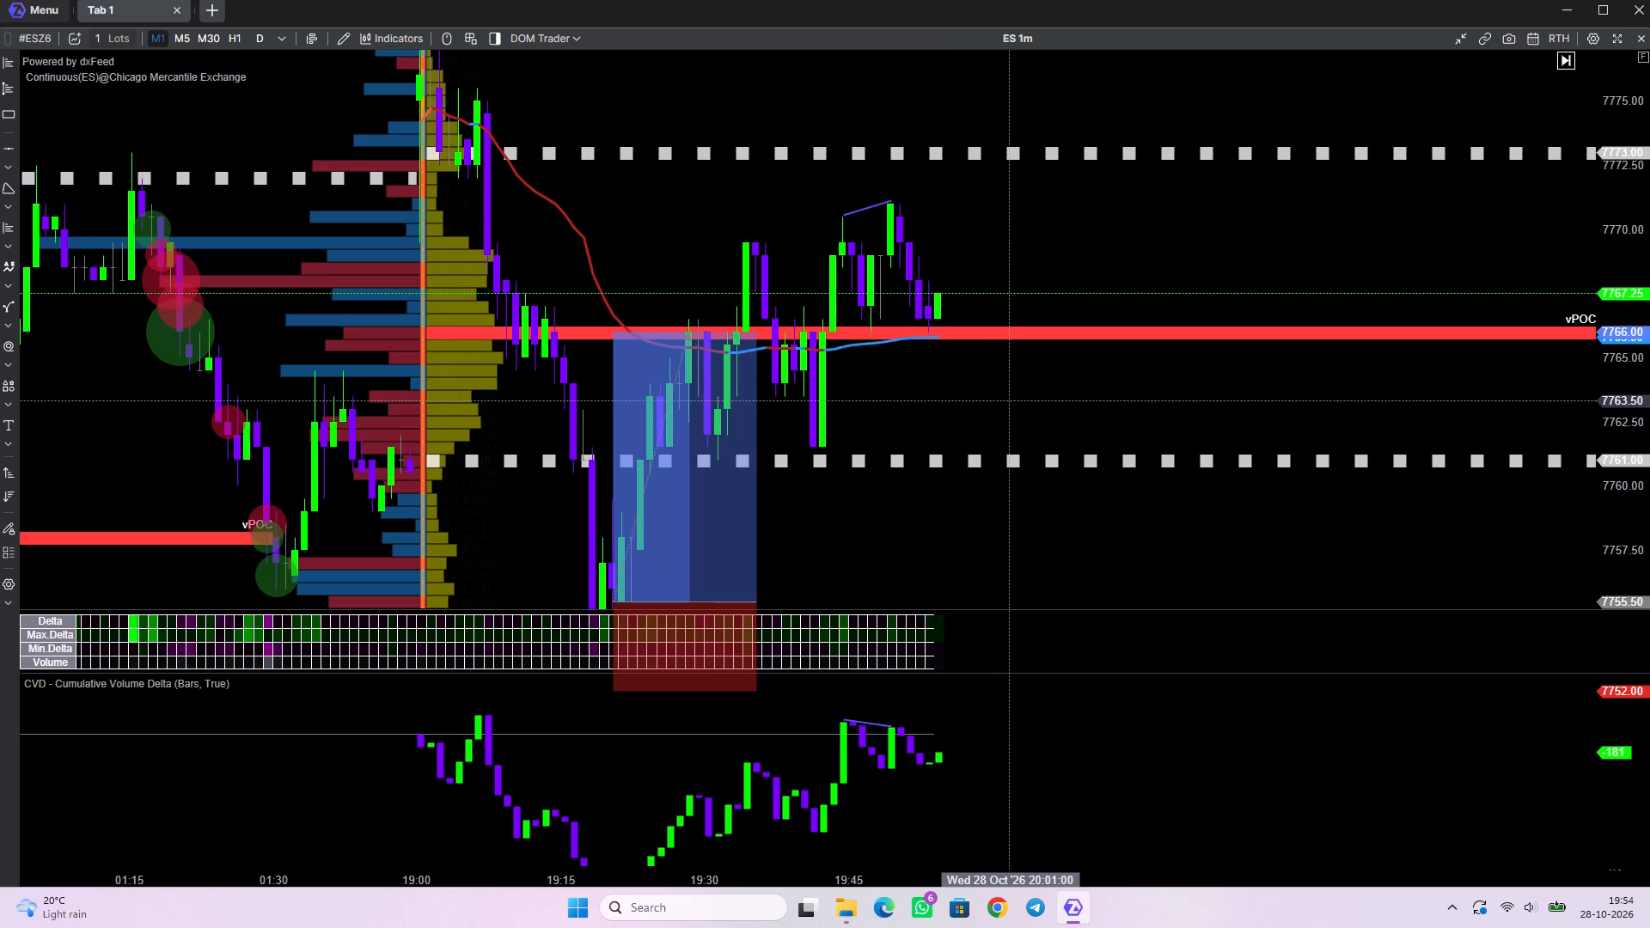
left_click_drag(963, 405, 1042, 351)
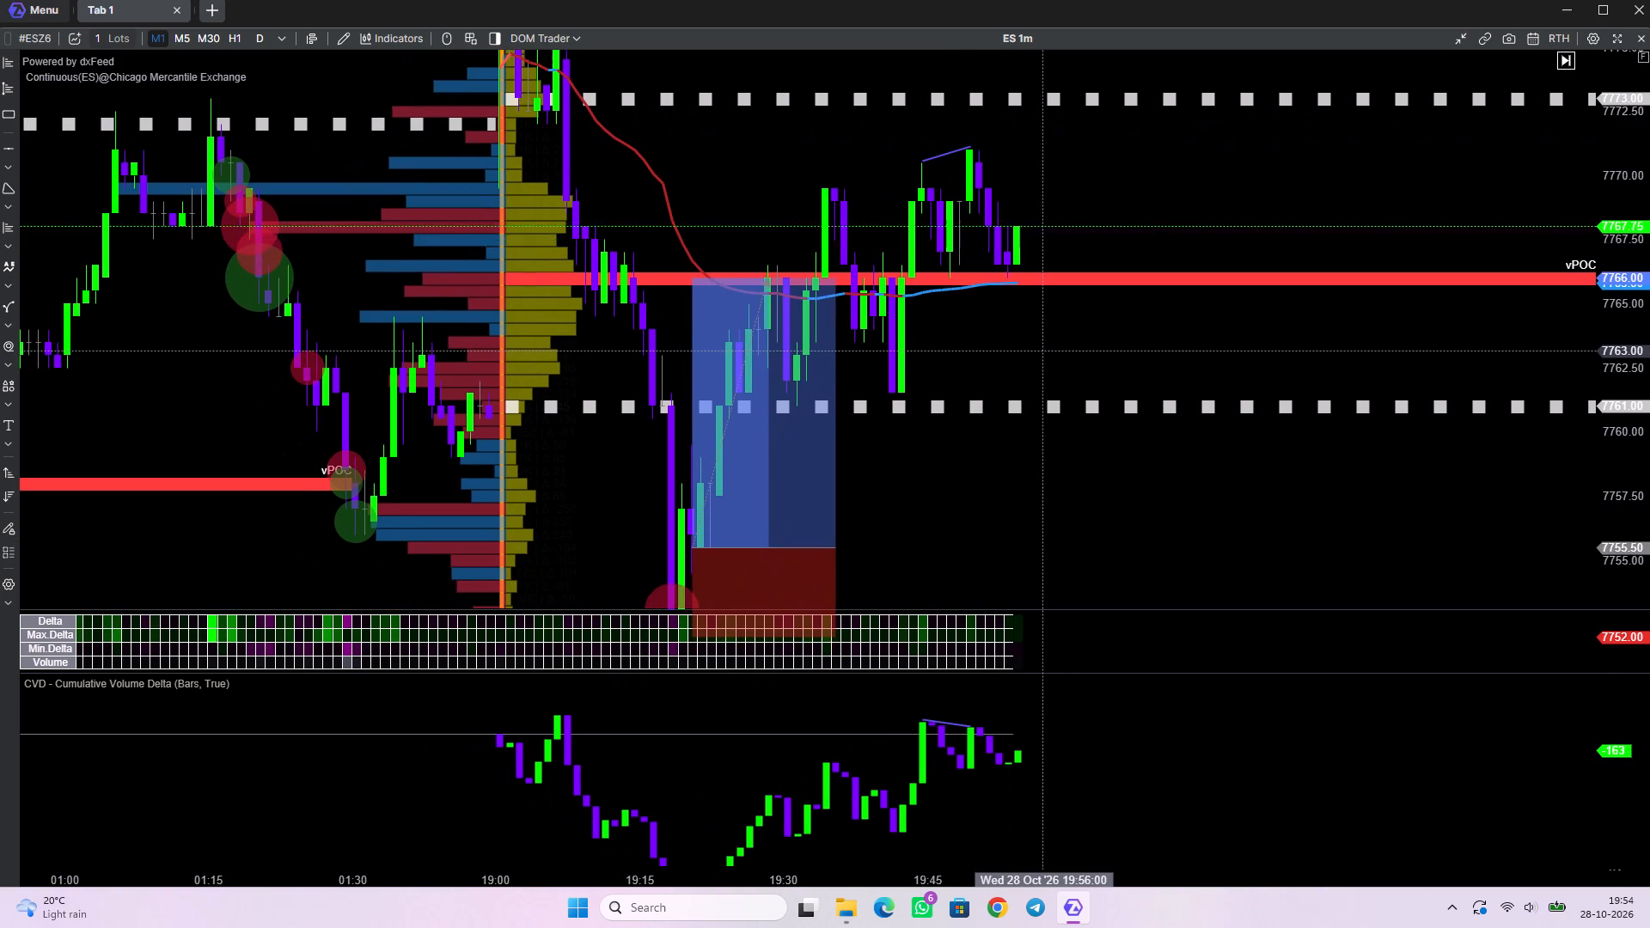
left_click_drag(835, 553, 795, 550)
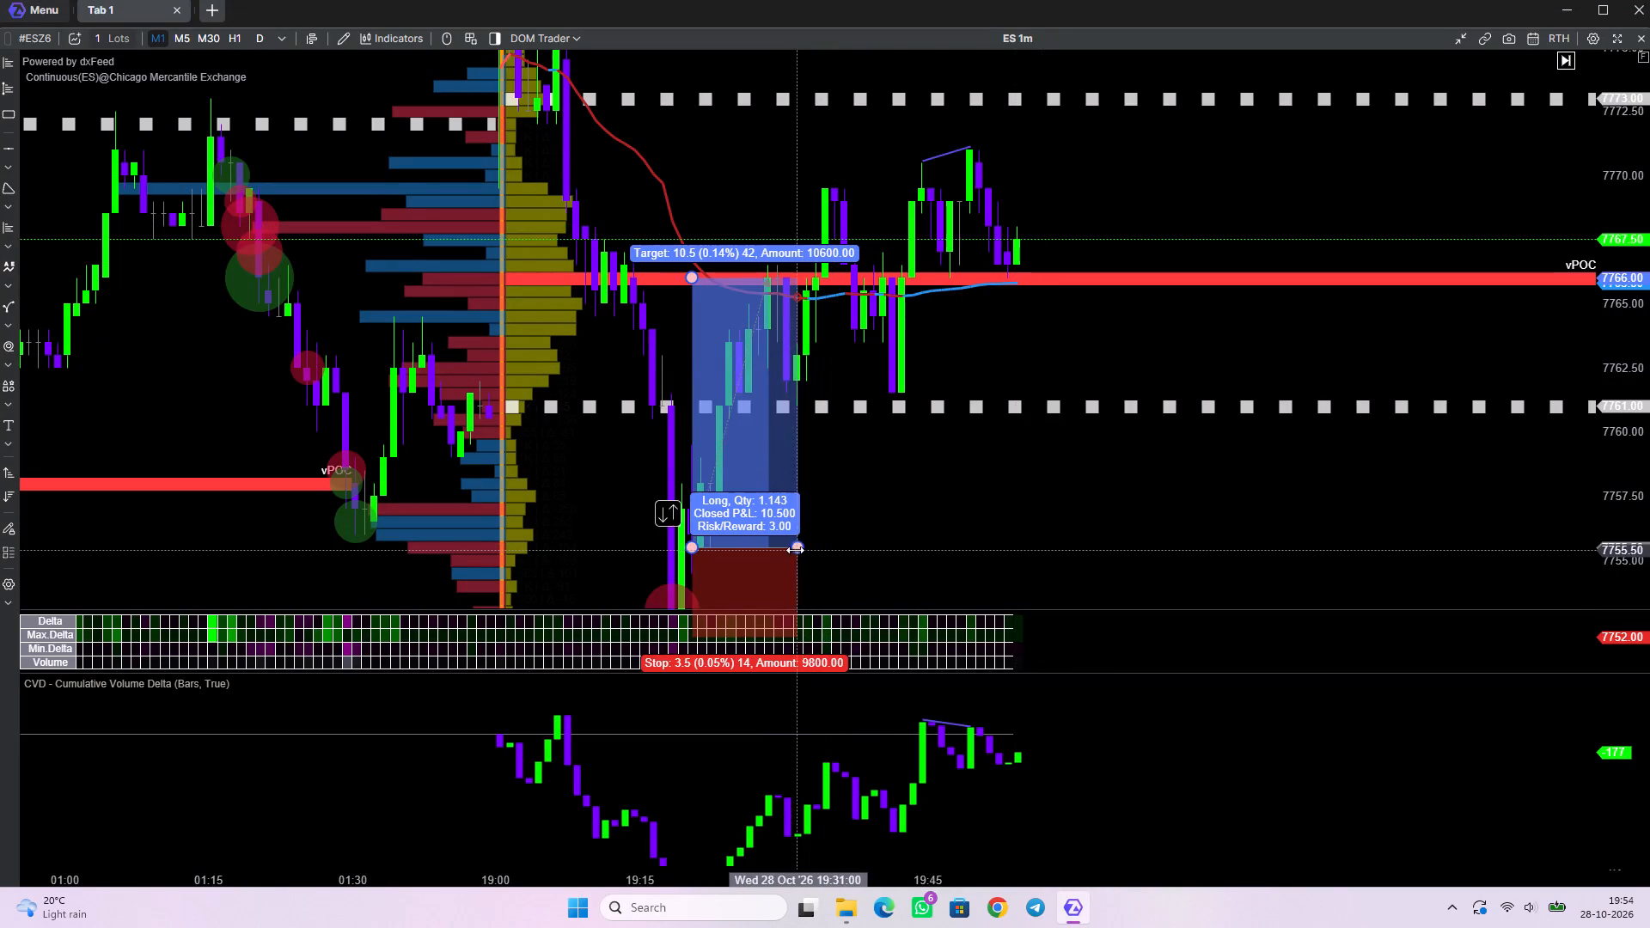
left_click_drag(795, 550, 778, 550)
left_click(1060, 363)
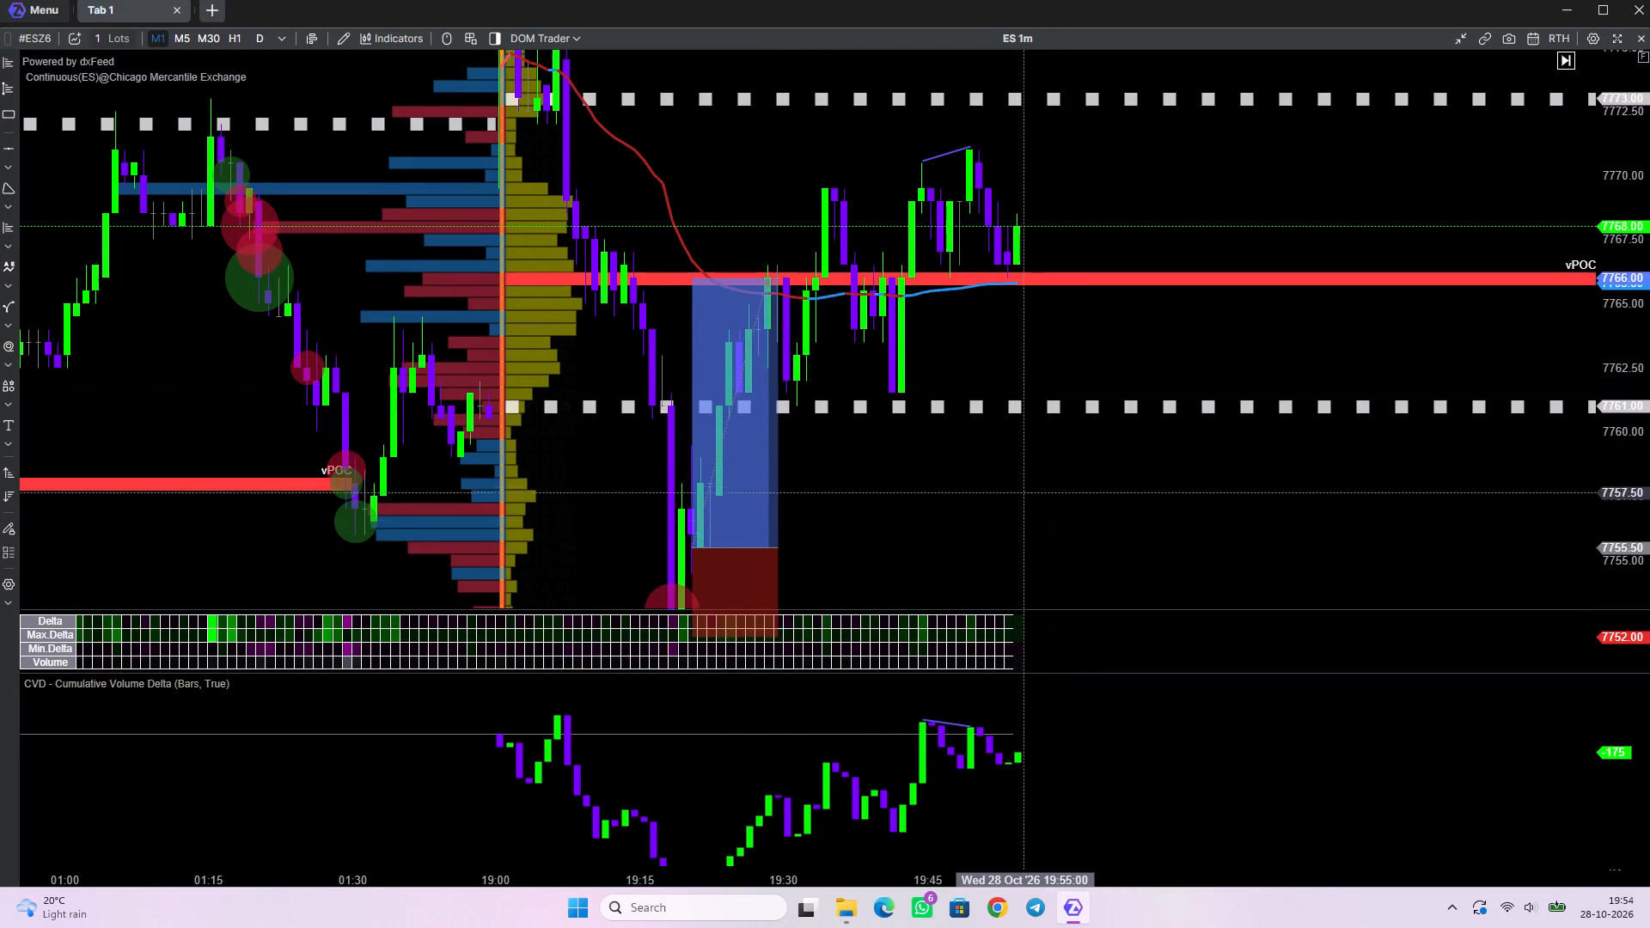
Examine the footprint and bar deltas inside the long position, and its place relative to the vPOC, VWAP and session levels.
left_click_drag(982, 520, 1008, 464)
scroll(804, 493, "up", 2)
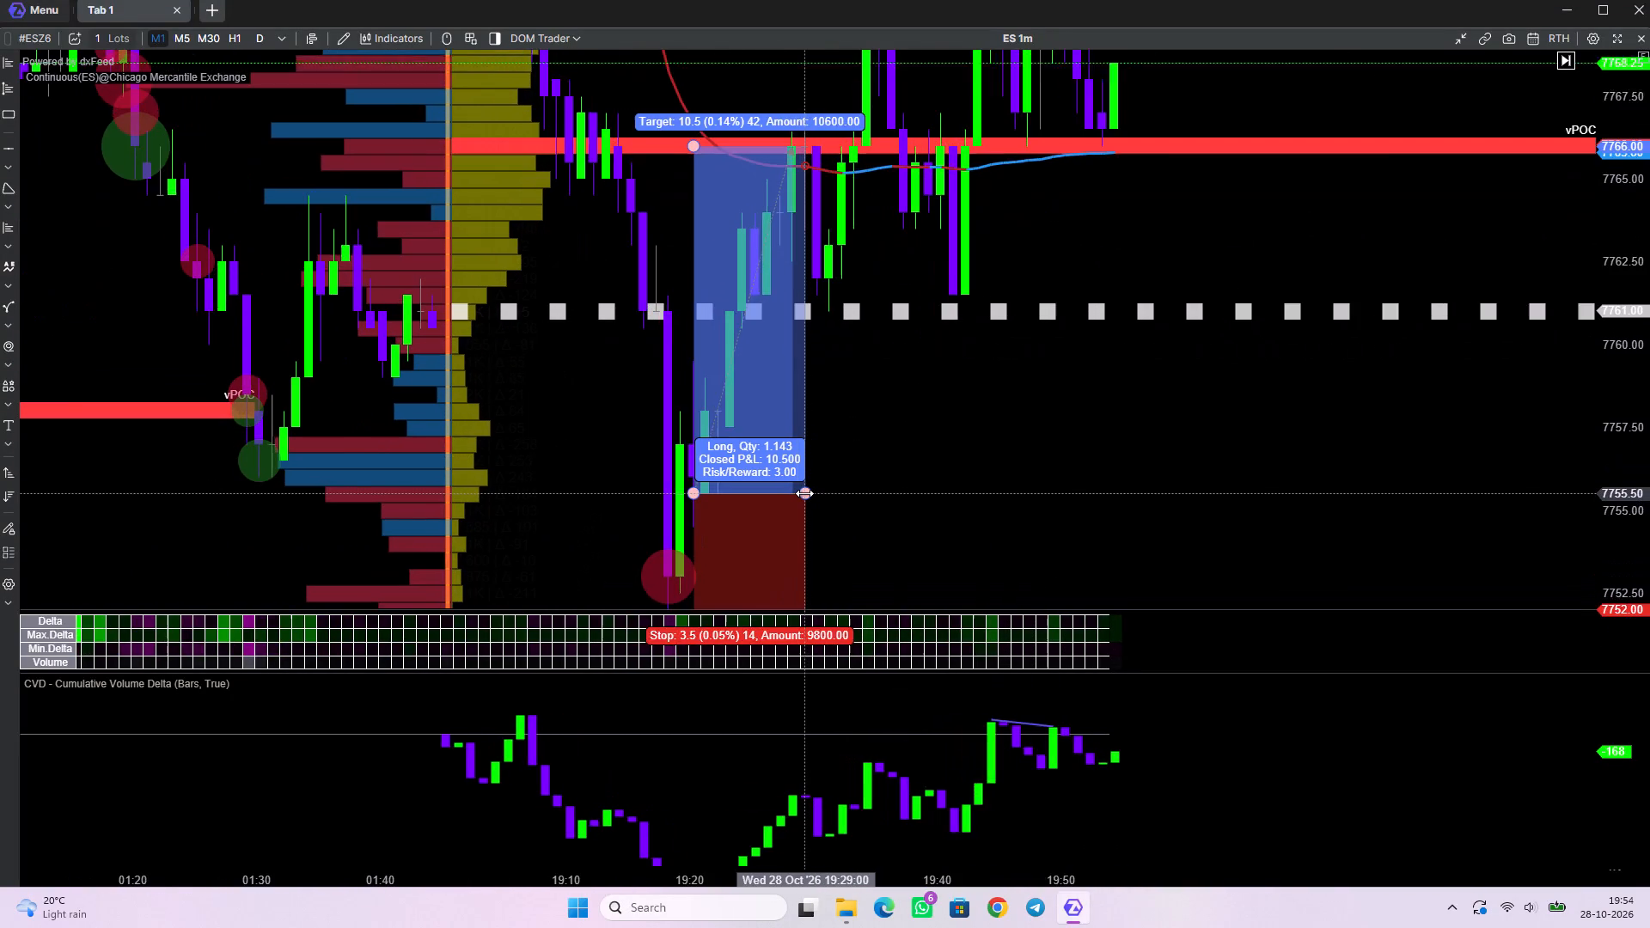
scroll(804, 493, "up", 7)
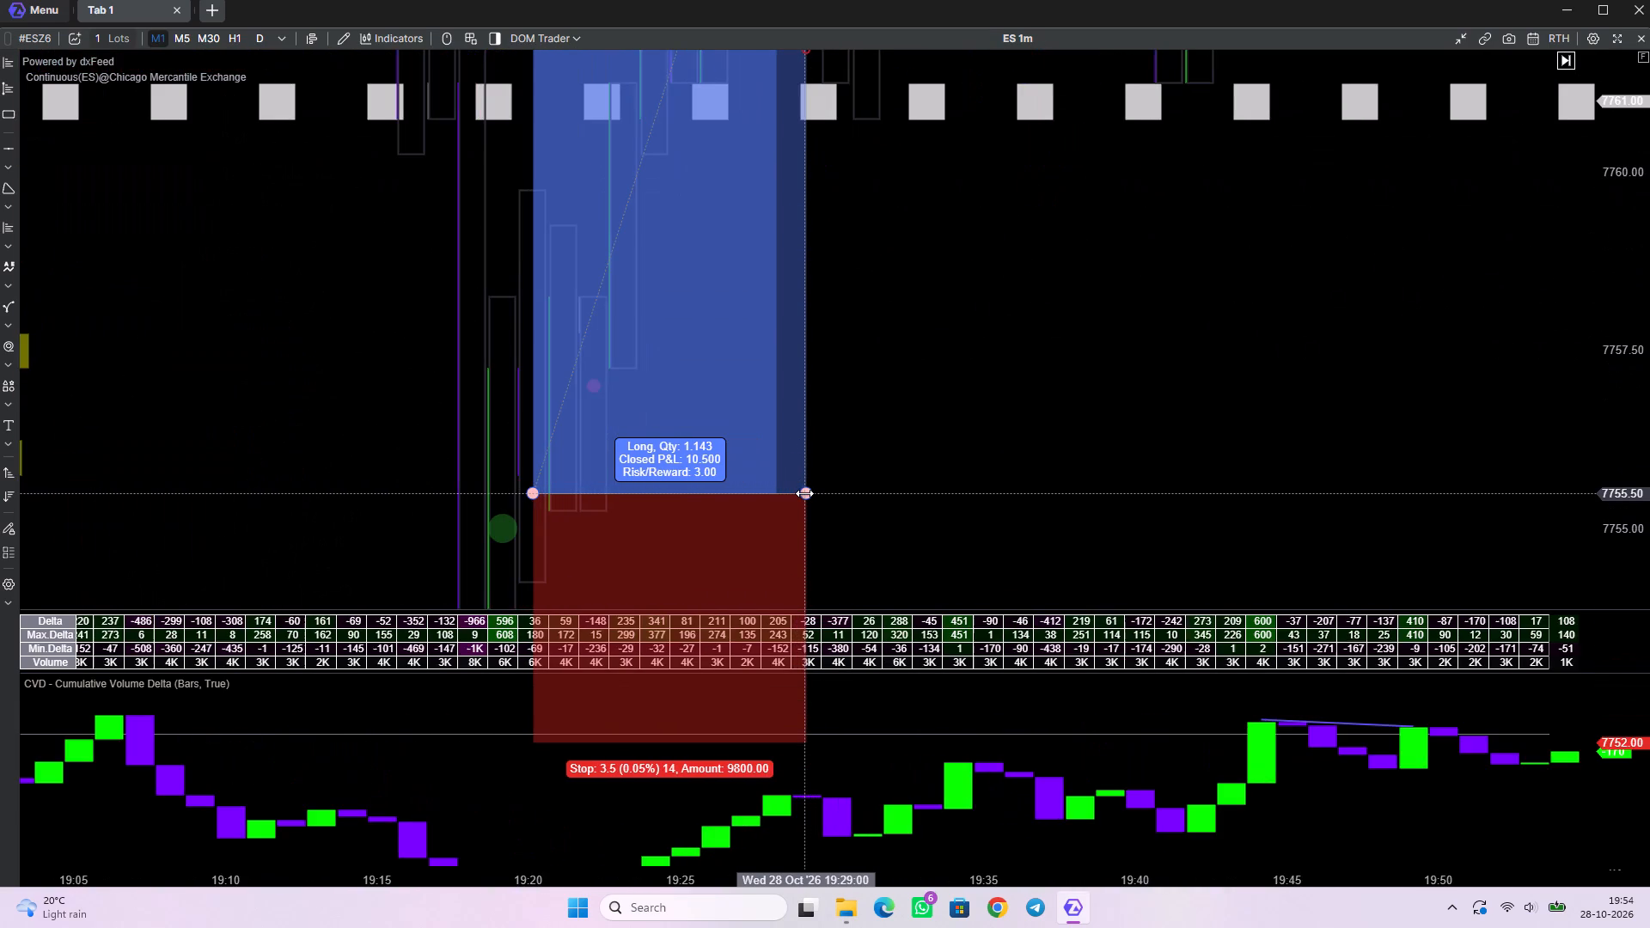
scroll(804, 493, "up", 6)
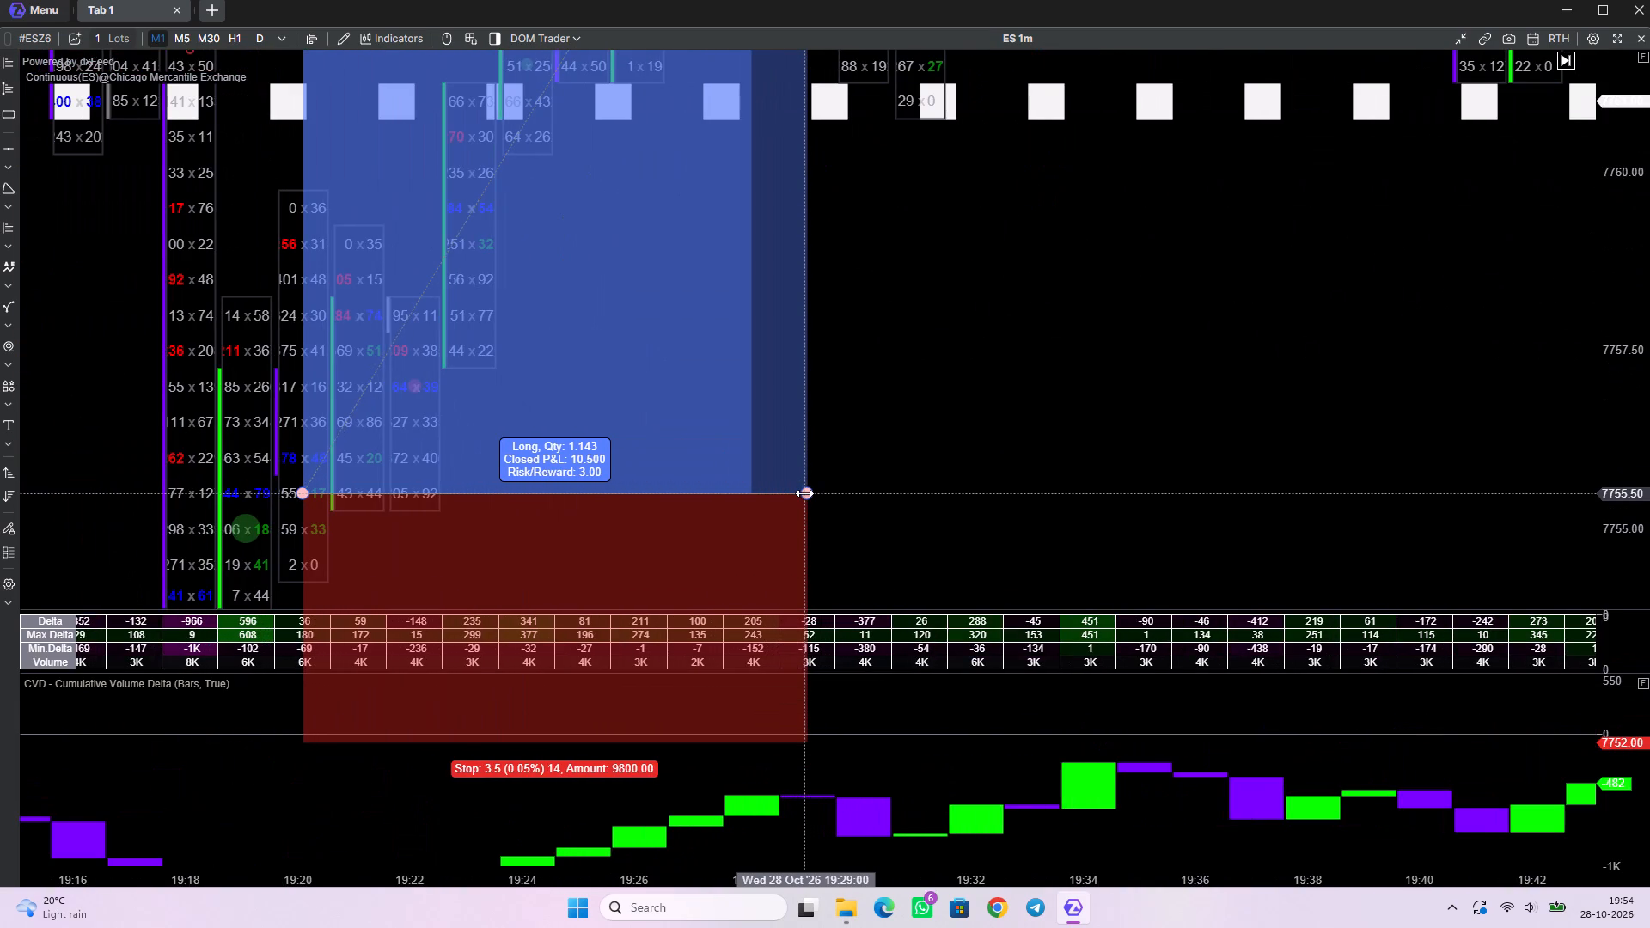
scroll(804, 493, "down", 7)
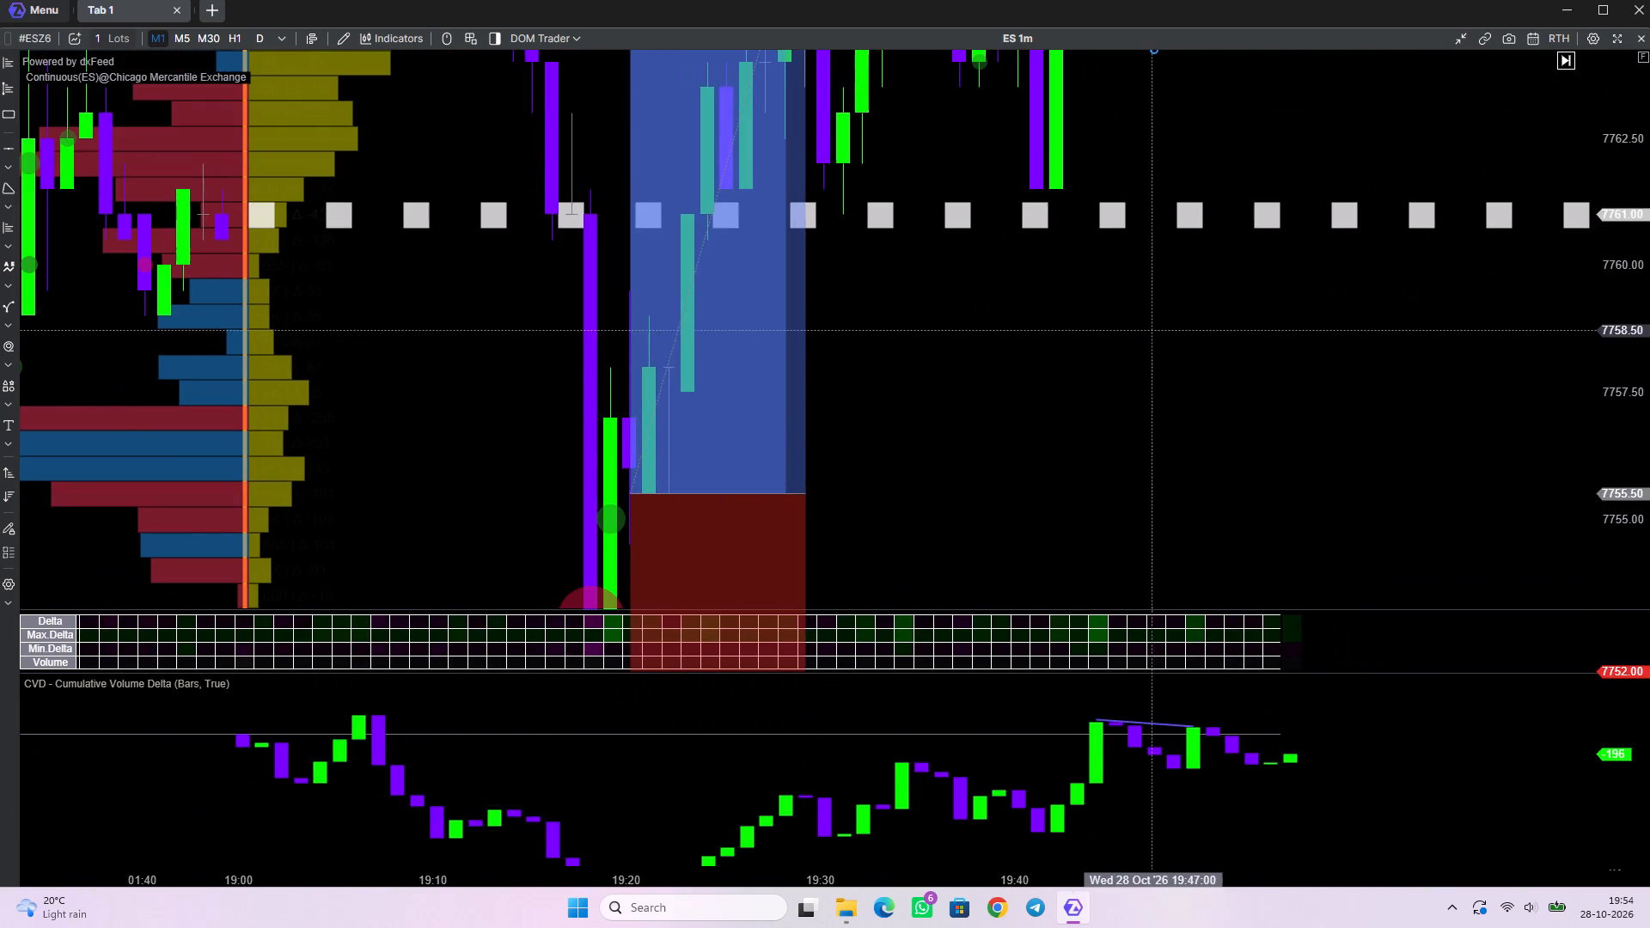
scroll(1152, 330, "down", 7)
left_click_drag(1288, 220, 1174, 375)
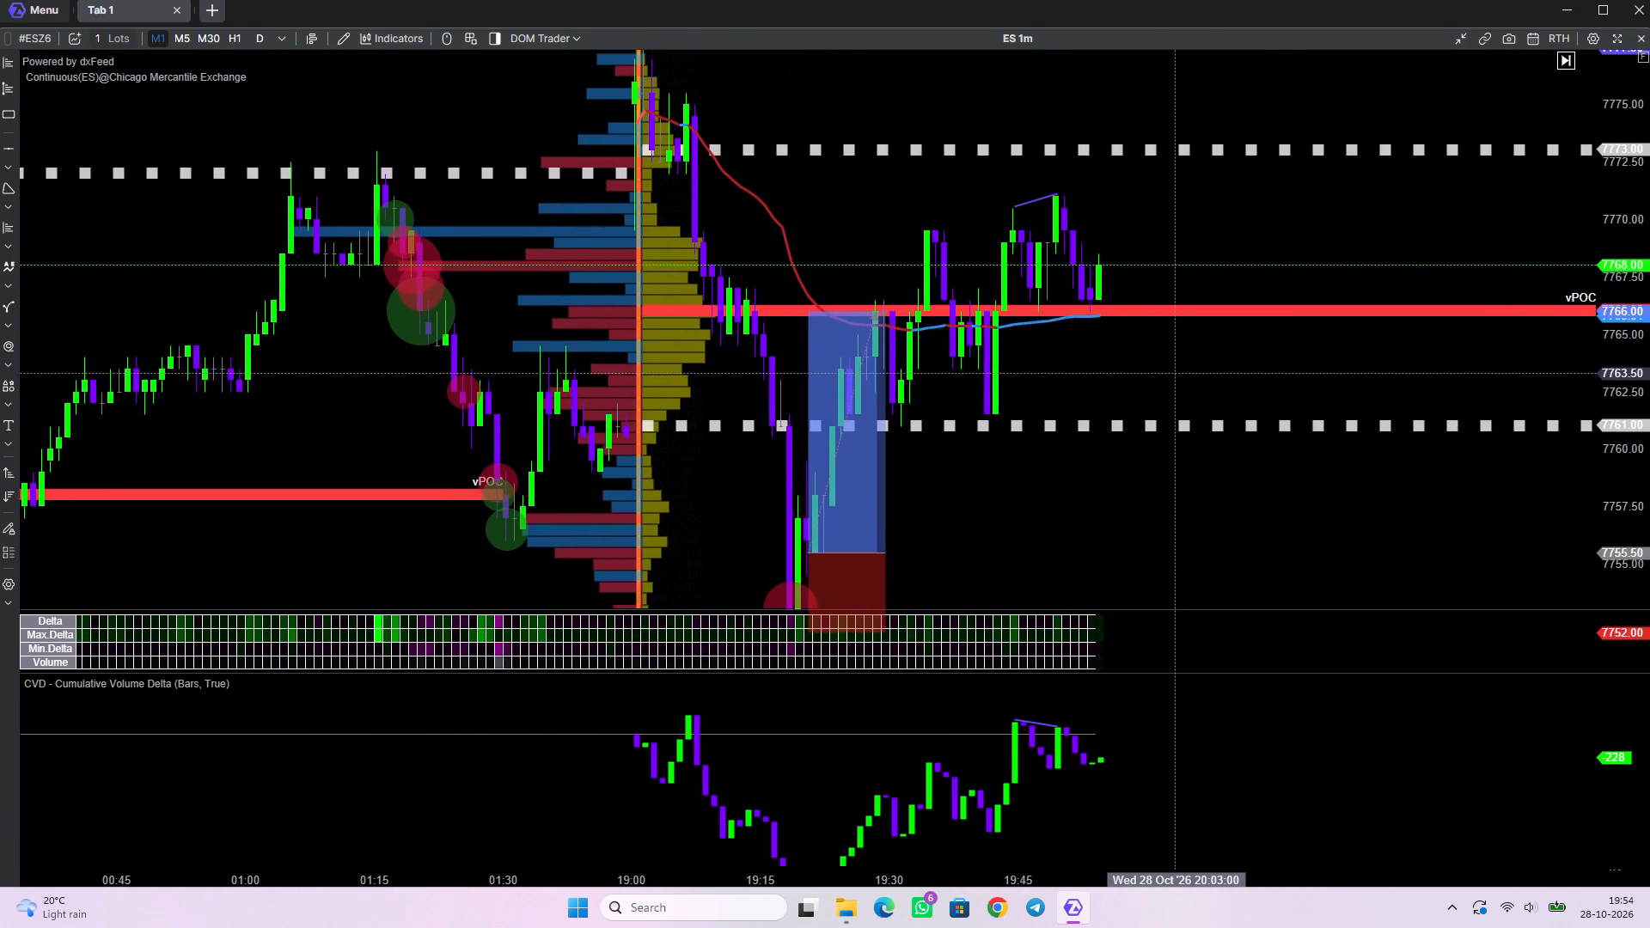
left_click_drag(1174, 375, 1170, 382)
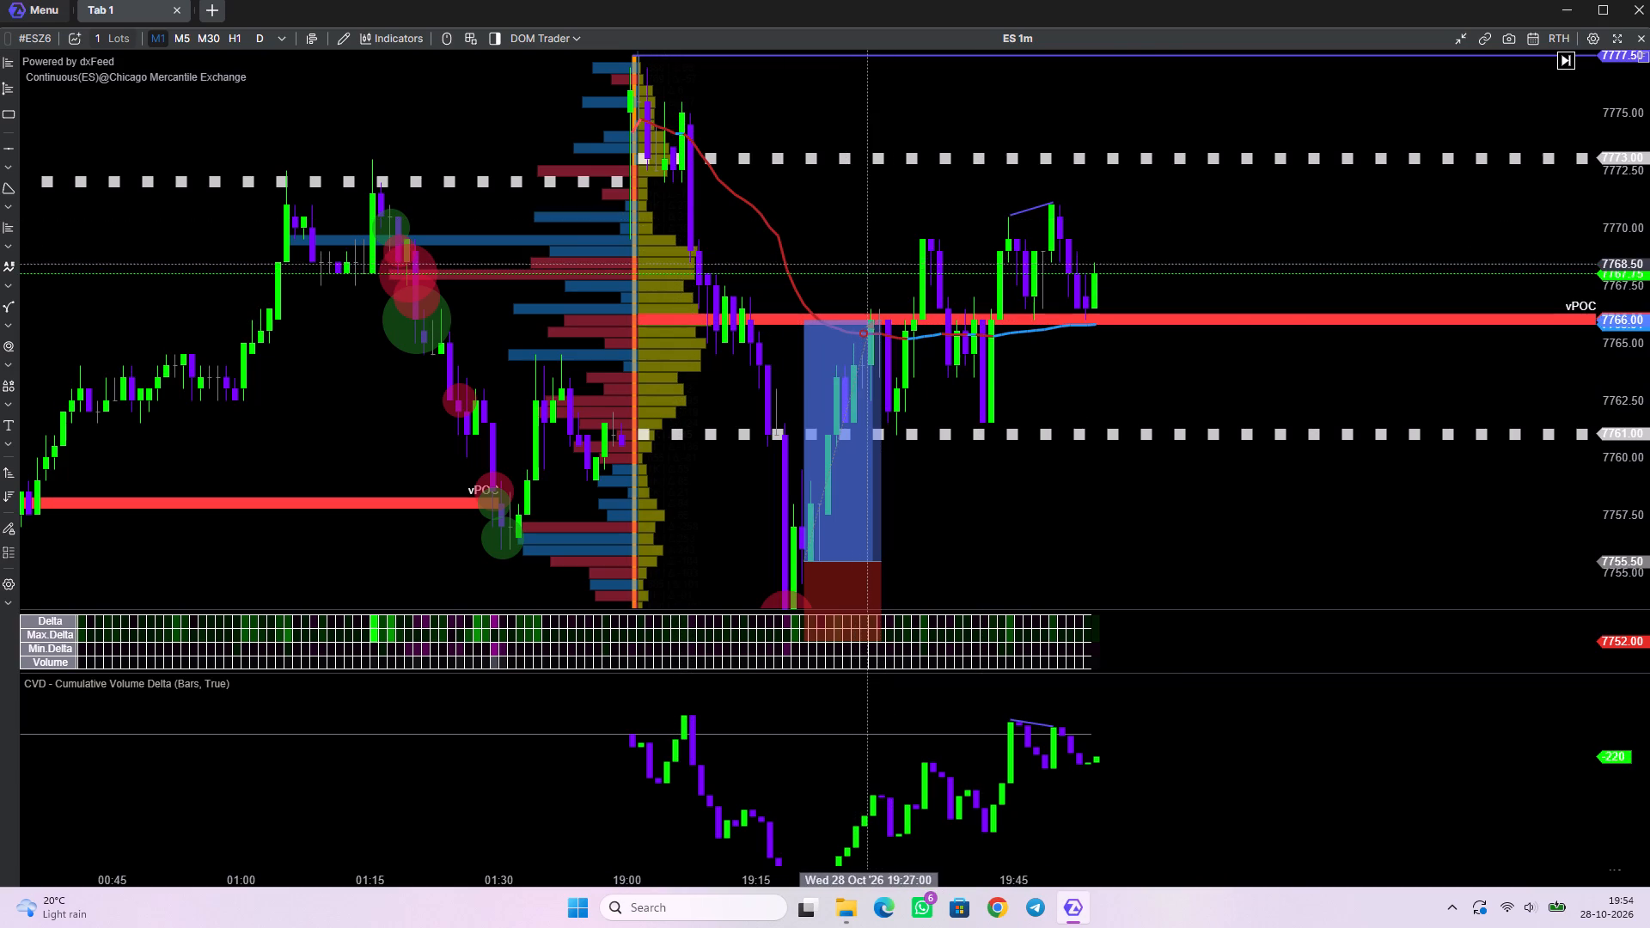
scroll(1217, 277, "down", 7)
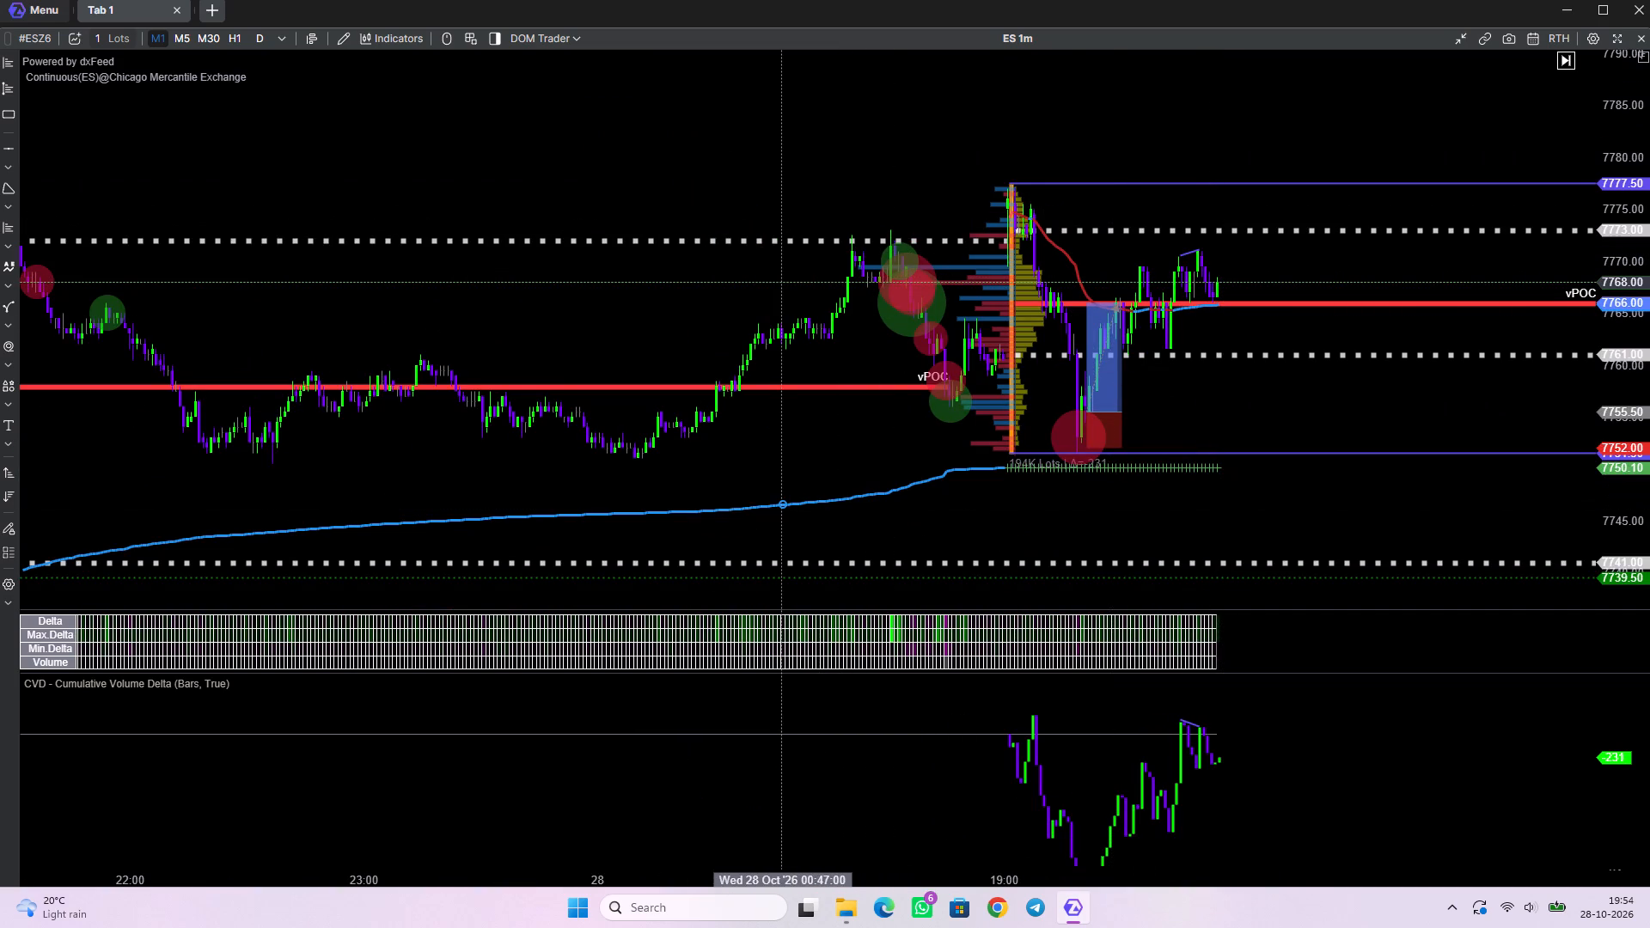
scroll(791, 330, "down", 3)
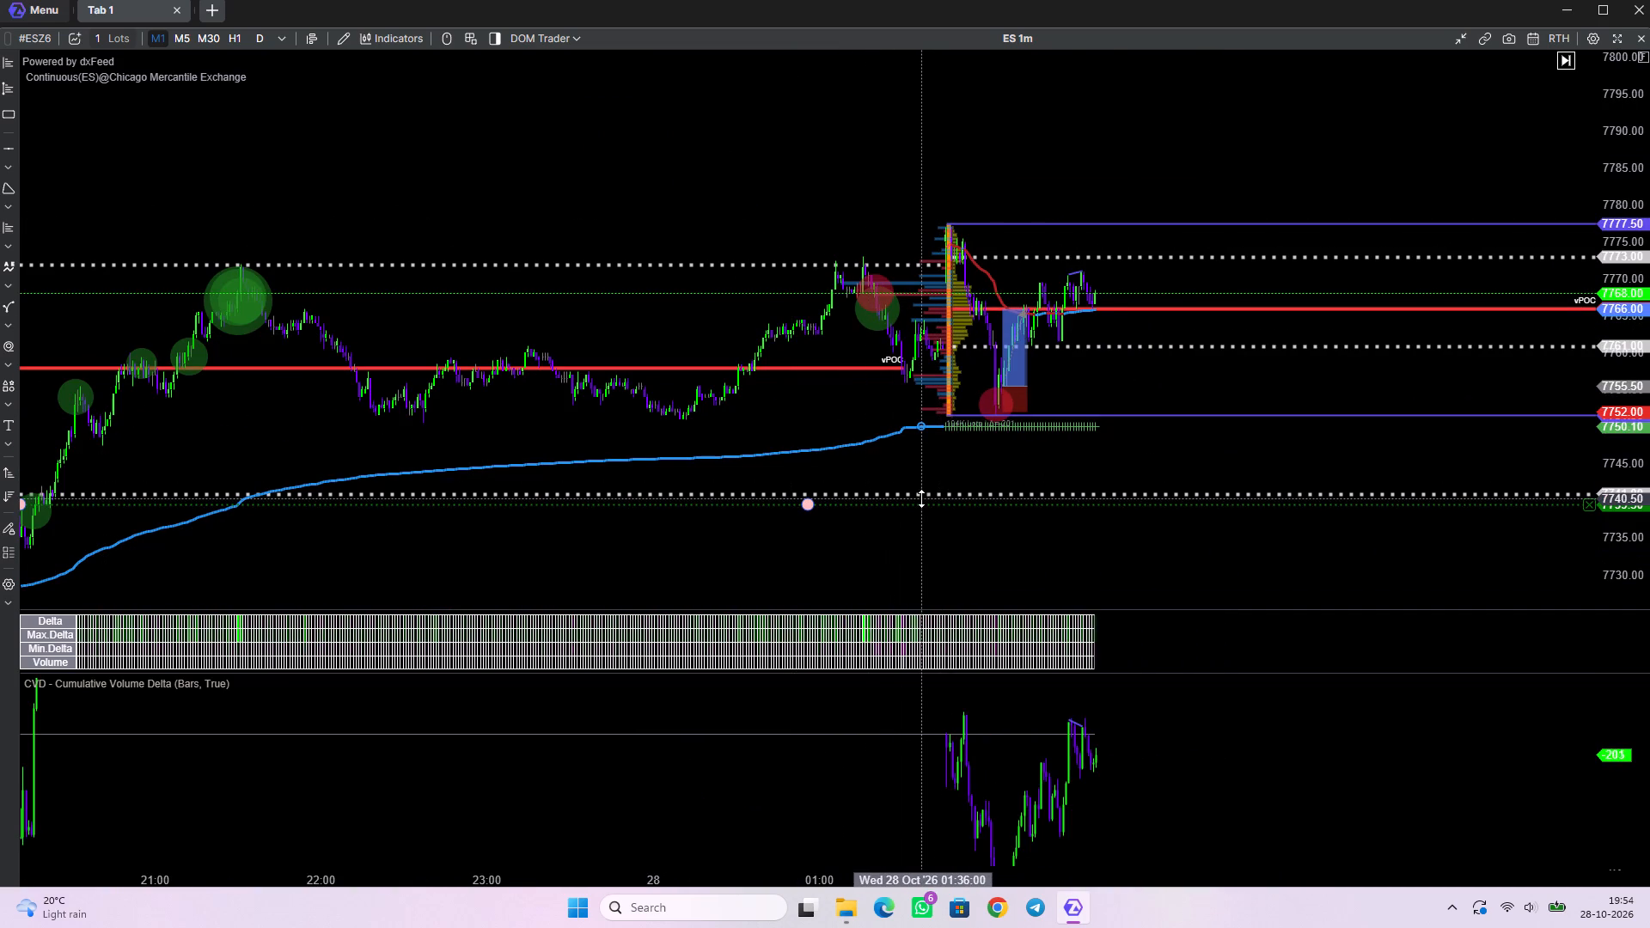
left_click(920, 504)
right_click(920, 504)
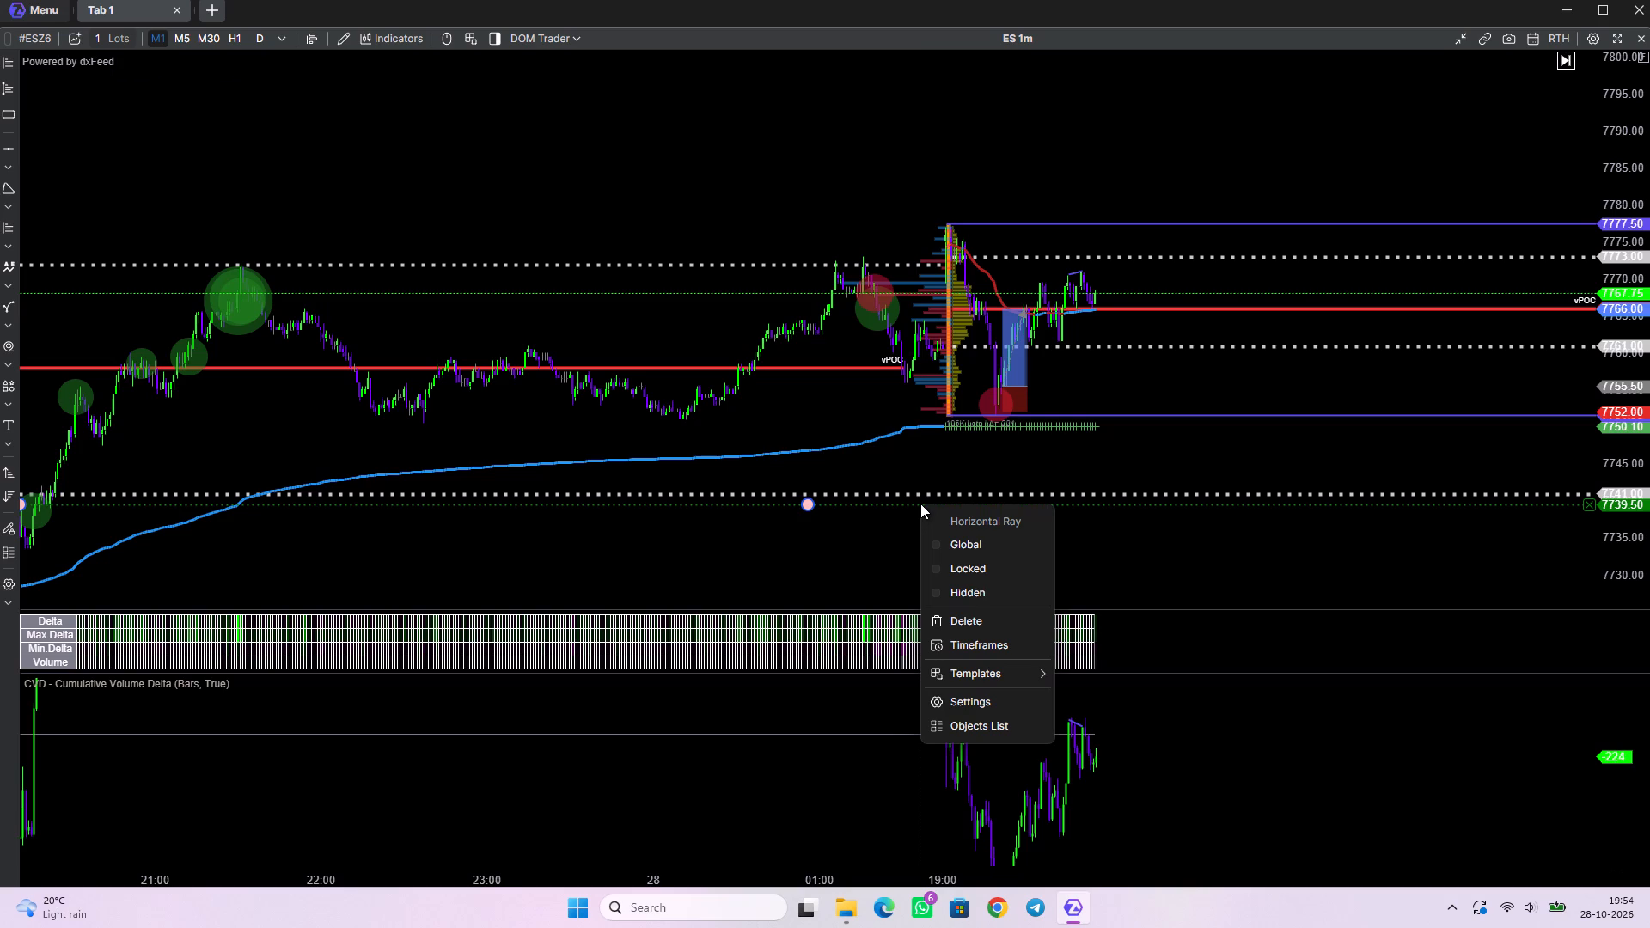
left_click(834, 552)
Compare the current session's price action with the previous session's vPOC, VWAP, TPO levels and opening range.
scroll(834, 552, "down", 6)
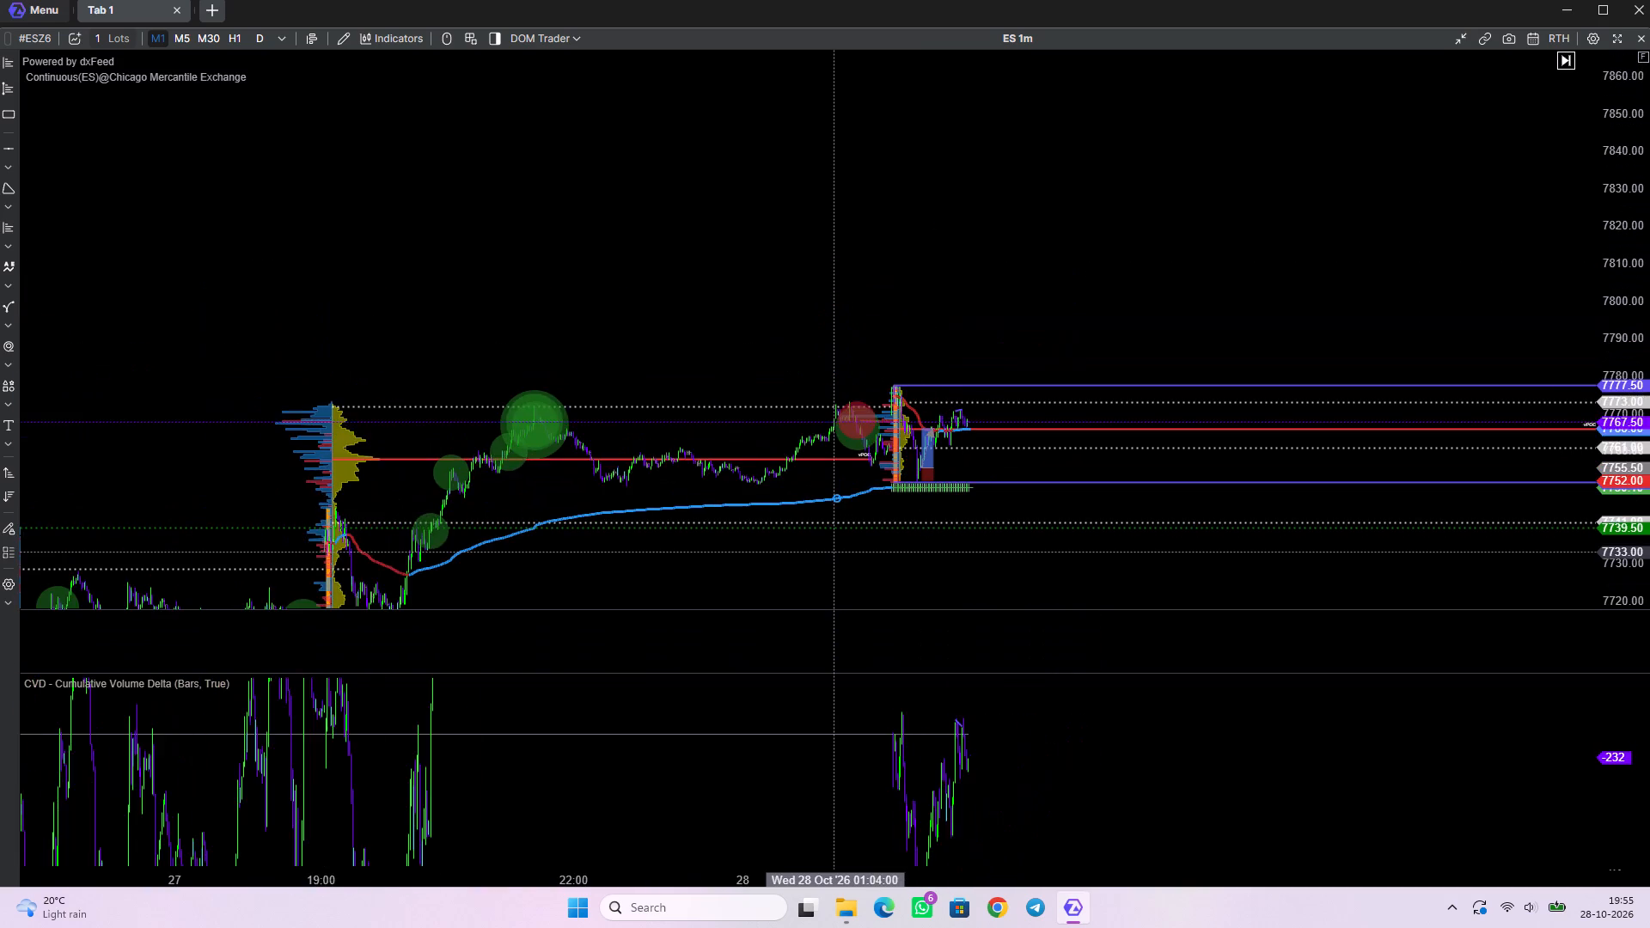
scroll(834, 552, "down", 6)
scroll(834, 552, "up", 7)
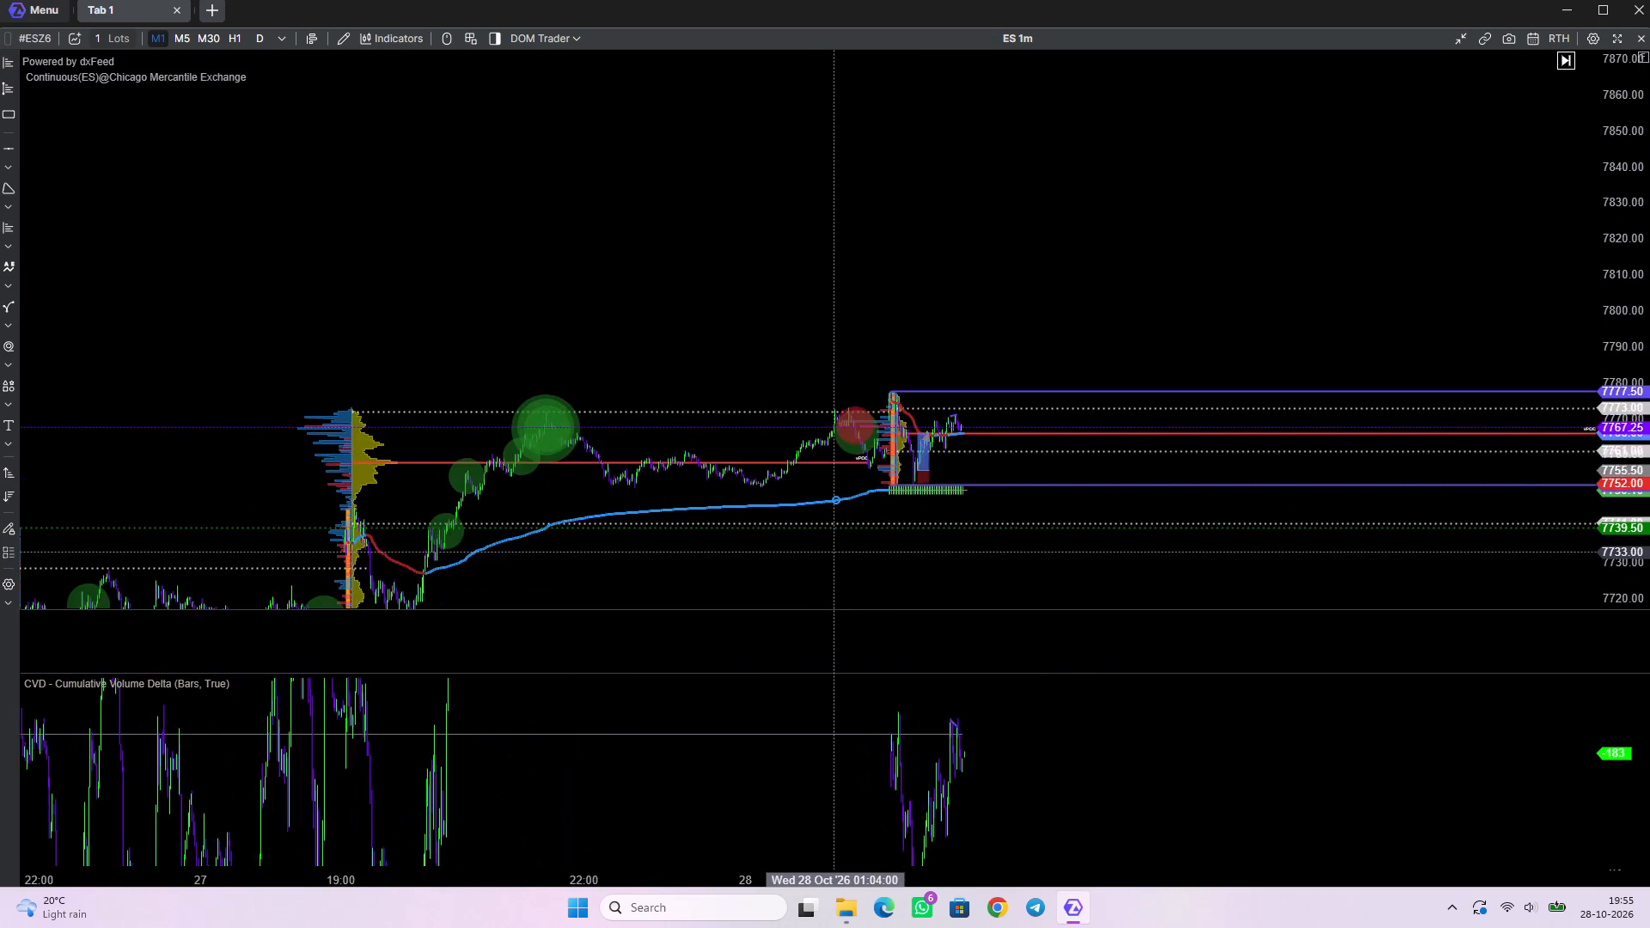
scroll(835, 552, "up", 3)
scroll(1109, 401, "up", 8)
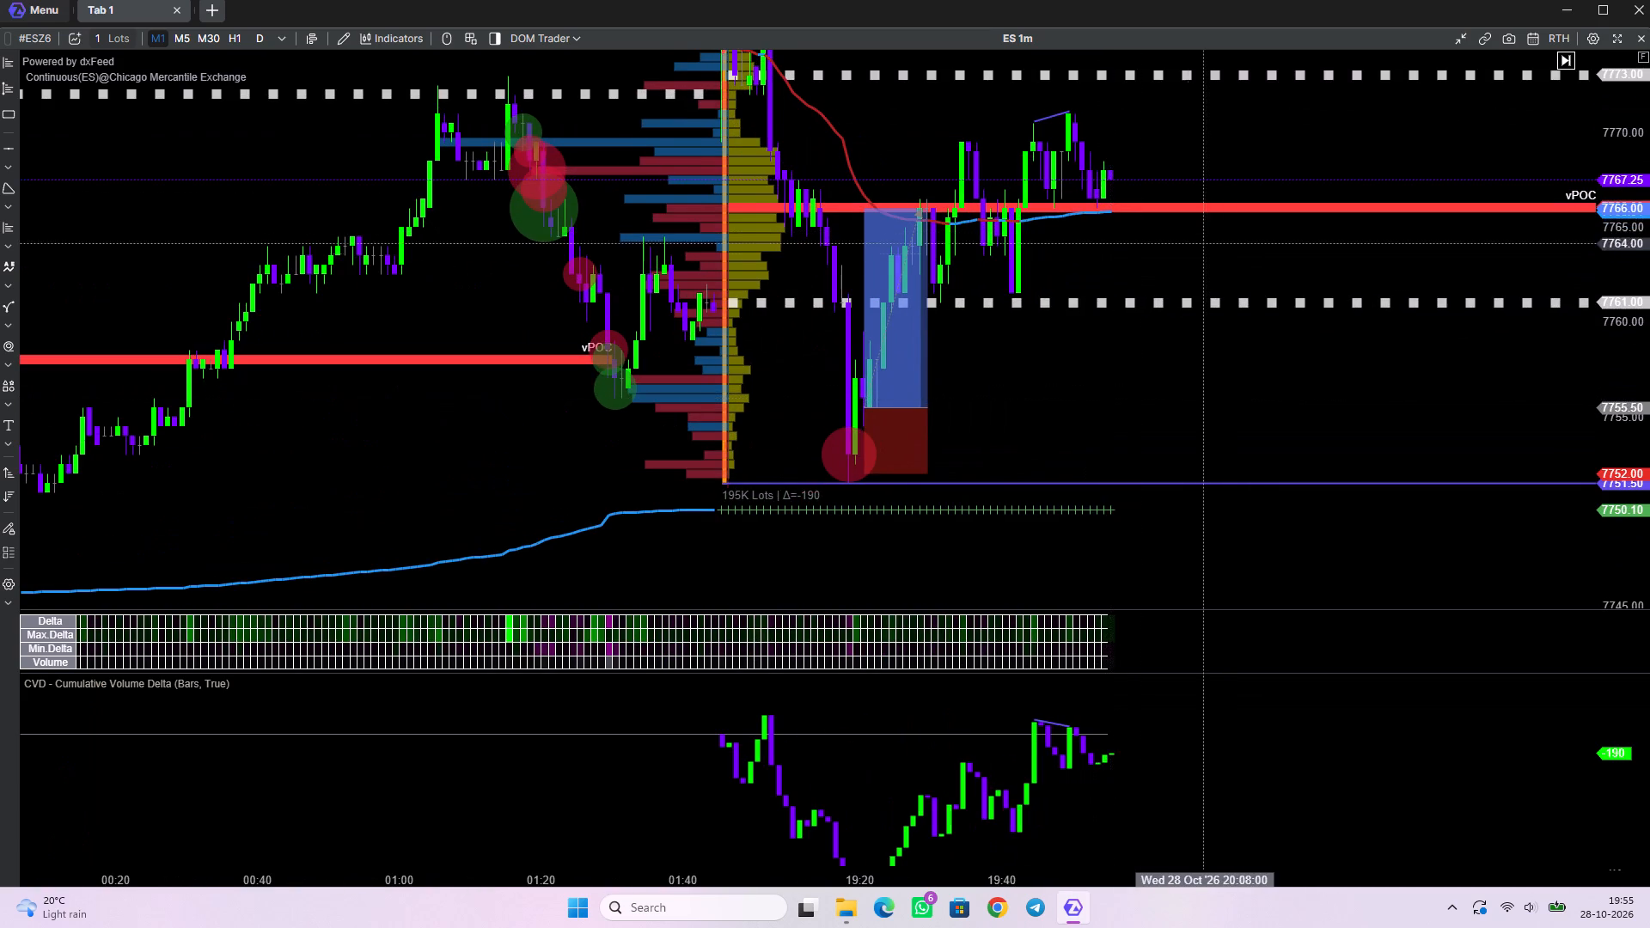
left_click_drag(1188, 253, 1109, 365)
scroll(1636, 348, "up", 9)
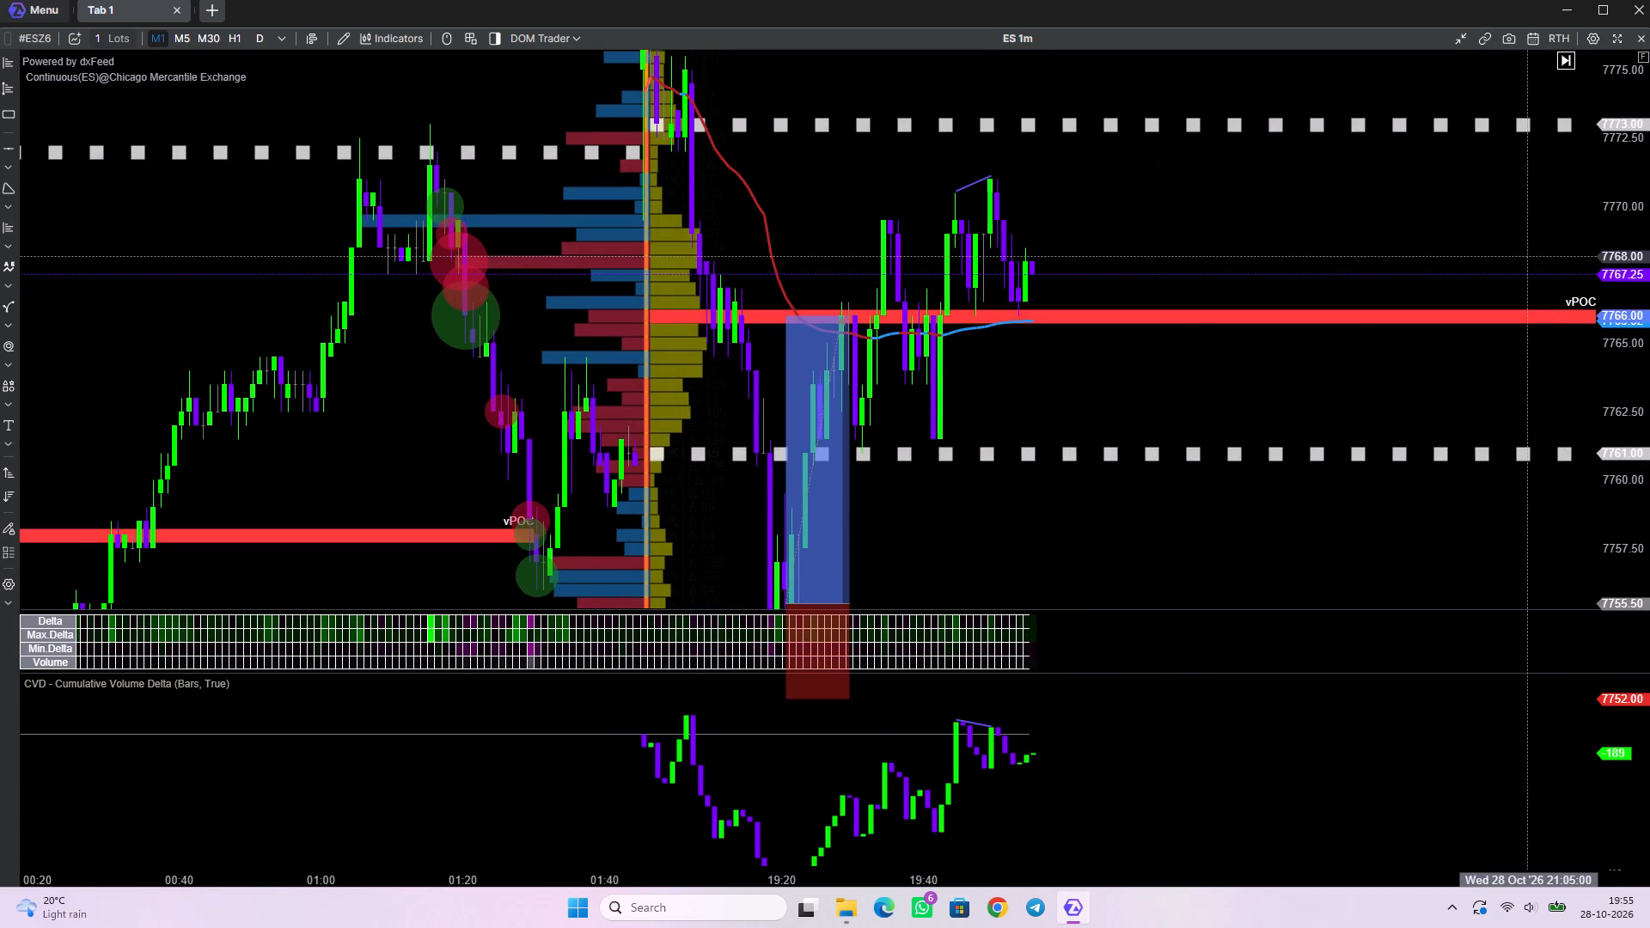
scroll(1031, 302, "up", 1)
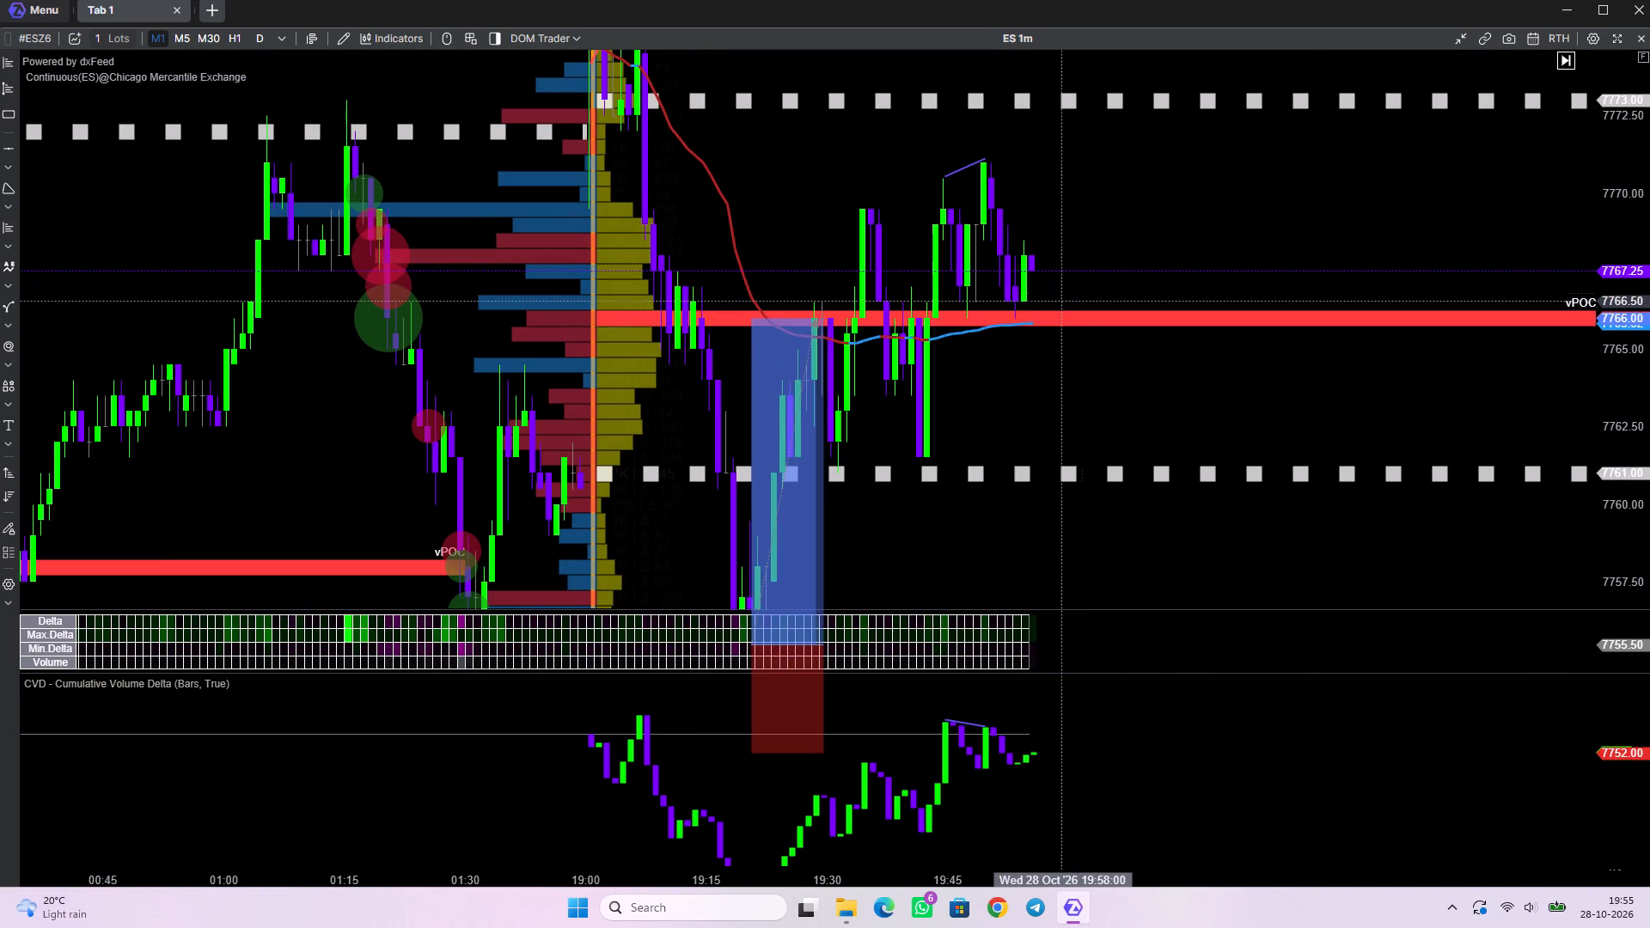
scroll(1032, 279, "down", 2)
left_click_drag(1017, 532, 1024, 508)
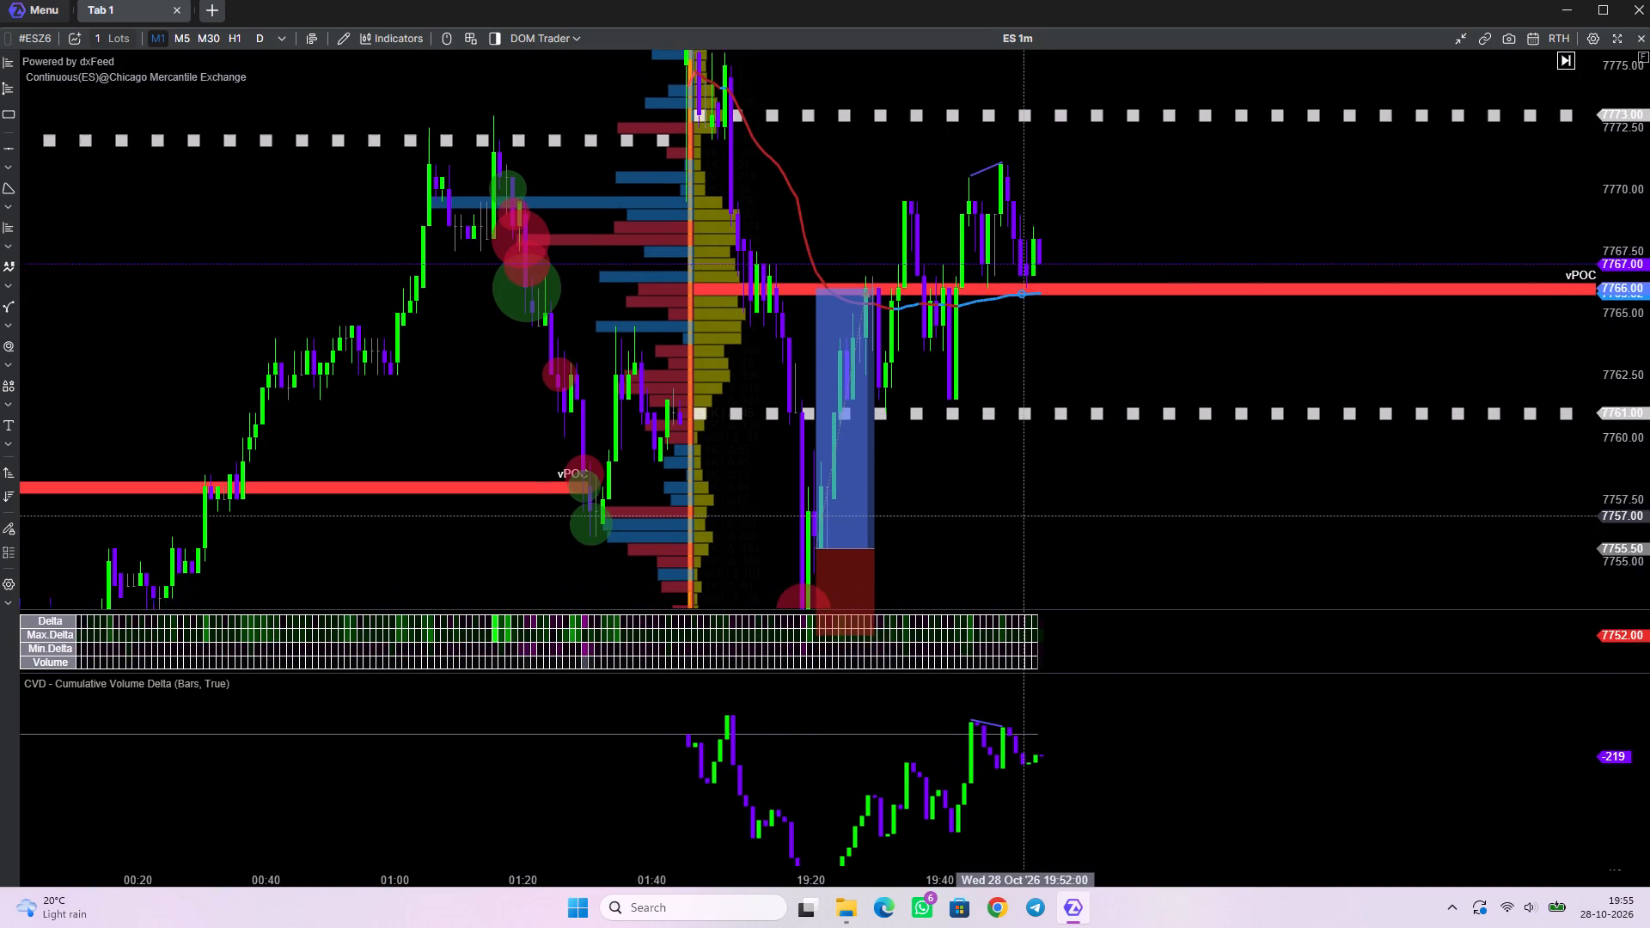
left_click_drag(1024, 508, 1026, 433)
scroll(1630, 286, "down", 7)
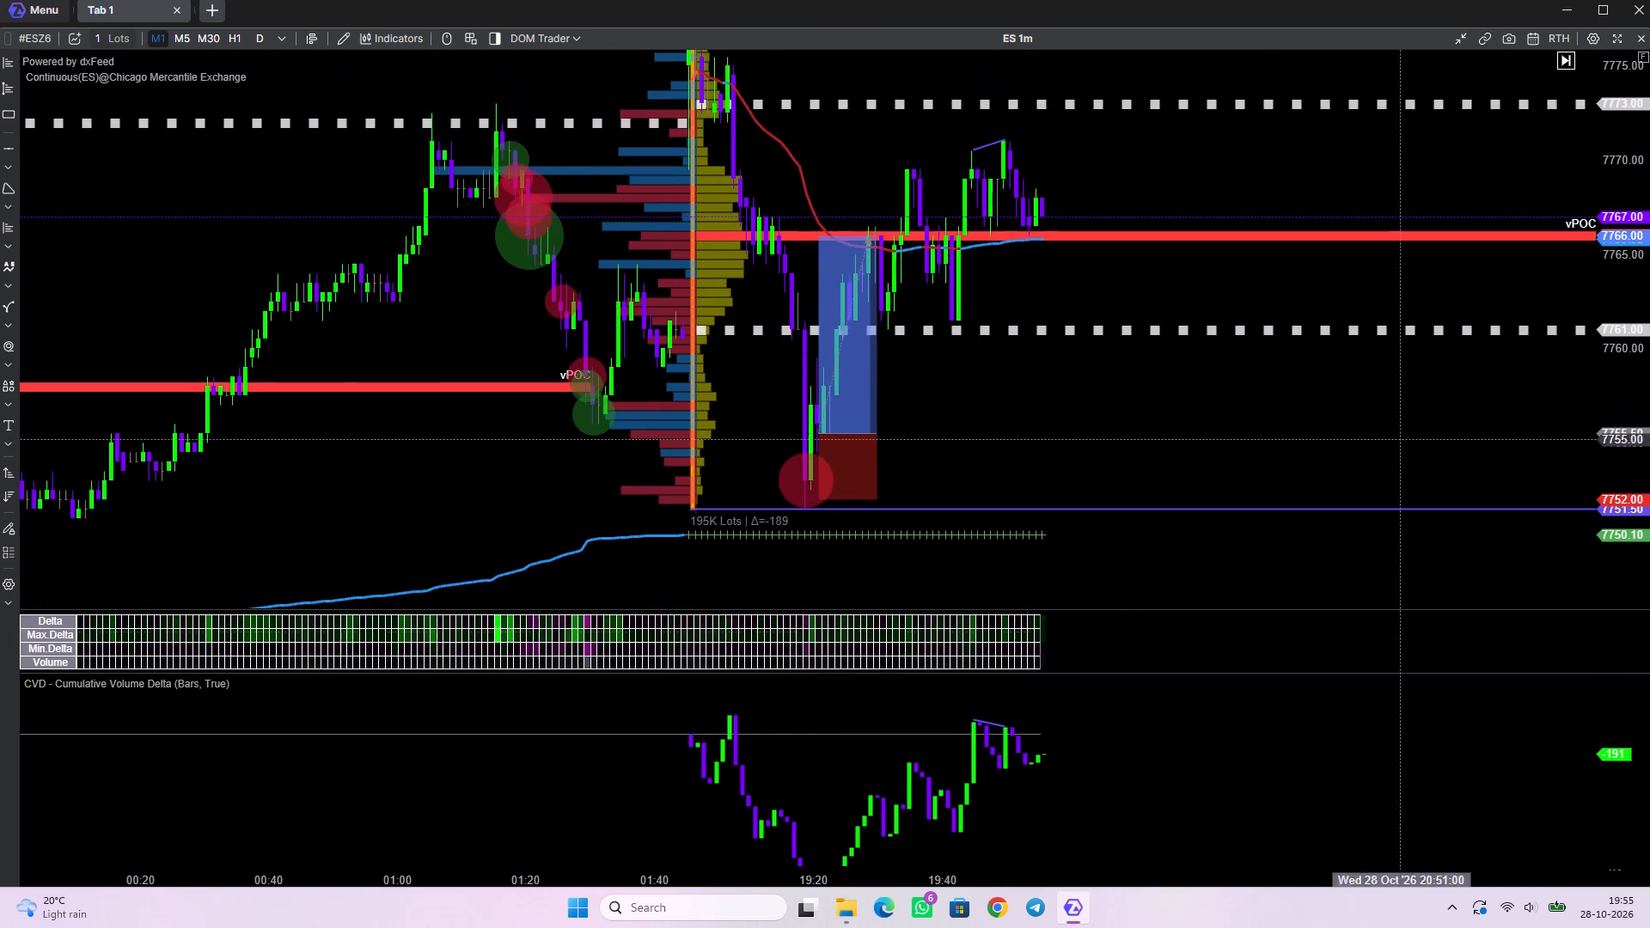
Examine the per-bar delta and volume around the session low and the long position's entry.
scroll(955, 683, "up", 8)
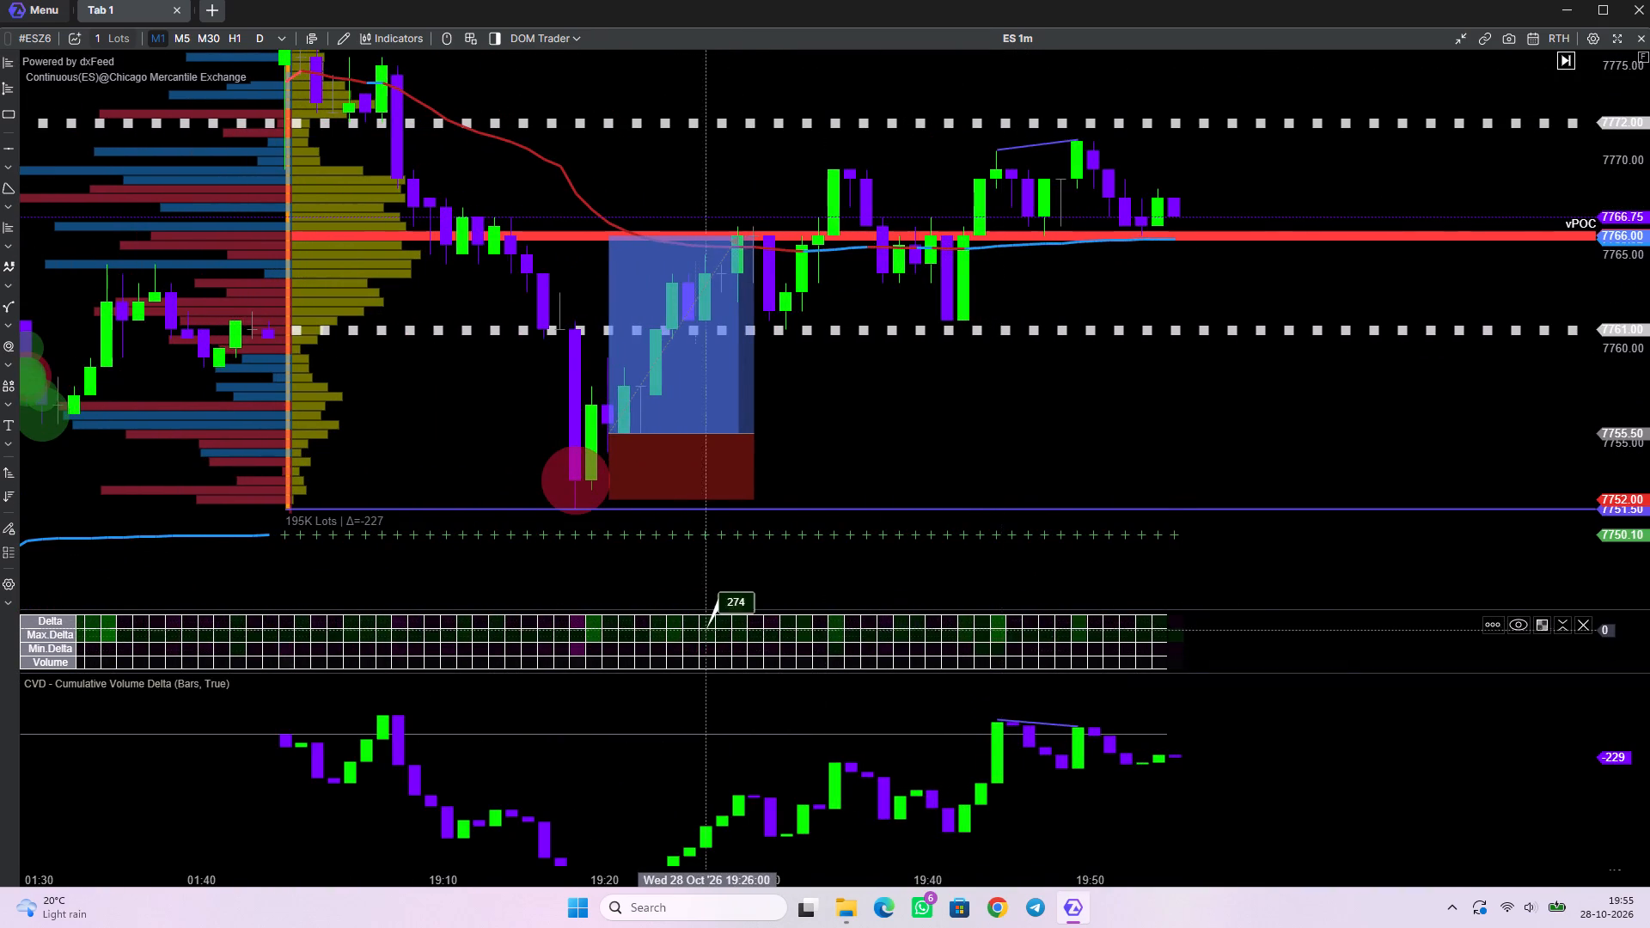
scroll(695, 628, "up", 11)
left_click_drag(914, 474, 991, 364)
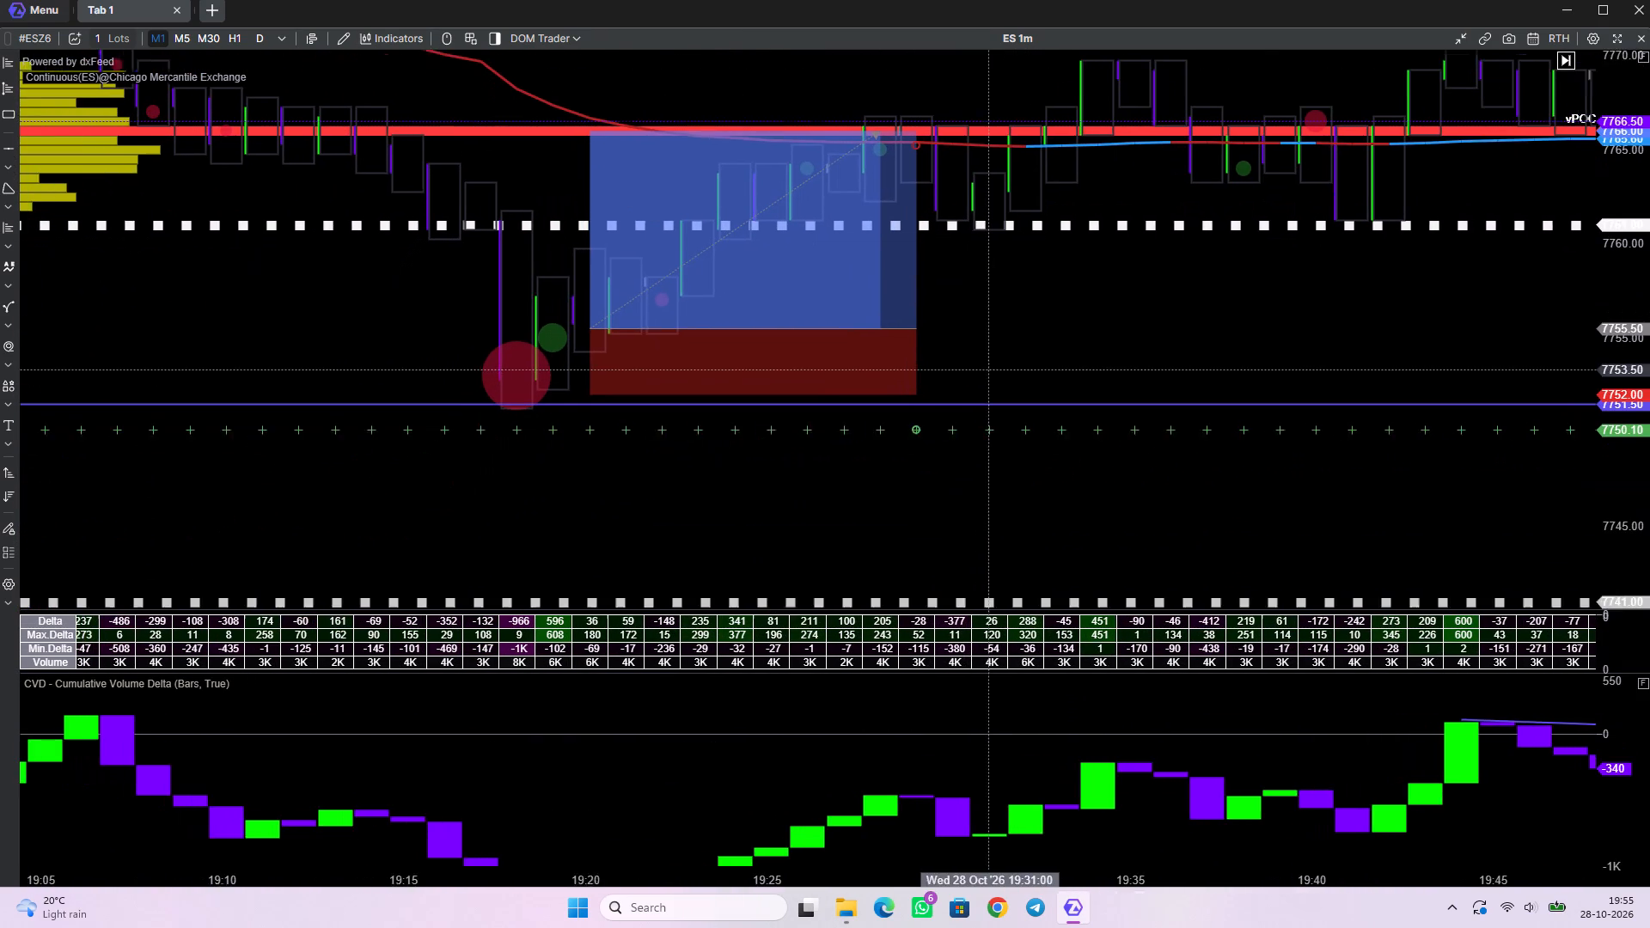
left_click_drag(991, 364, 993, 363)
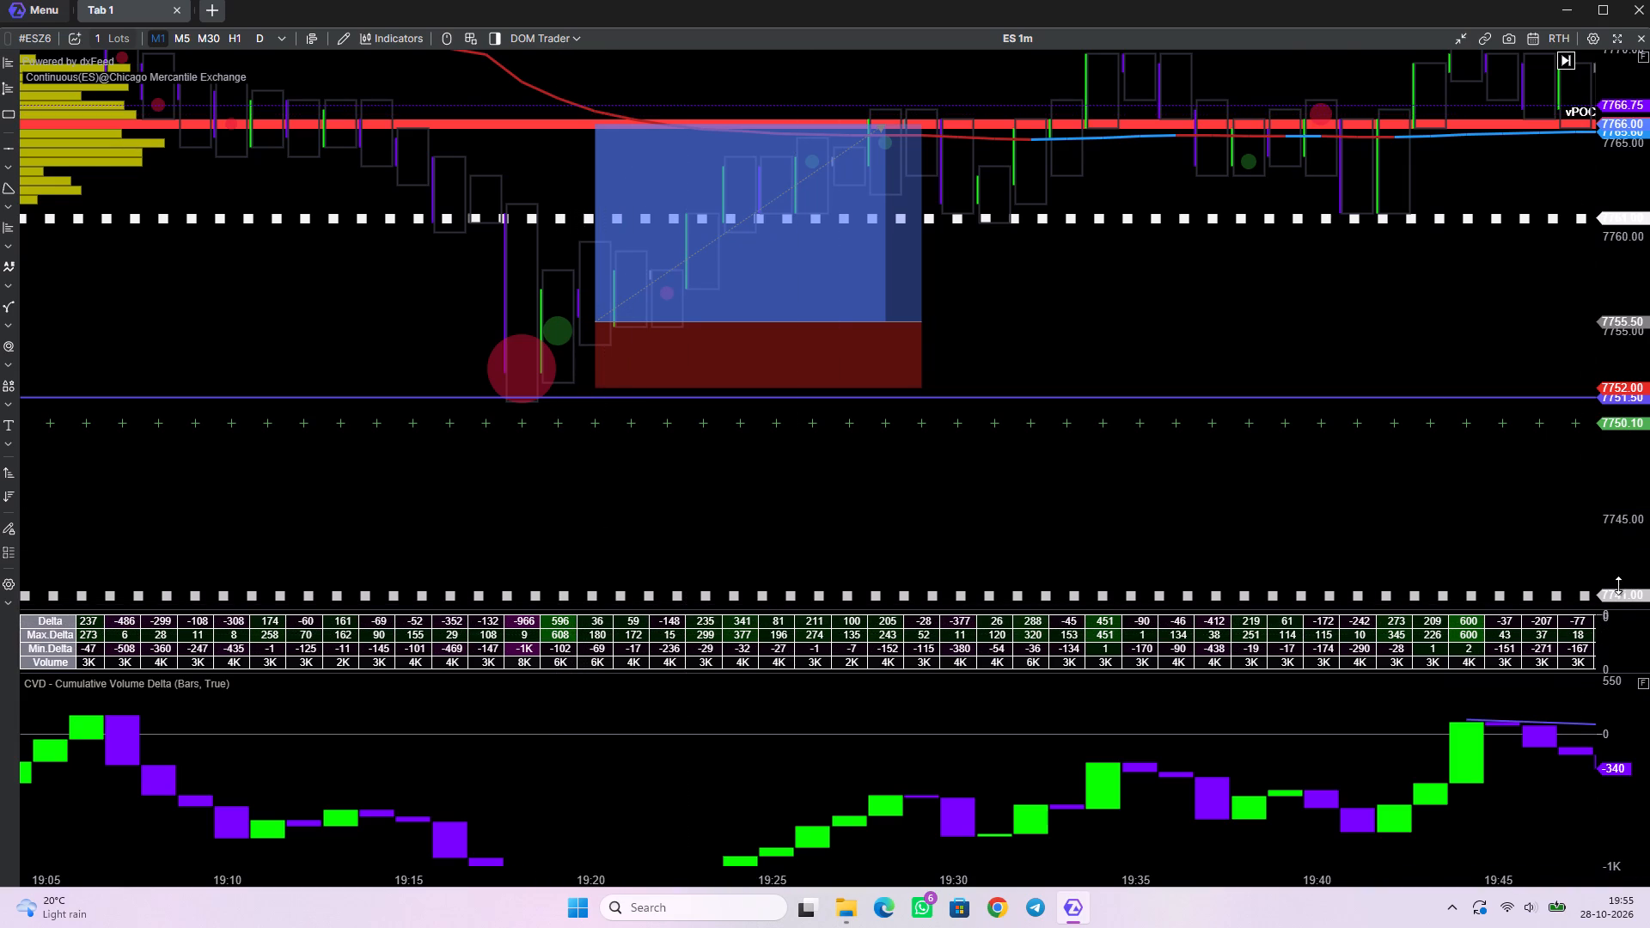
scroll(1620, 586, "up", 8)
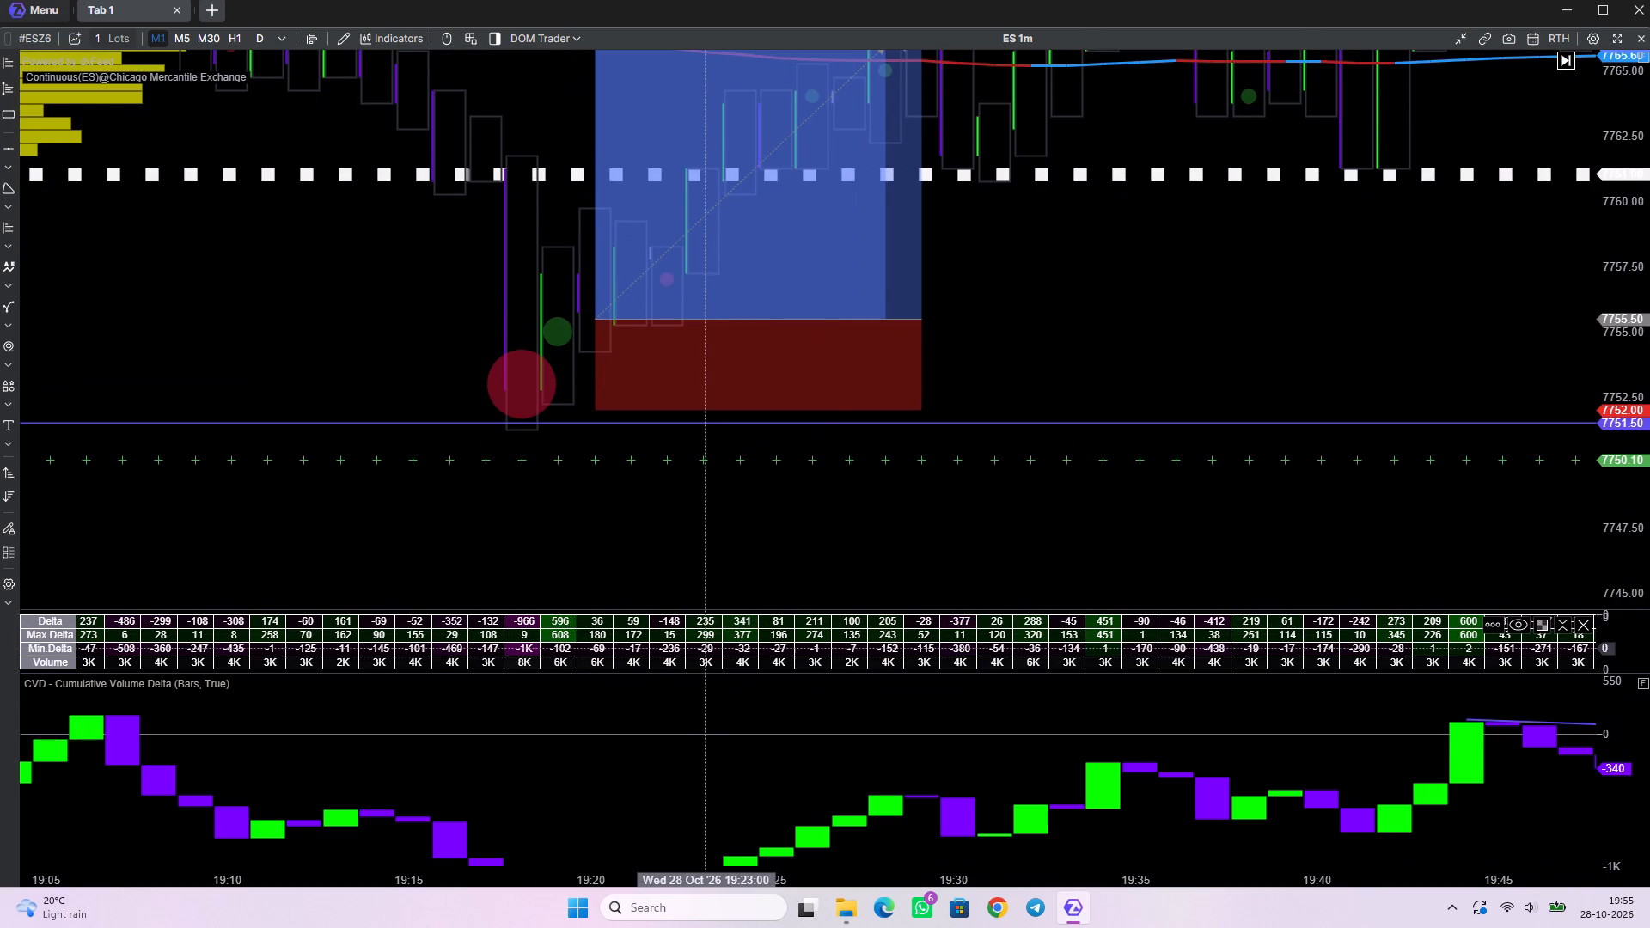
scroll(704, 649, "down", 17)
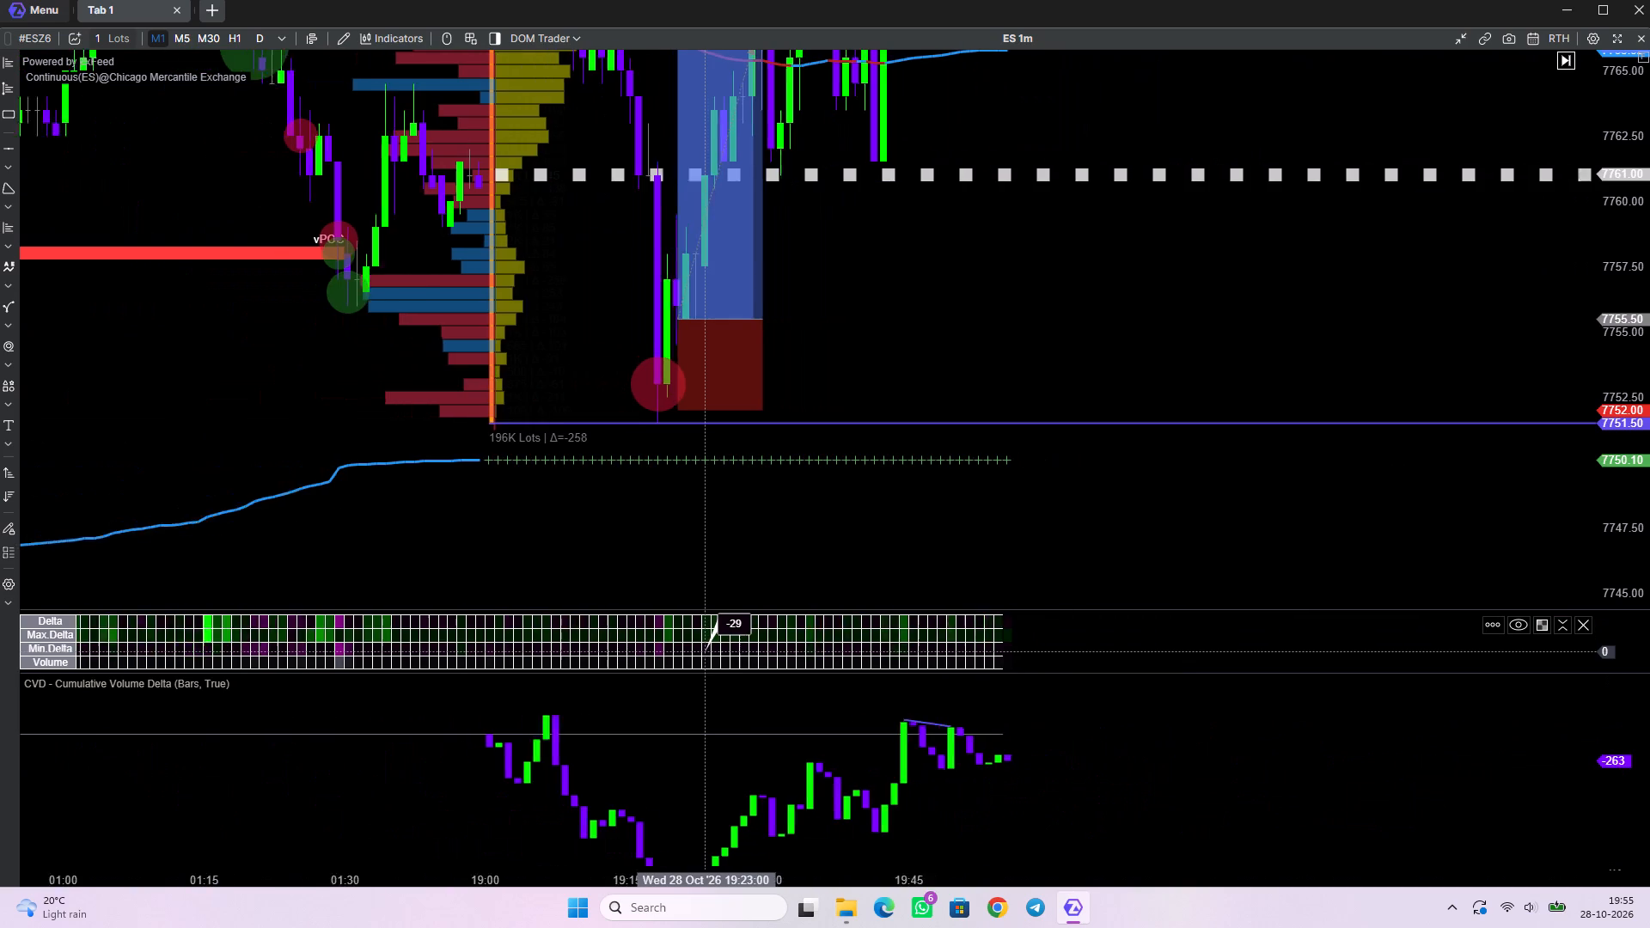
Compare the Cumulative Volume Delta swings with price around the vPOC, VWAP and opening range, keeping the whole CVD divergence in view.
left_click_drag(716, 705, 732, 900)
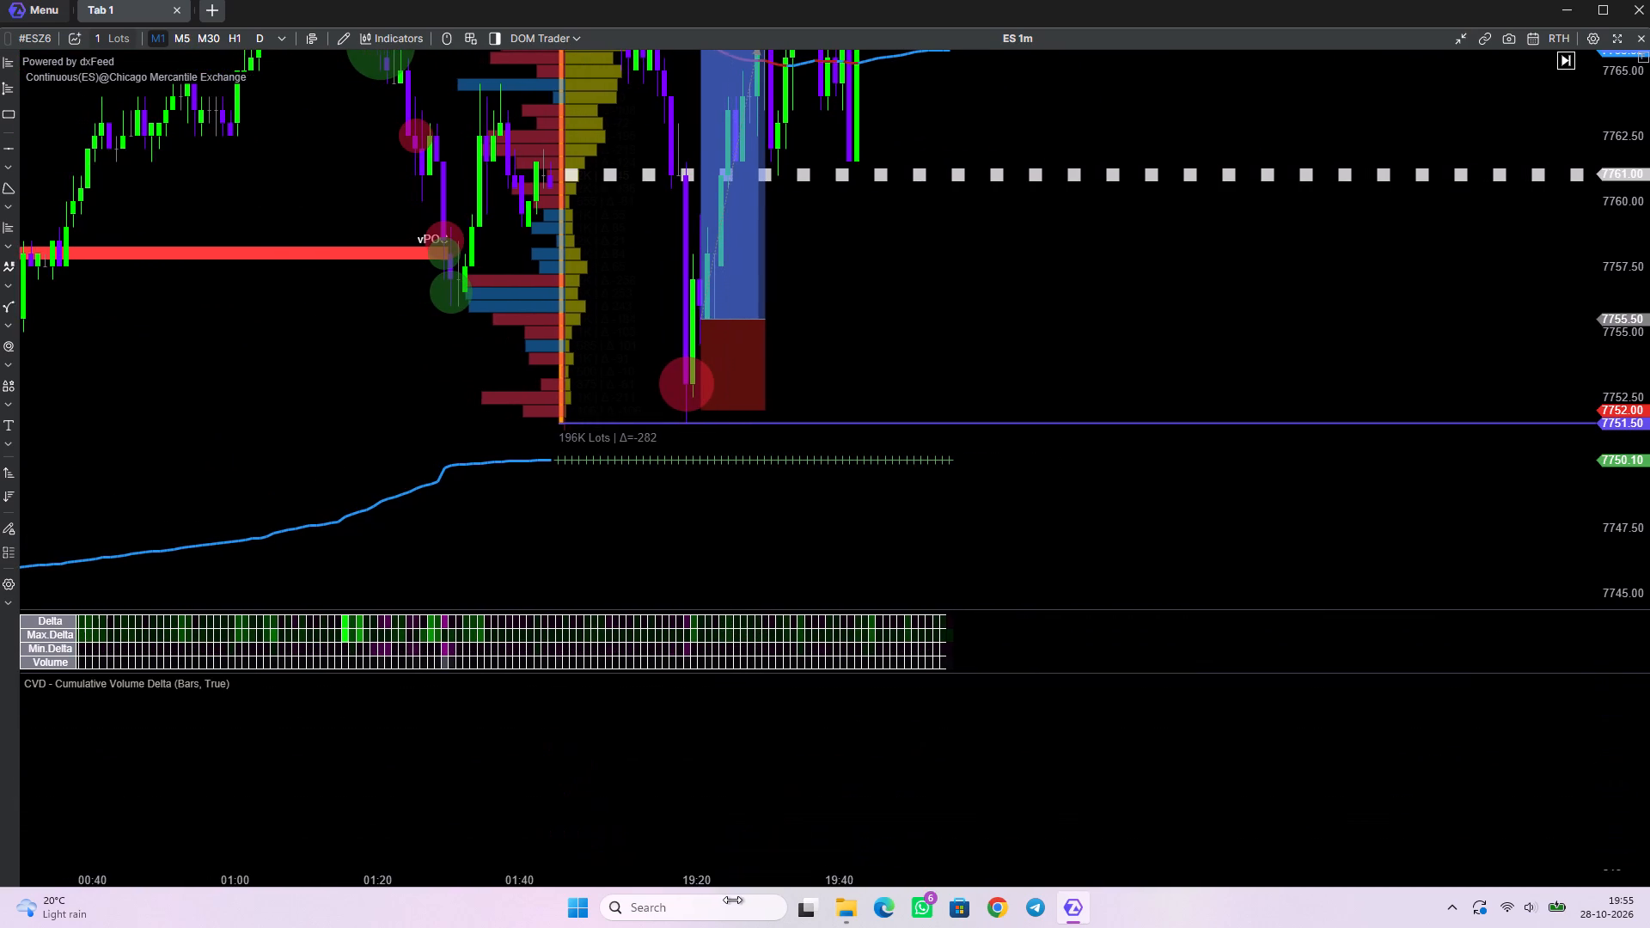
left_click_drag(732, 900, 753, 665)
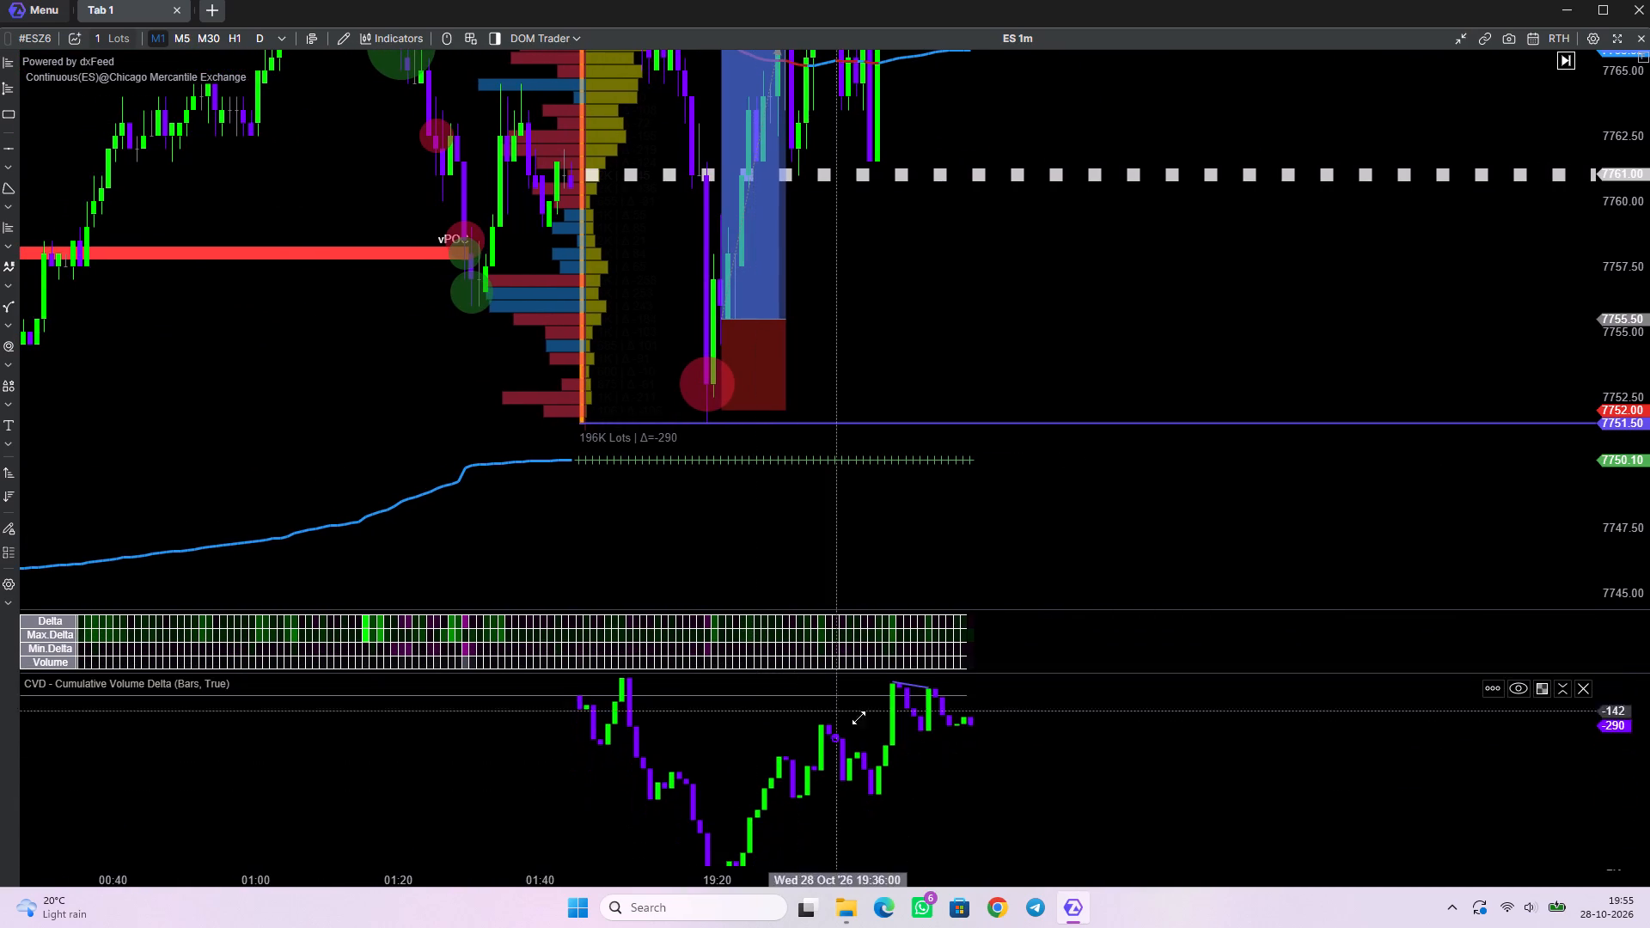
left_click_drag(1002, 713, 982, 749)
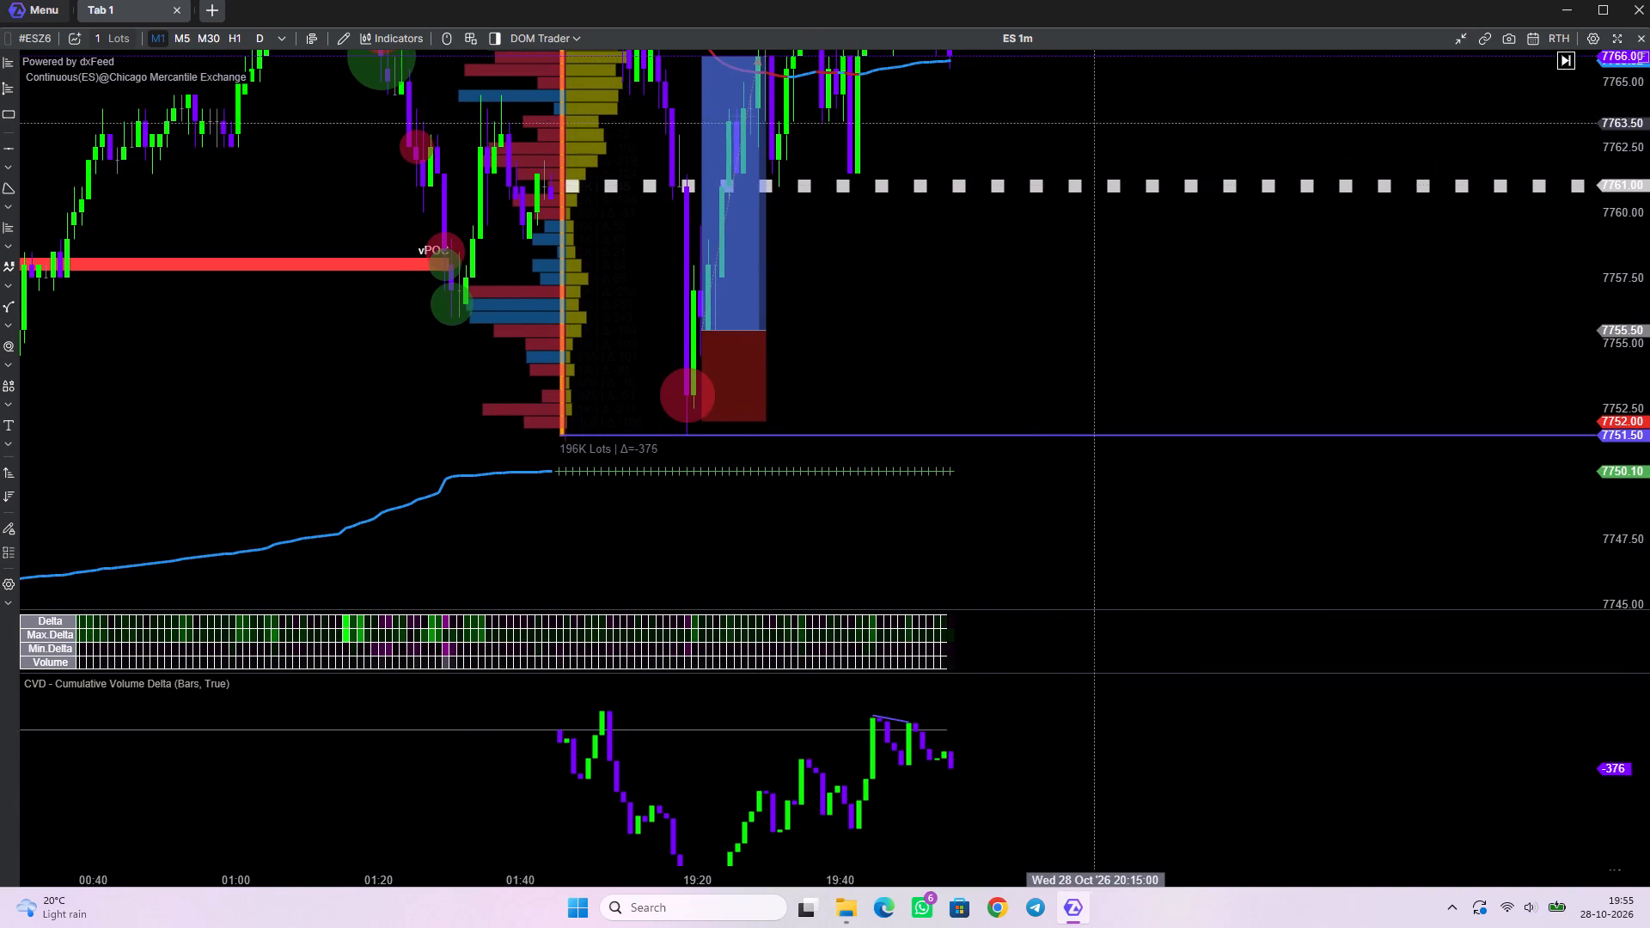
left_click_drag(1096, 116, 979, 366)
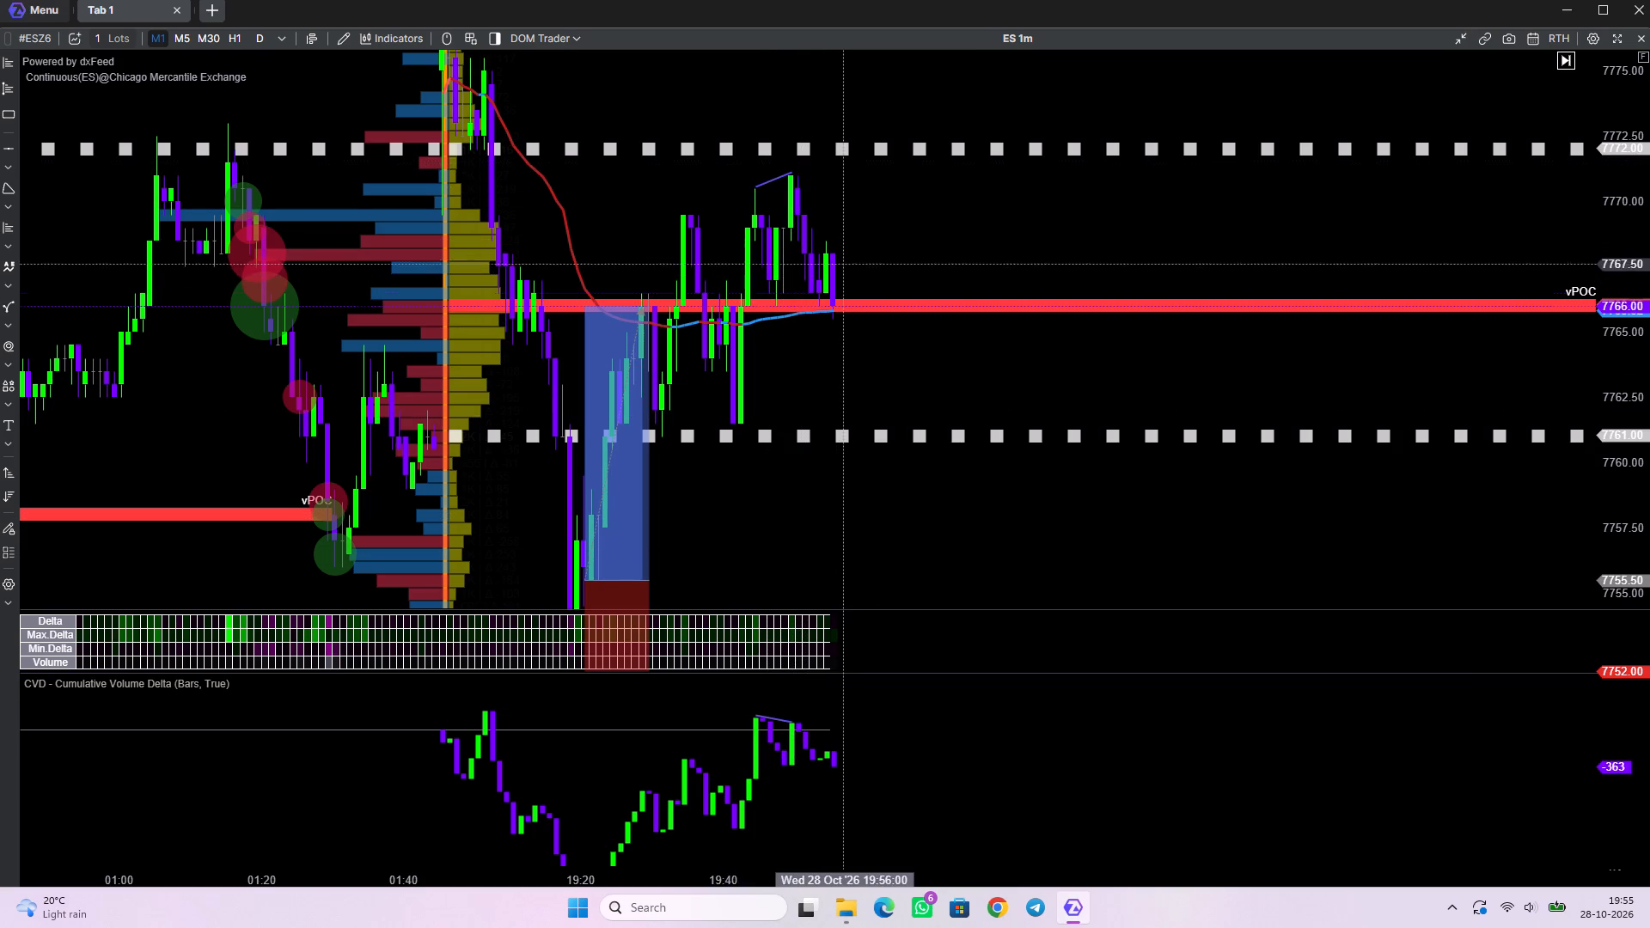
scroll(871, 325, "down", 3)
left_click_drag(903, 394, 889, 316)
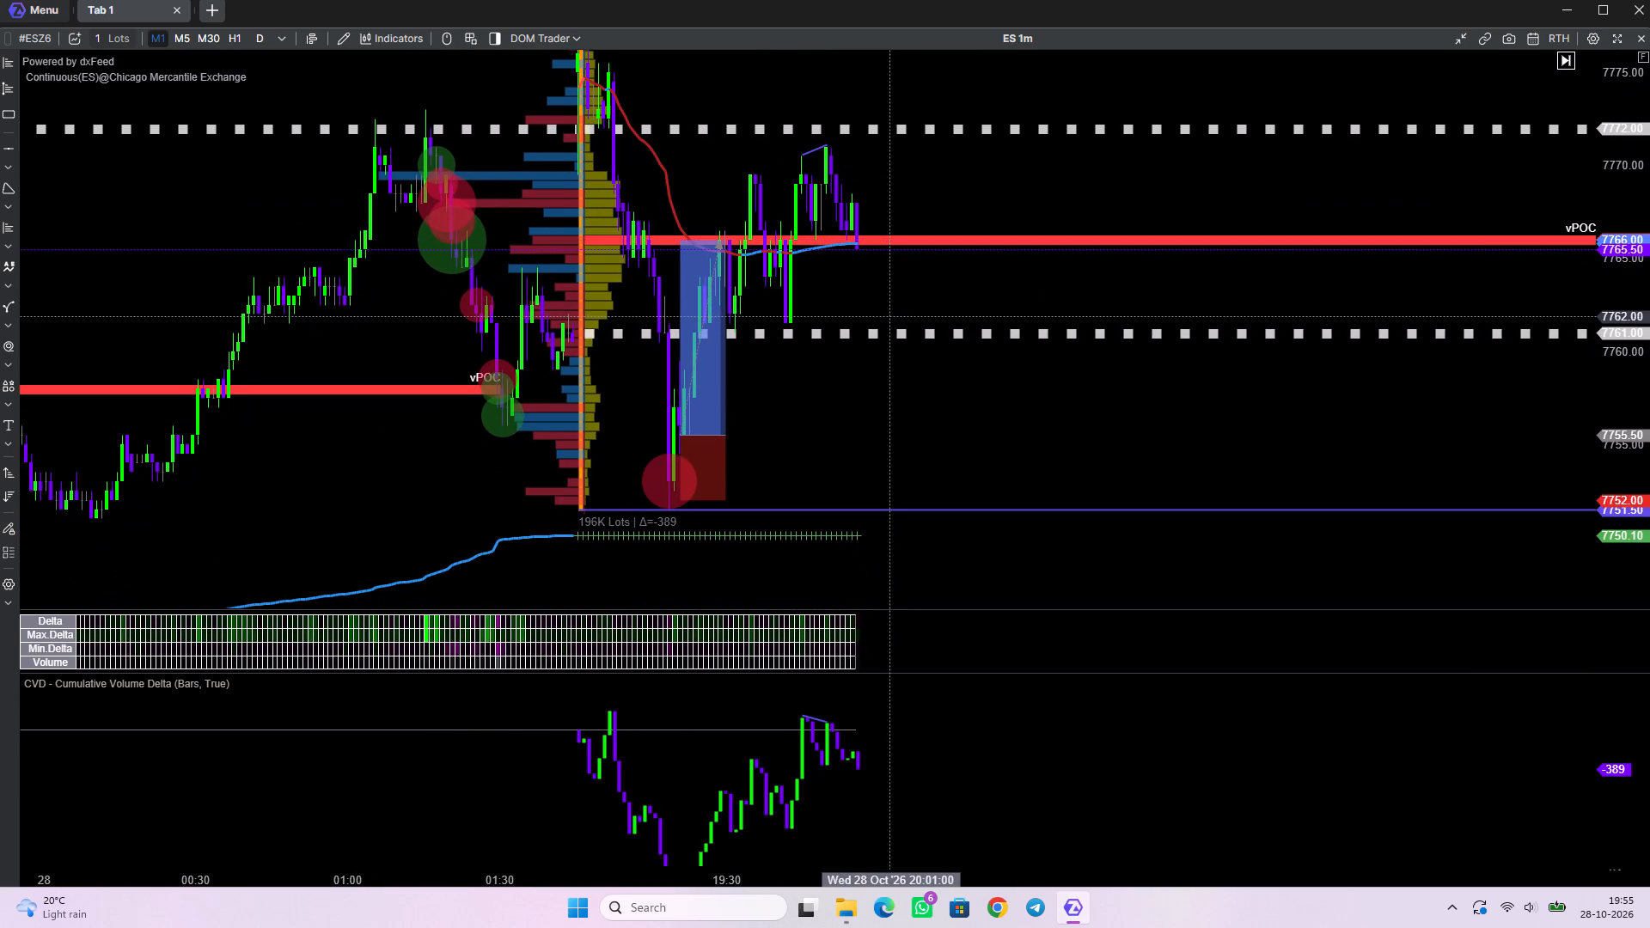
scroll(848, 257, "up", 8)
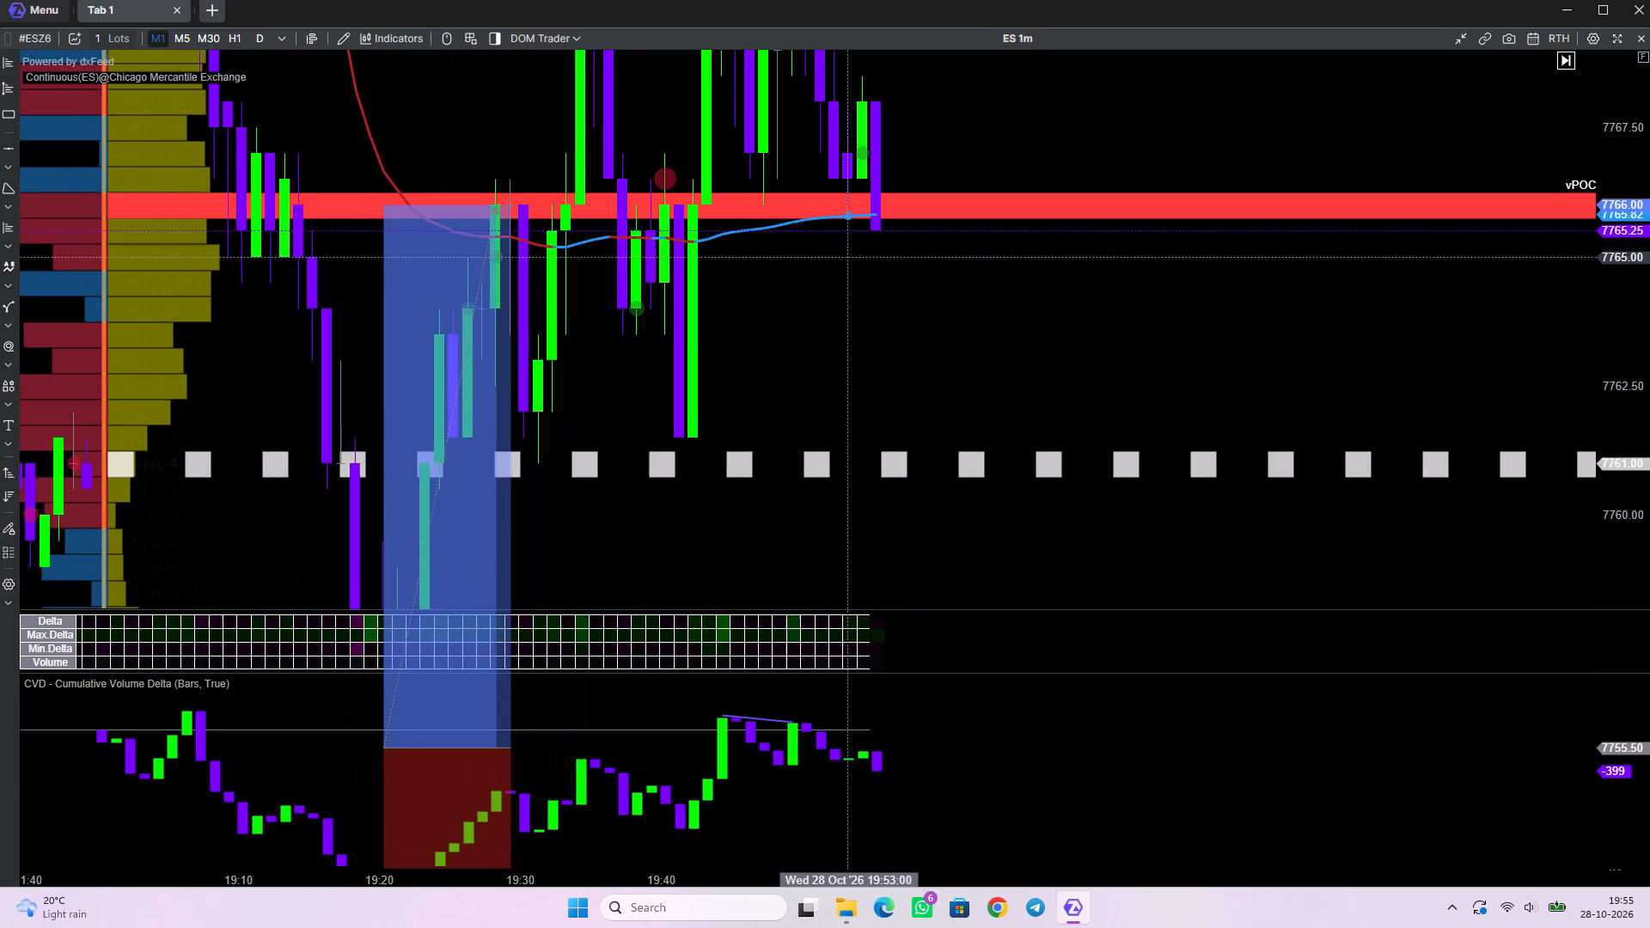
scroll(850, 257, "down", 5)
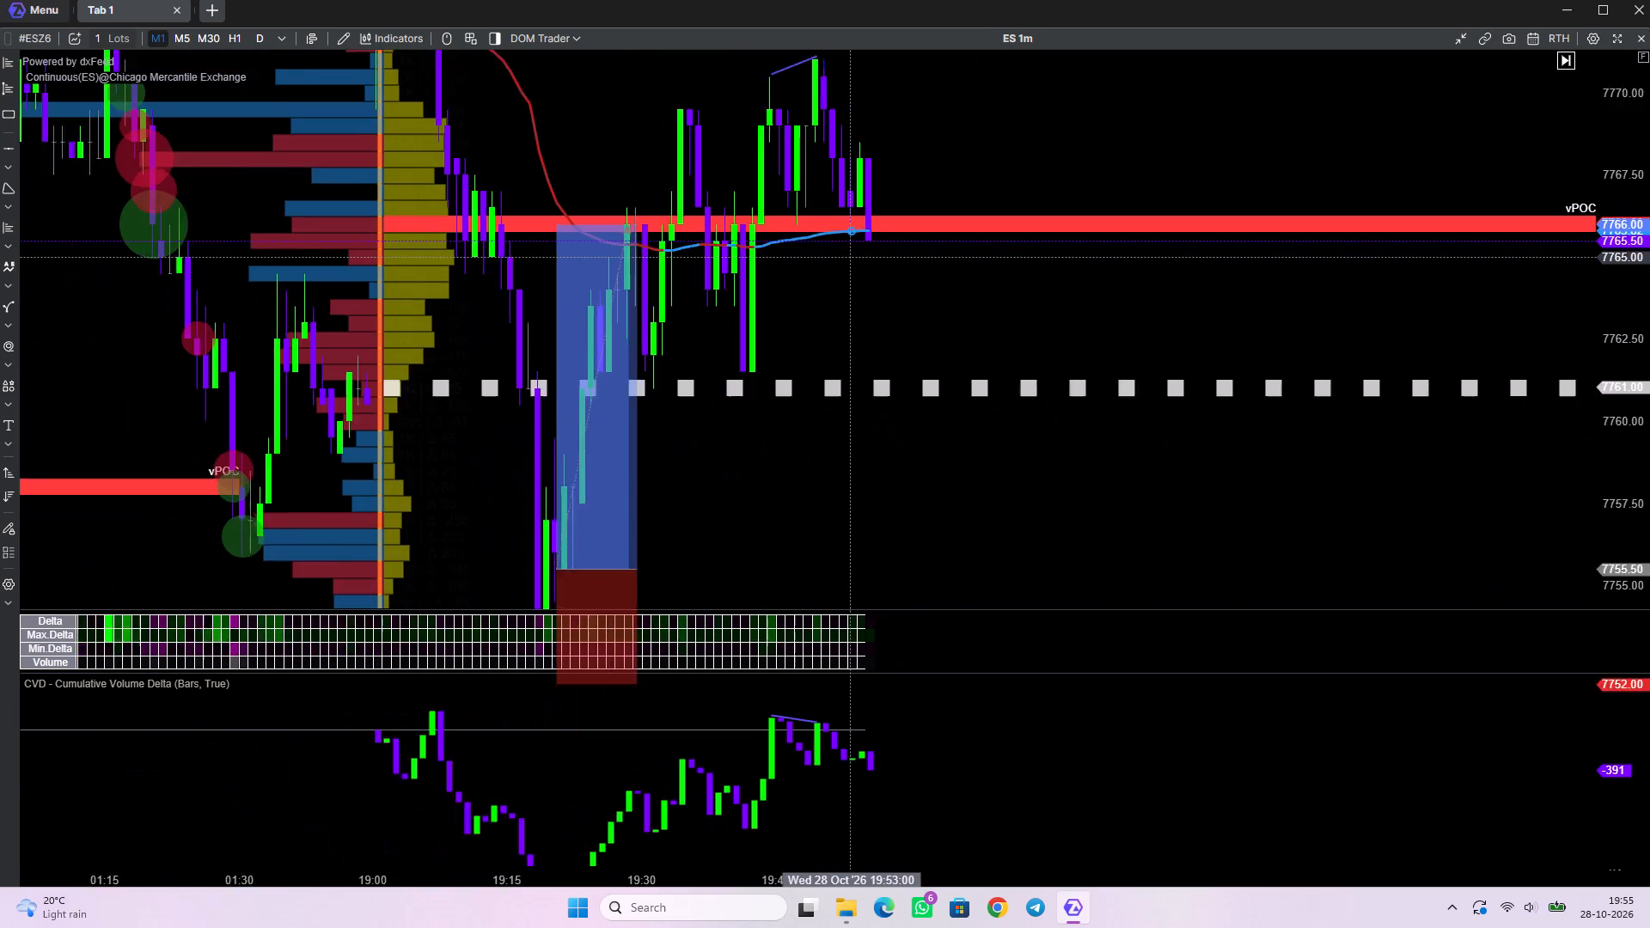
scroll(850, 257, "down", 5)
left_click_drag(838, 425, 888, 339)
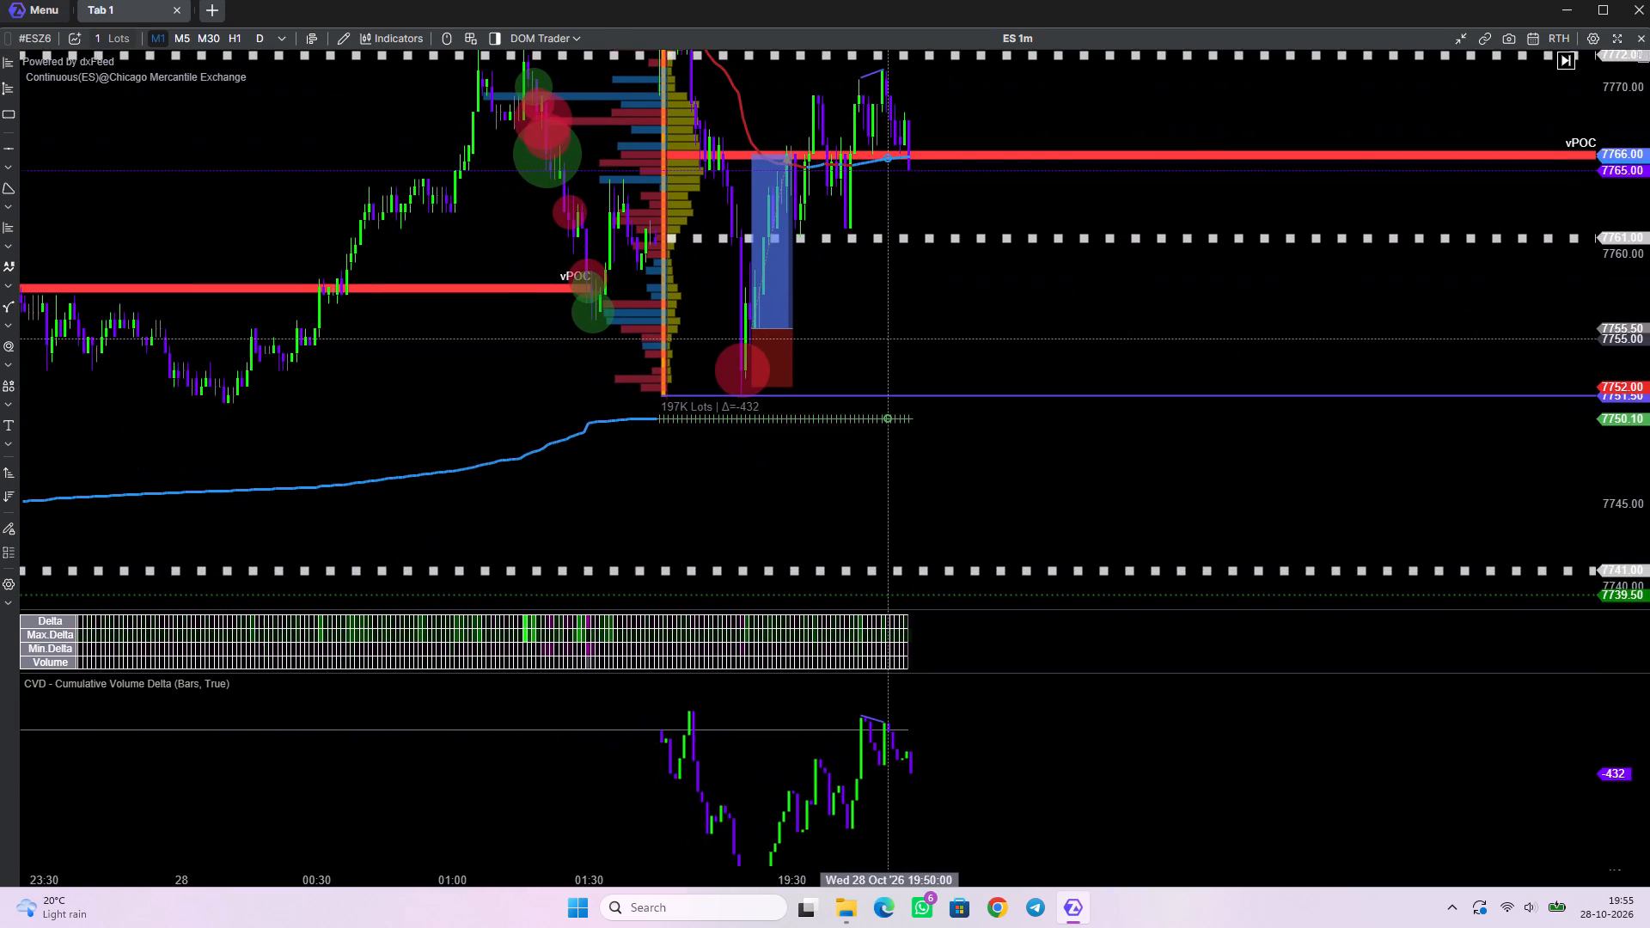
left_click_drag(888, 339, 818, 389)
scroll(818, 389, "down", 3)
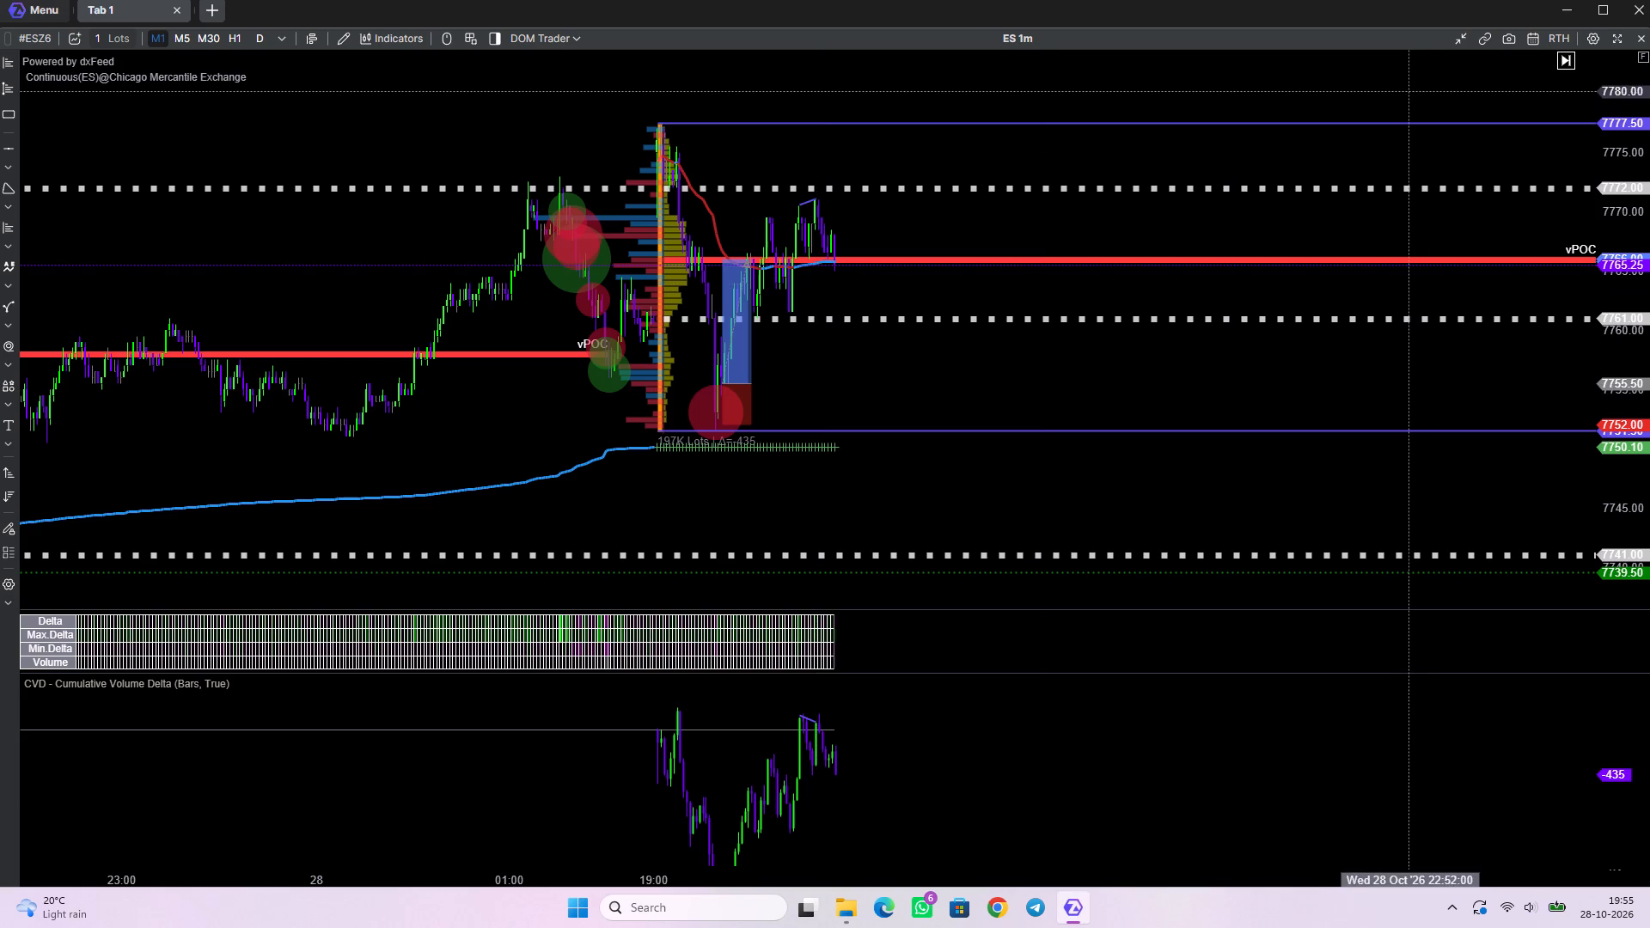
Close ATAS X, saving the current workspace.
left_click(1641, 0)
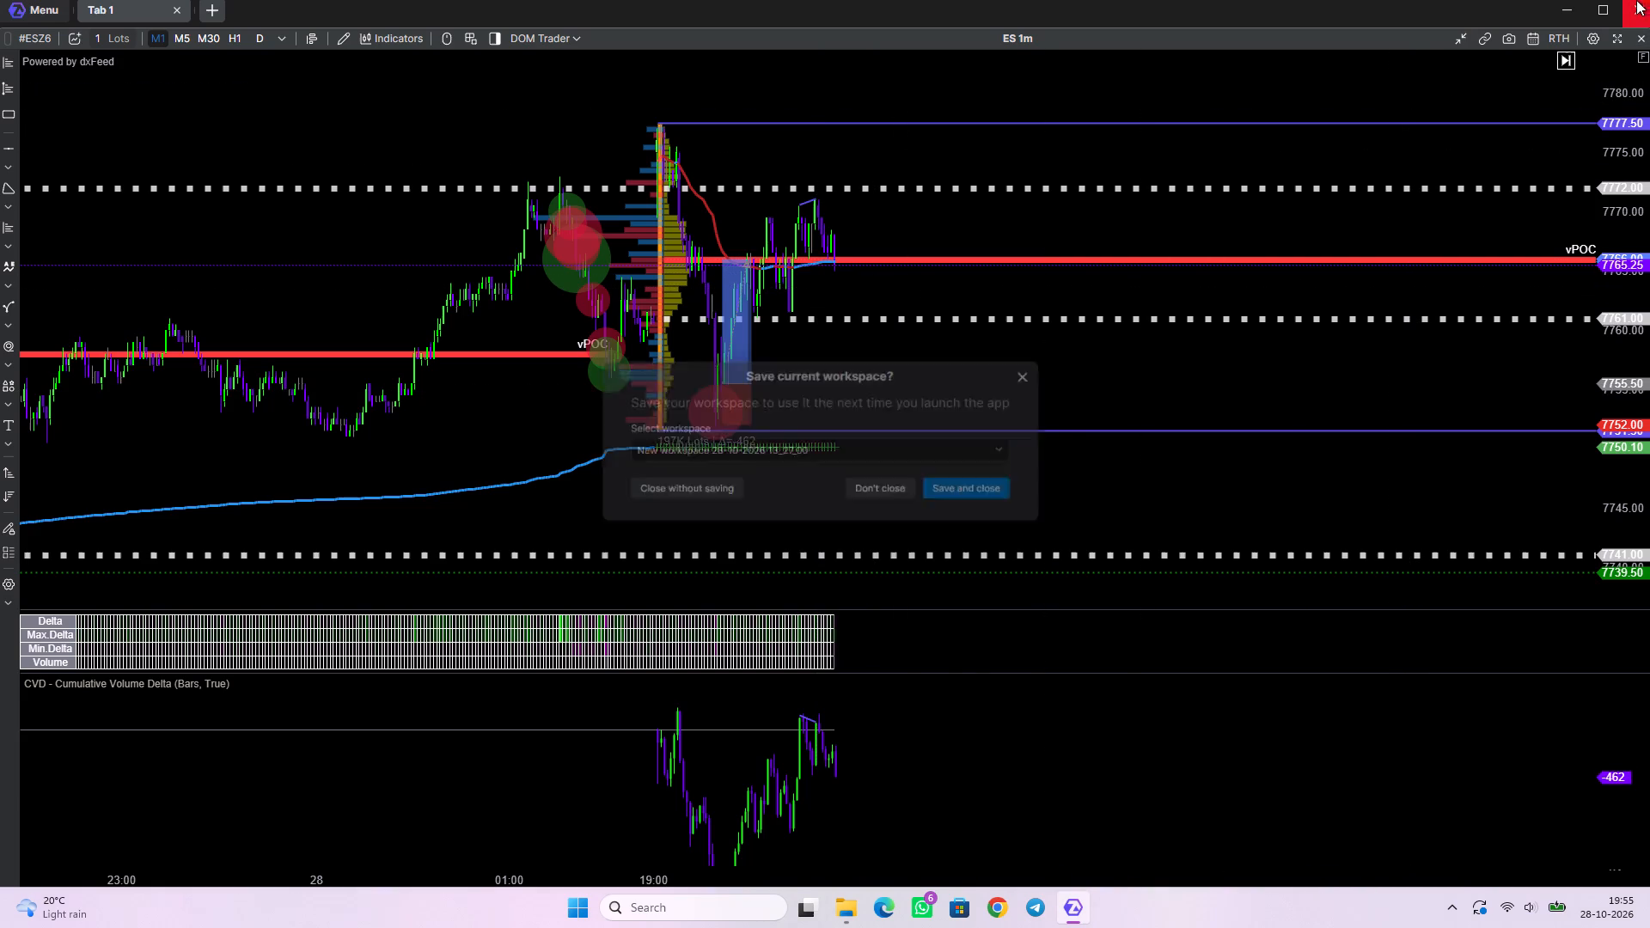
left_click(971, 492)
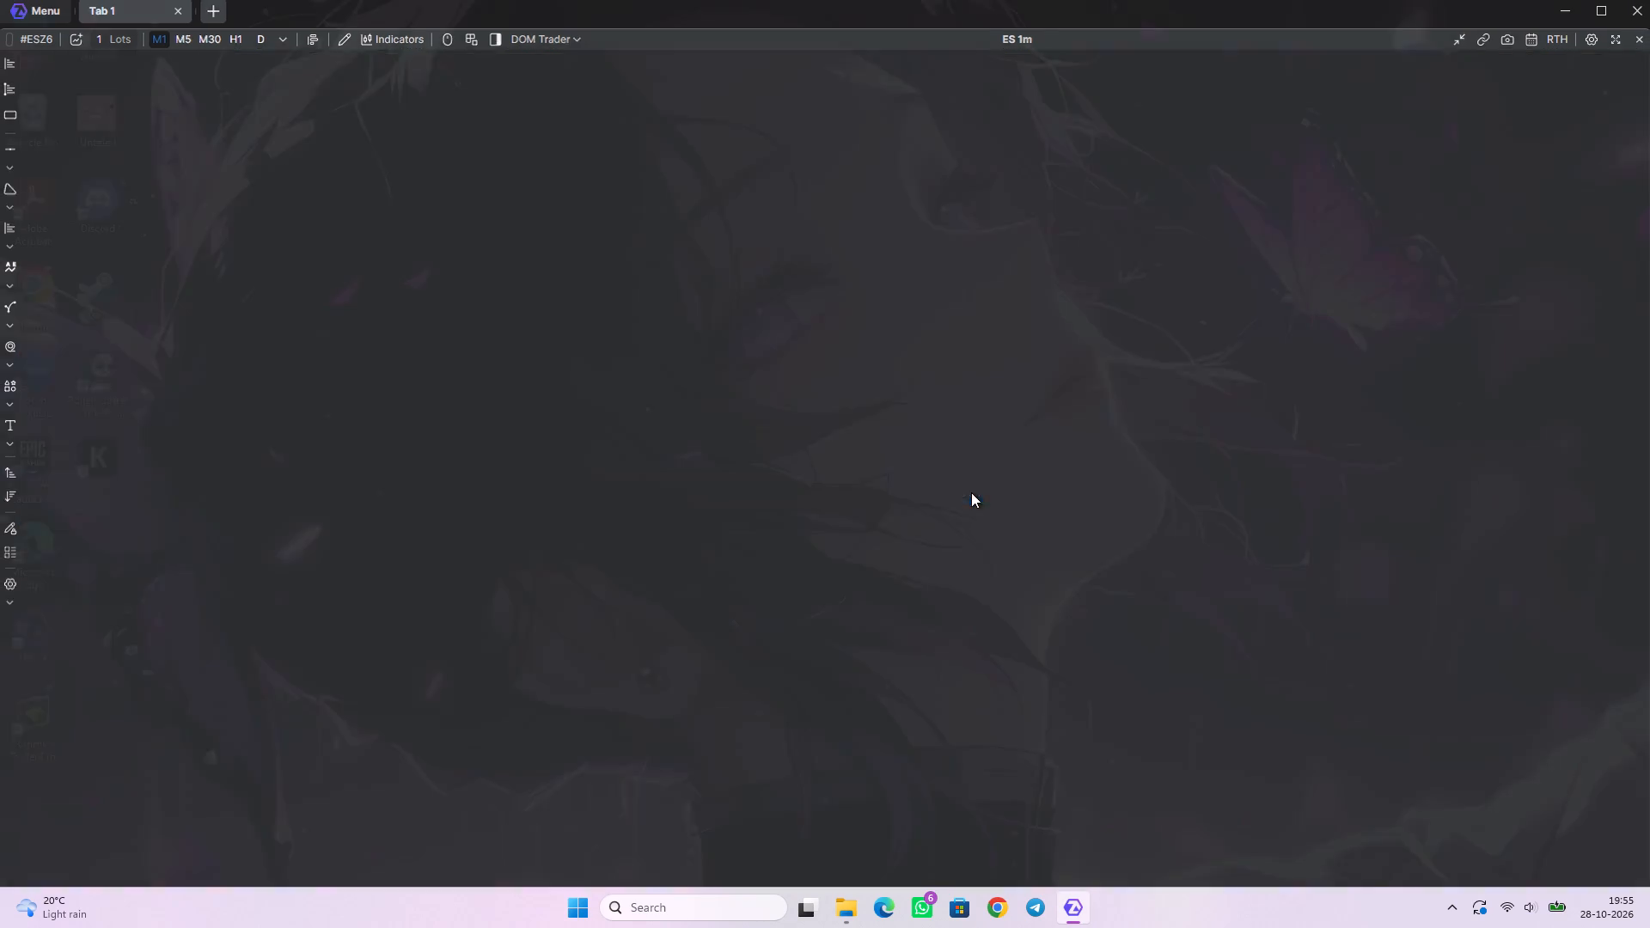
Bring up the computer's power options for shutting it down.
left_click(590, 910)
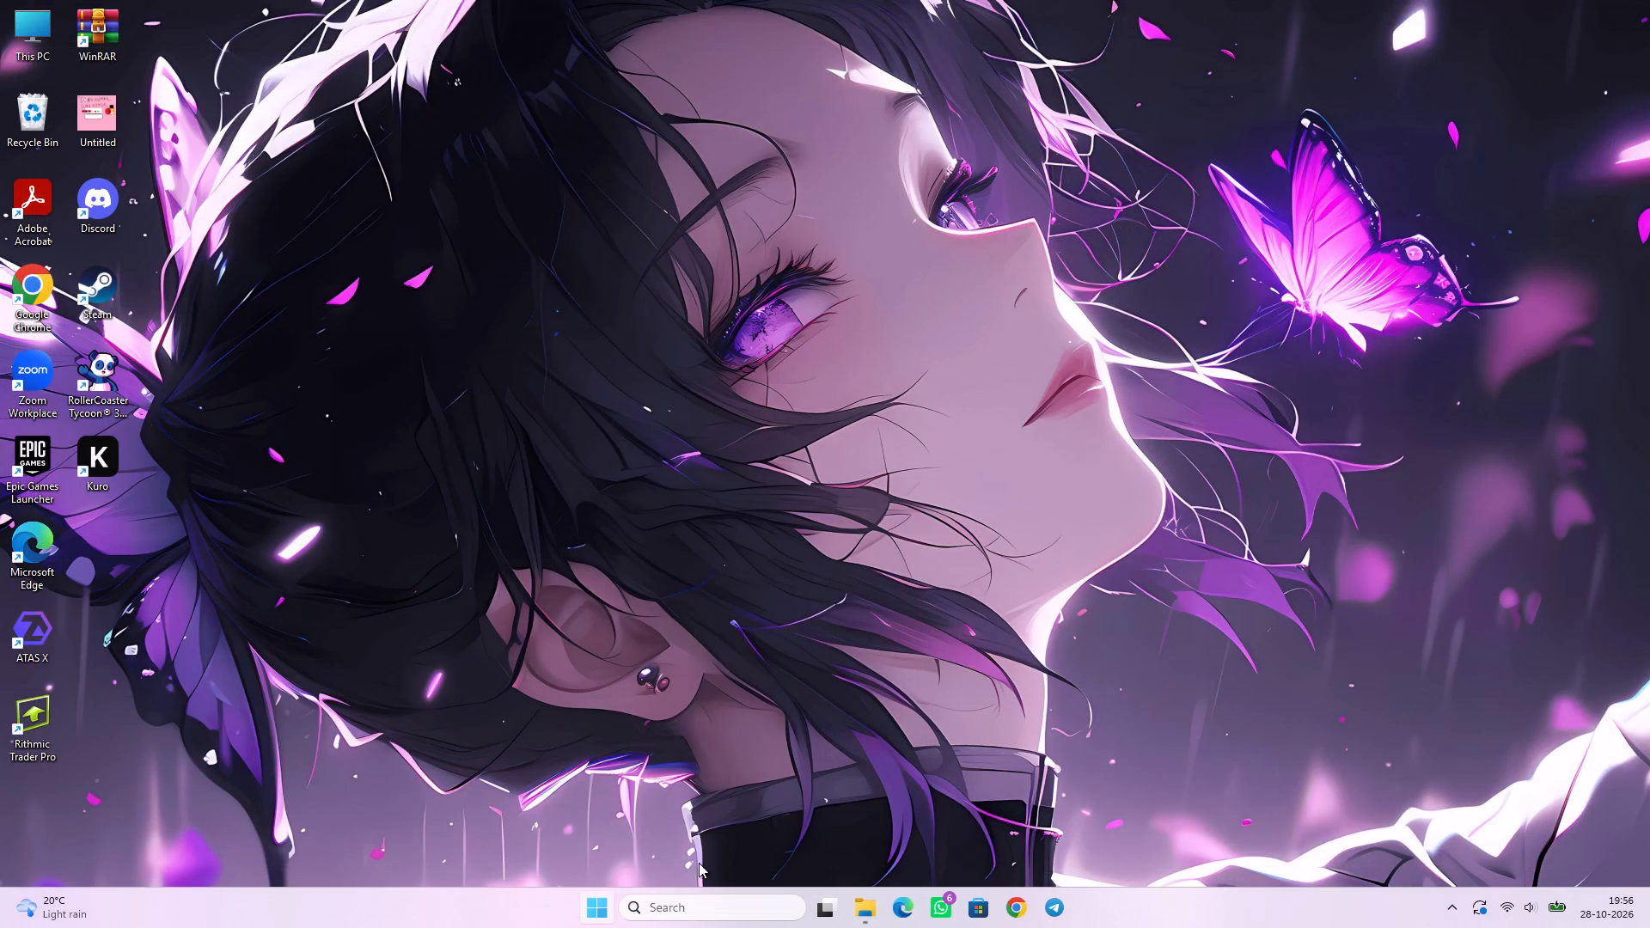
left_click(1004, 845)
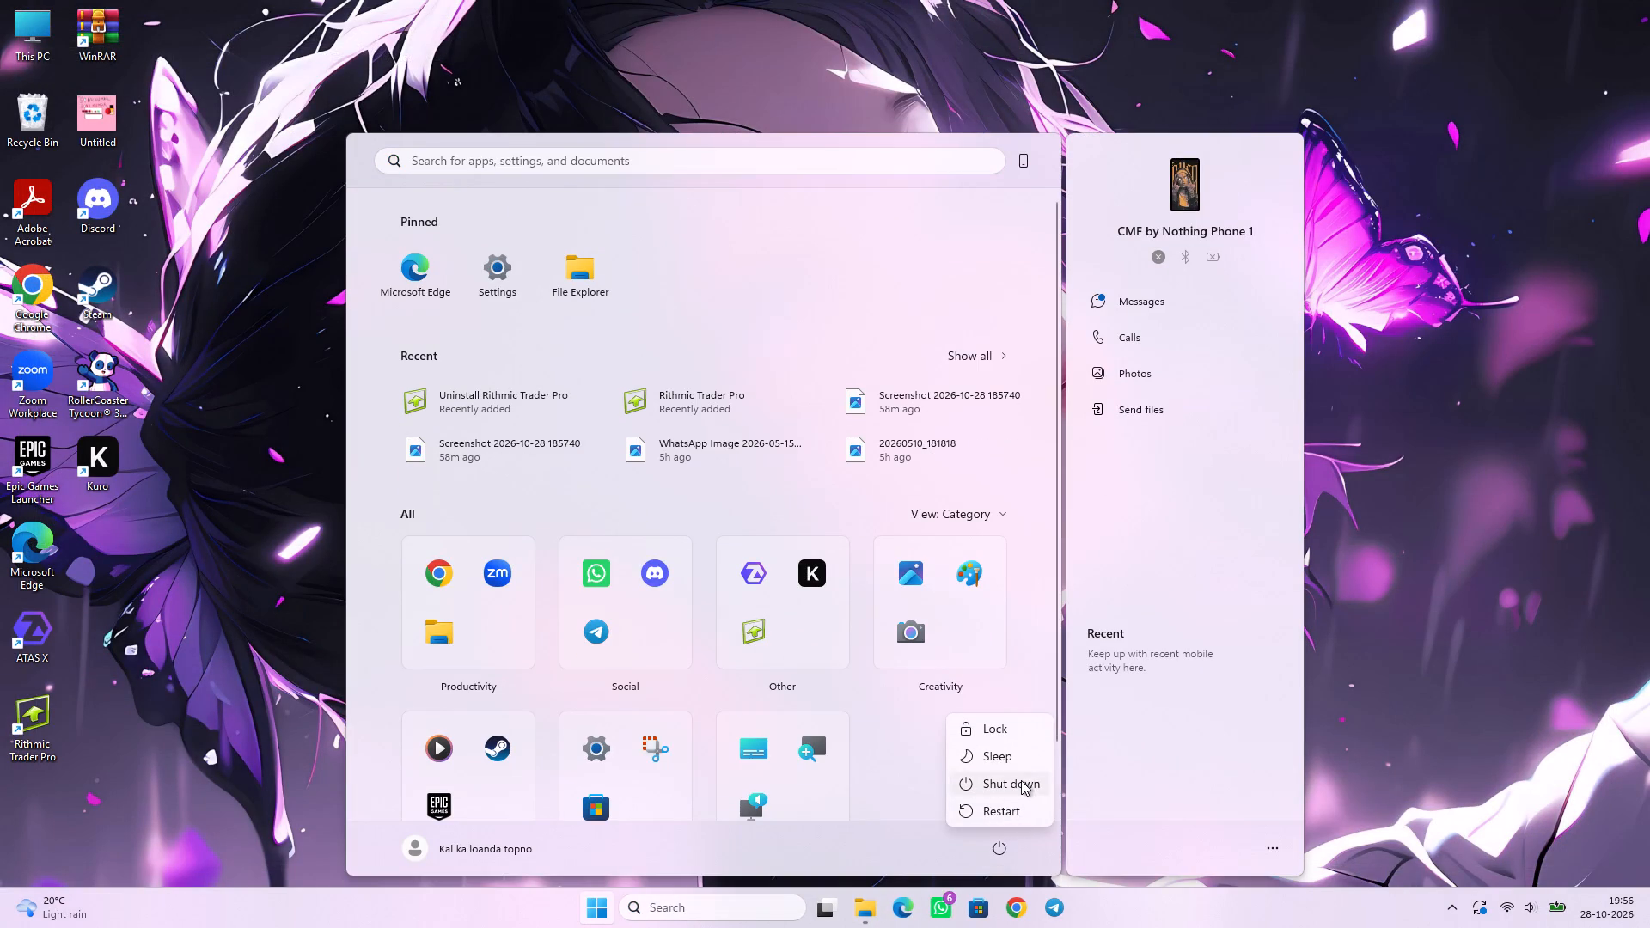